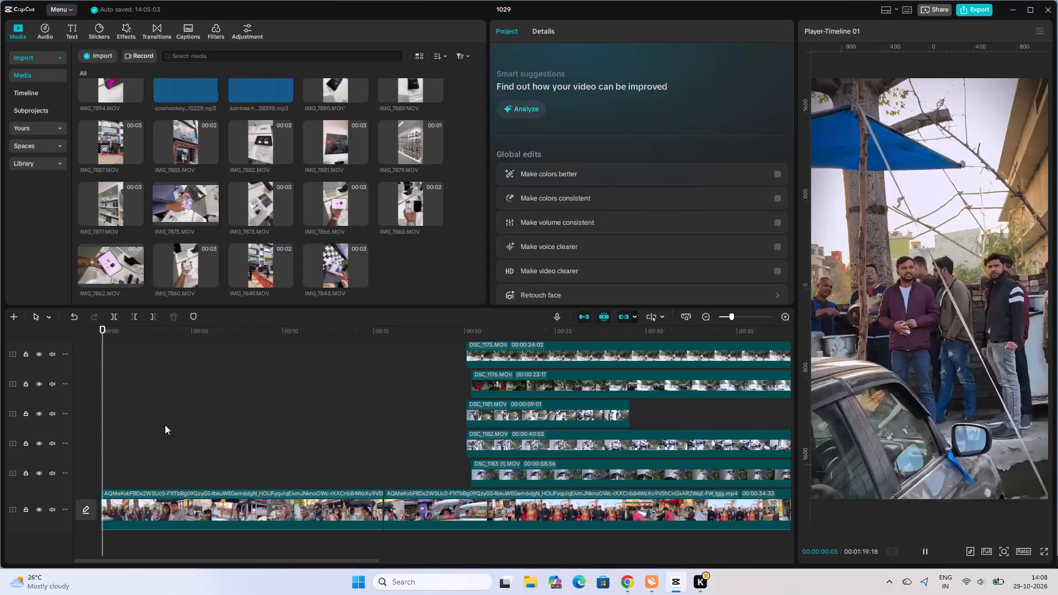
# Set the volume of the first main-track clip to 0.0 dB and play it back to hear its sound.
pyautogui.press('space')
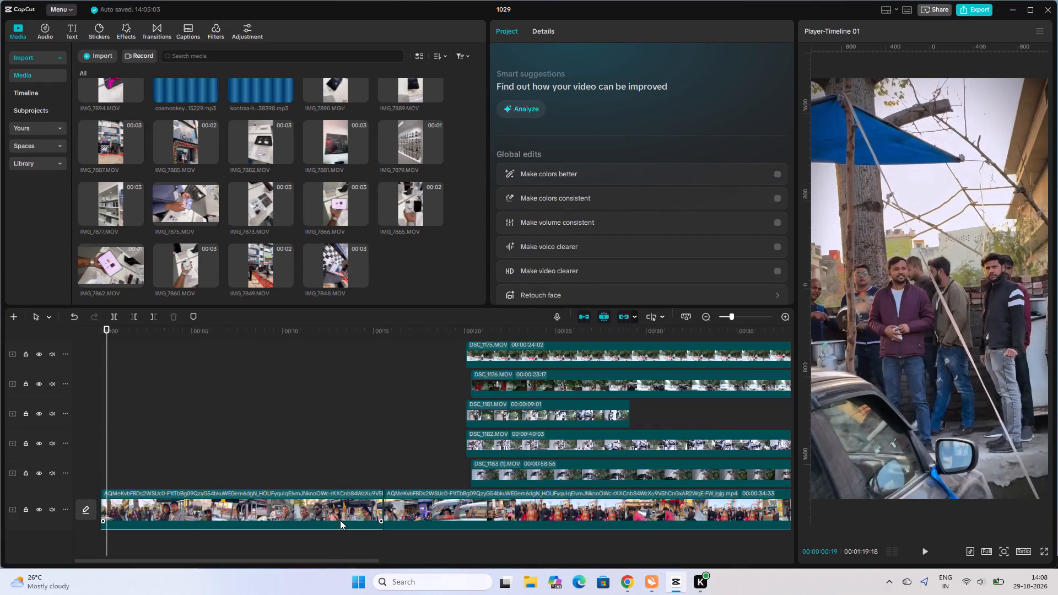
pyautogui.click(340, 520)
pyautogui.click(538, 29)
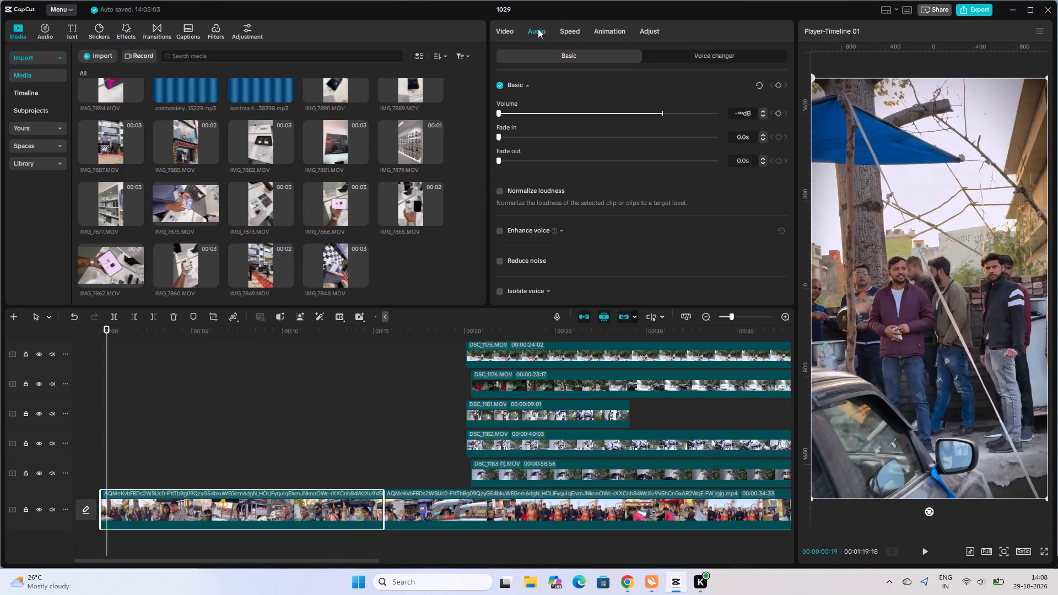
pyautogui.click(664, 115)
pyautogui.press('space')
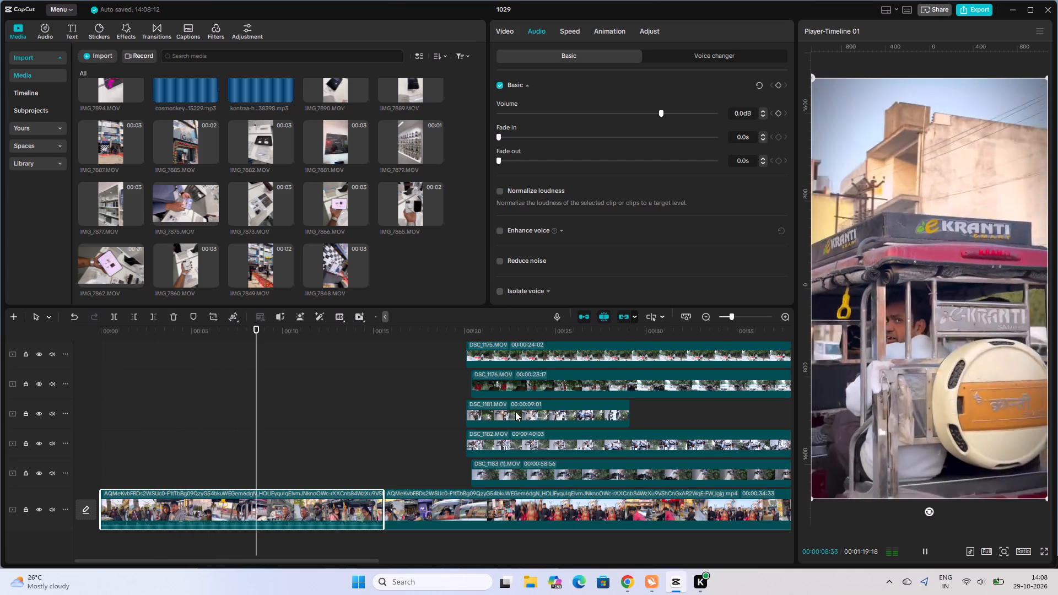
pyautogui.keyDown('ctrl'); pyautogui.scroll(-3, 510, 413); pyautogui.keyUp('ctrl')
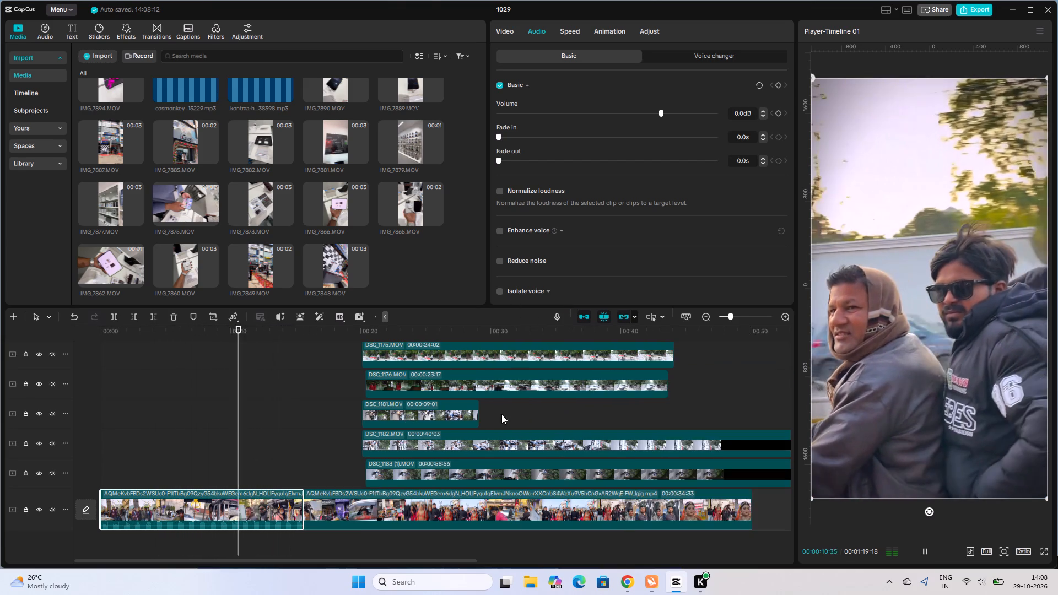
pyautogui.keyDown('ctrl'); pyautogui.scroll(-2, 501, 414); pyautogui.keyUp('ctrl')
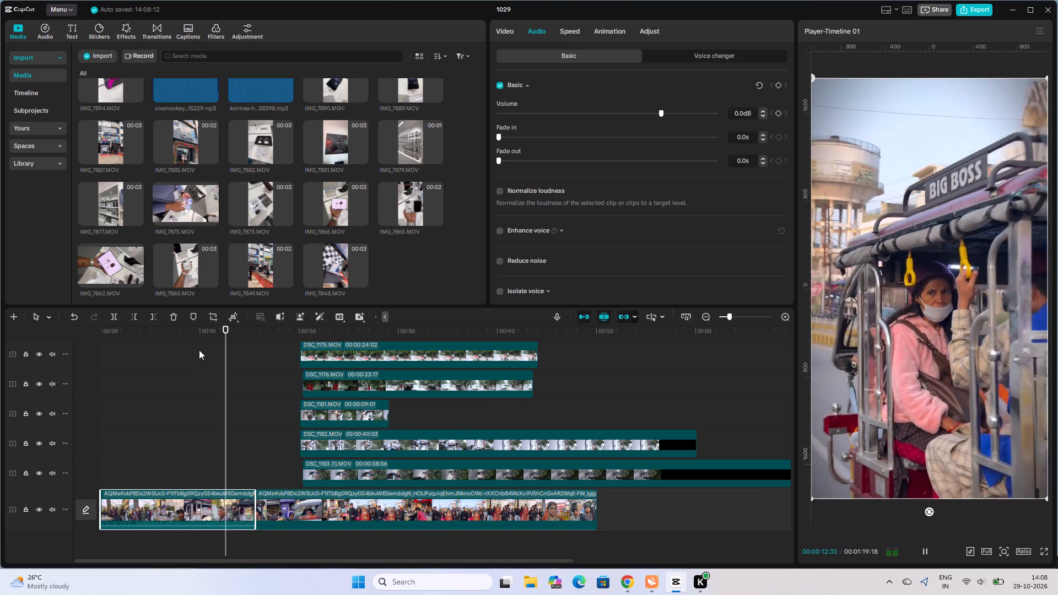
pyautogui.press('space')
# Audition the cosmonkey, kontraa, LOW FADE, jonasblake and kulakovka music files in the imported media.
pyautogui.scroll(2, 182, 170)
pyautogui.click(182, 171)
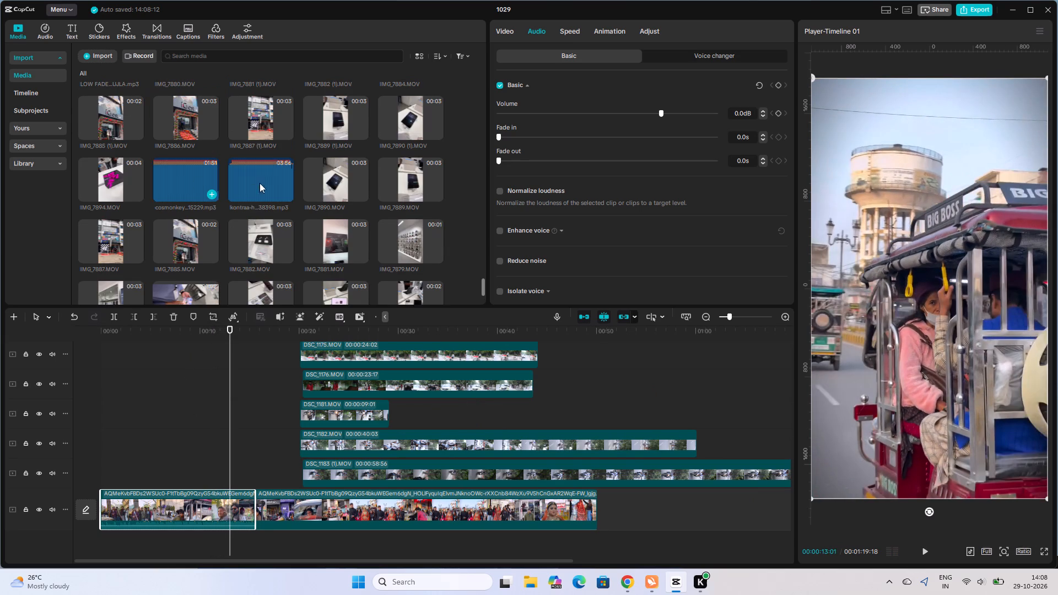
pyautogui.click(272, 179)
pyautogui.click(245, 178)
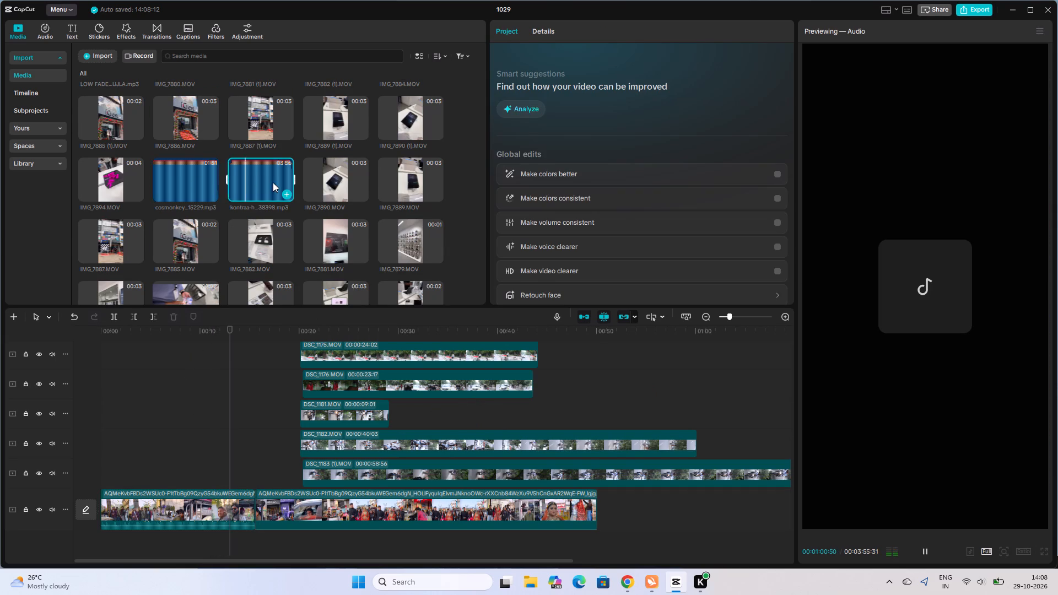
pyautogui.scroll(3, 276, 182)
pyautogui.click(104, 199)
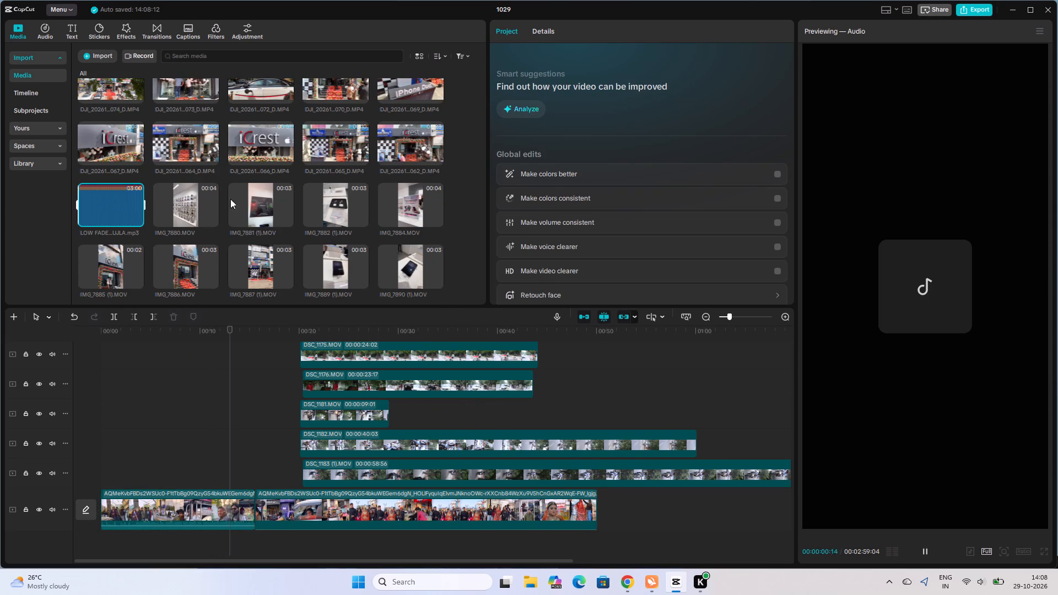
pyautogui.scroll(8, 309, 192)
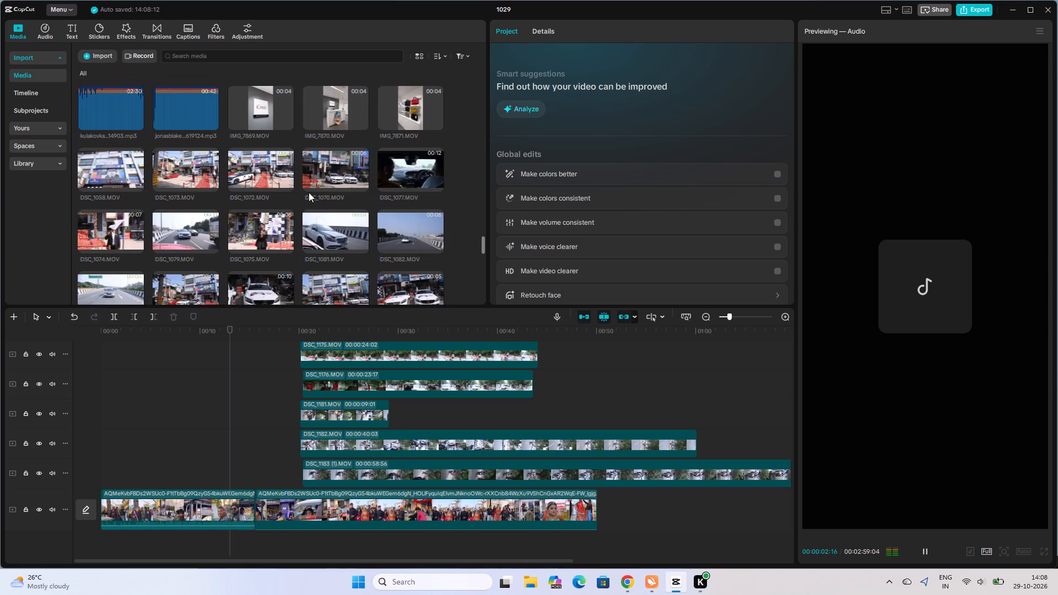
pyautogui.scroll(1, 325, 199)
pyautogui.click(174, 171)
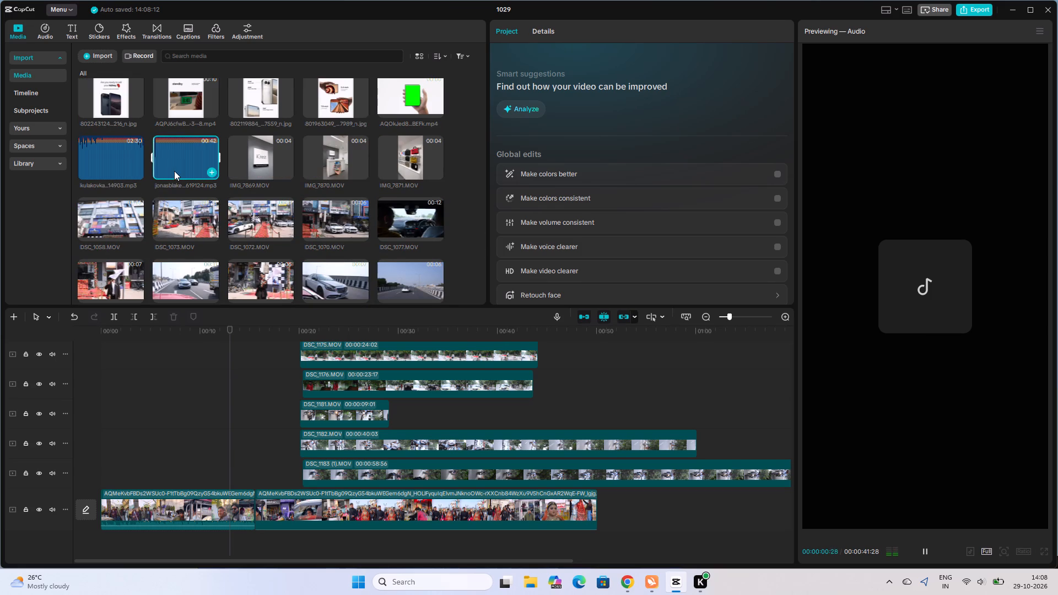
pyautogui.click(121, 155)
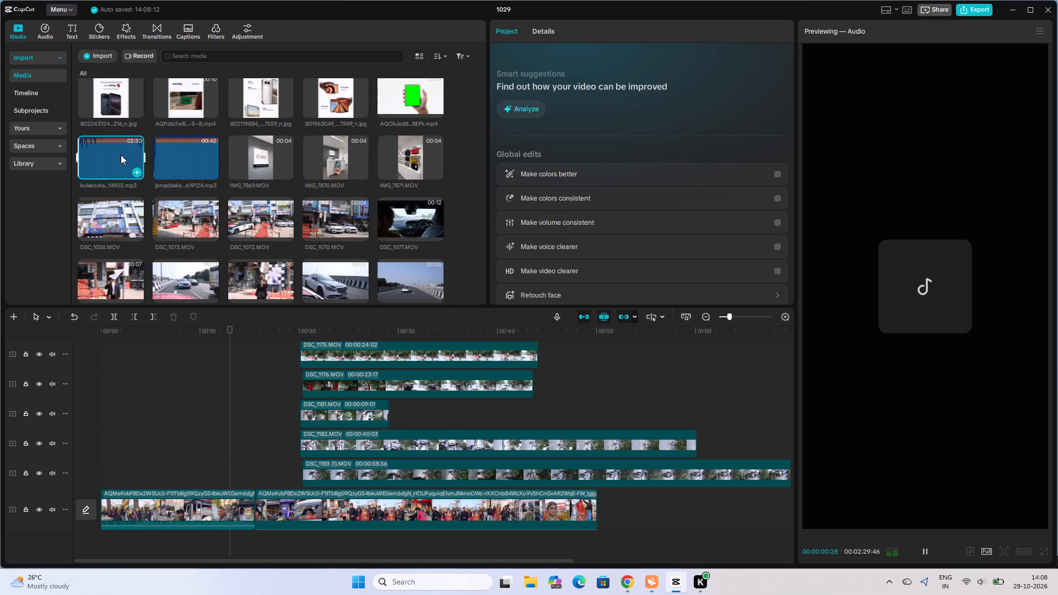
pyautogui.click(177, 161)
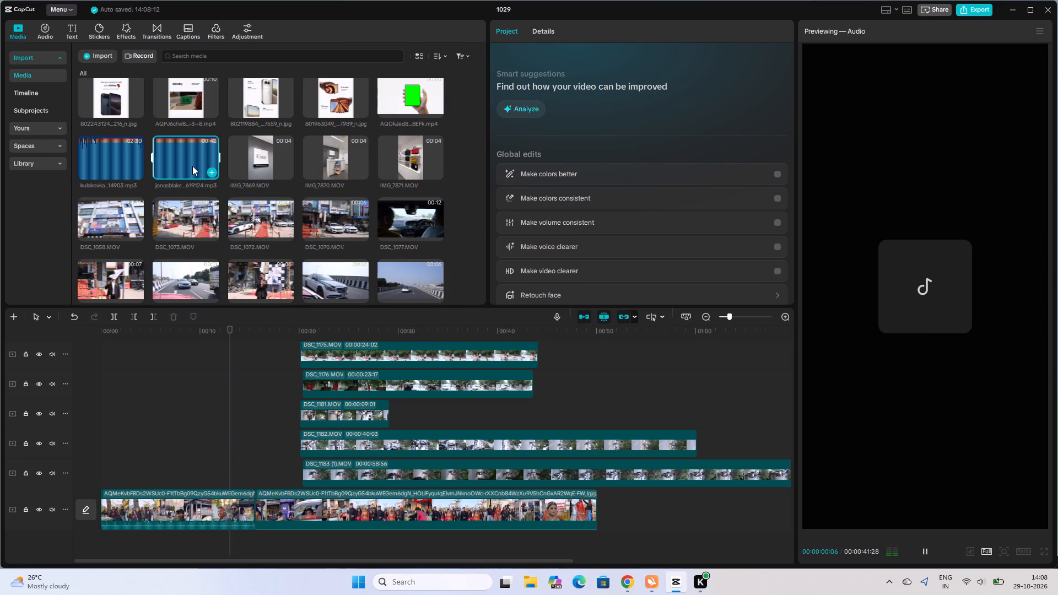
# Audition the openmind and prettyjoh music files and the two WhatsApp audio files in the imported media.
pyautogui.scroll(2, 236, 175)
pyautogui.scroll(3, 320, 190)
pyautogui.scroll(2, 378, 199)
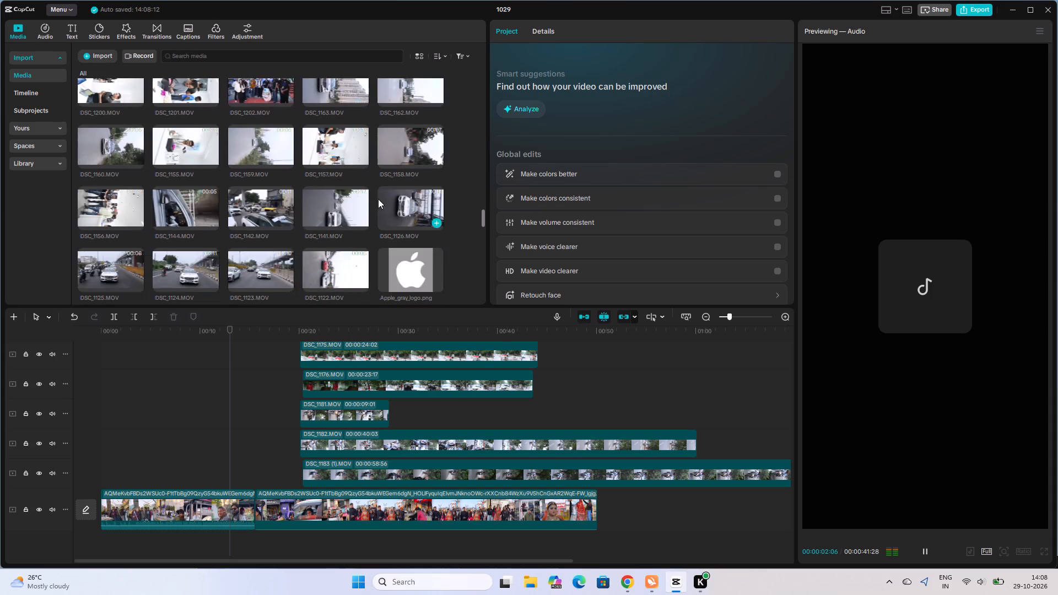
pyautogui.scroll(12, 378, 199)
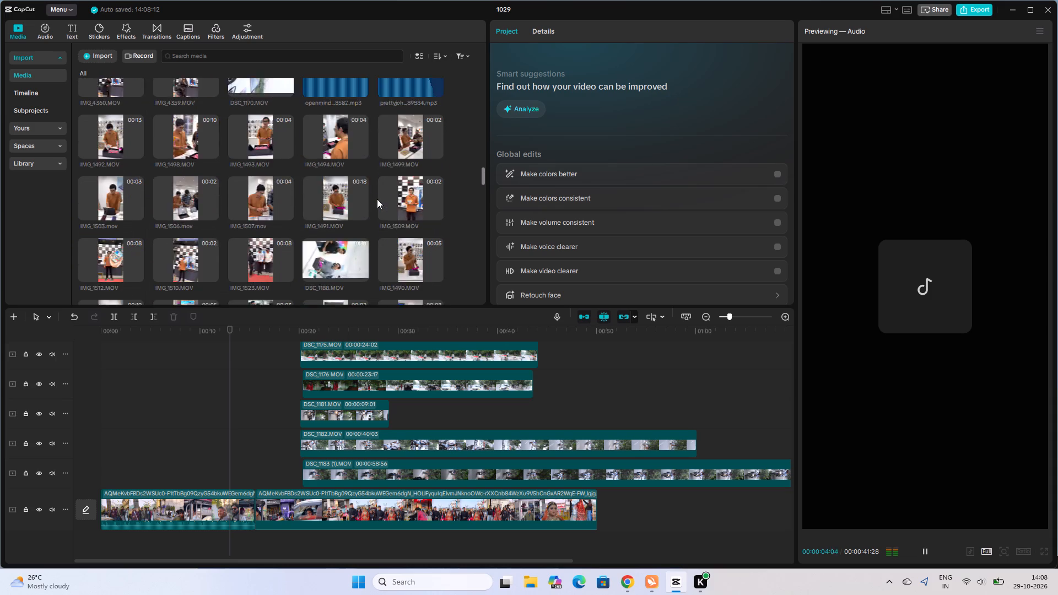
pyautogui.click(325, 172)
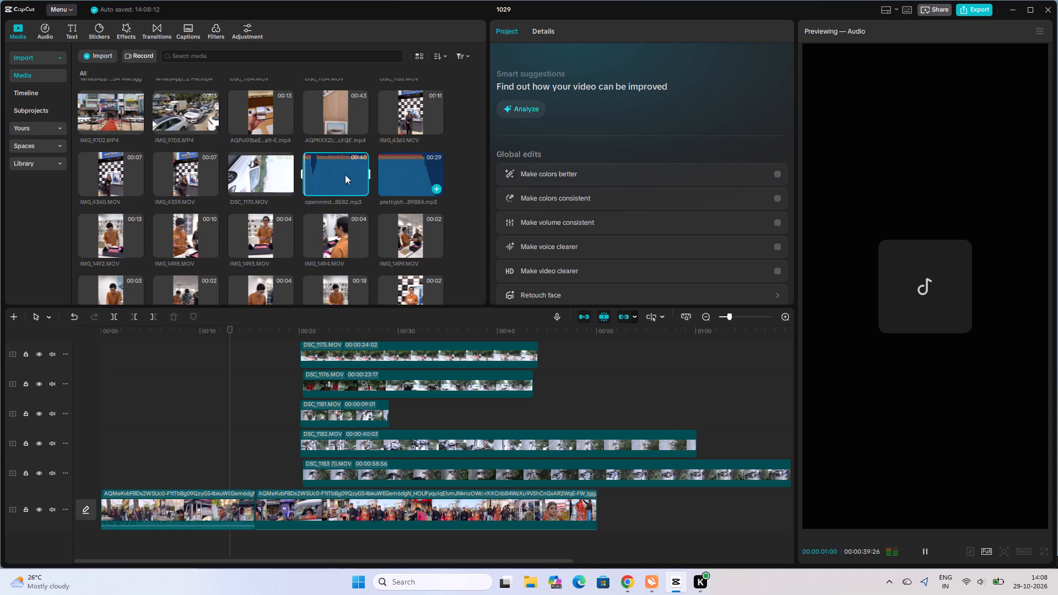
pyautogui.click(312, 163)
pyautogui.click(399, 175)
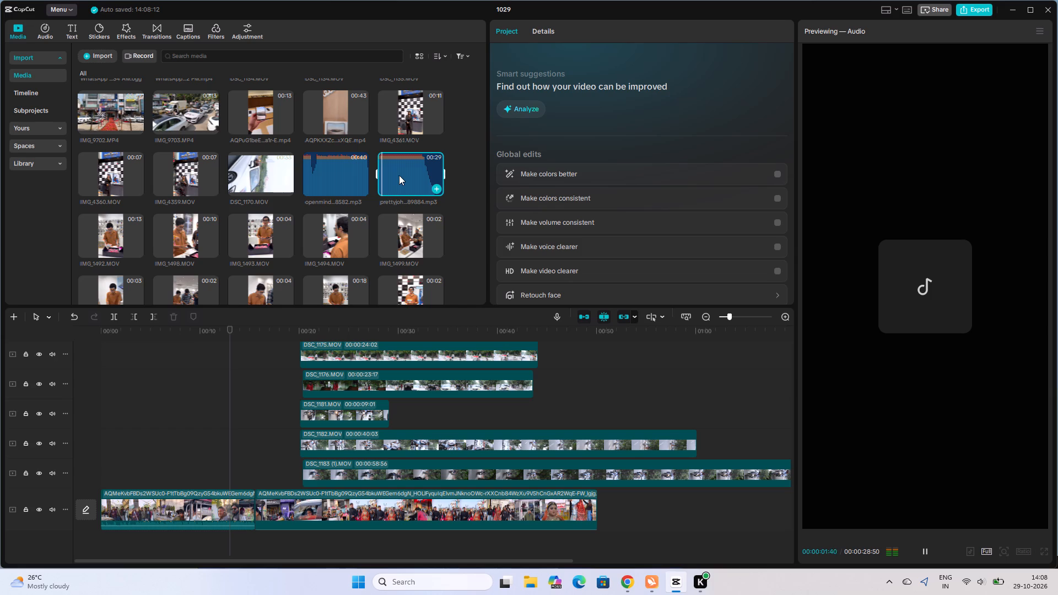
pyautogui.scroll(3, 398, 175)
pyautogui.click(174, 207)
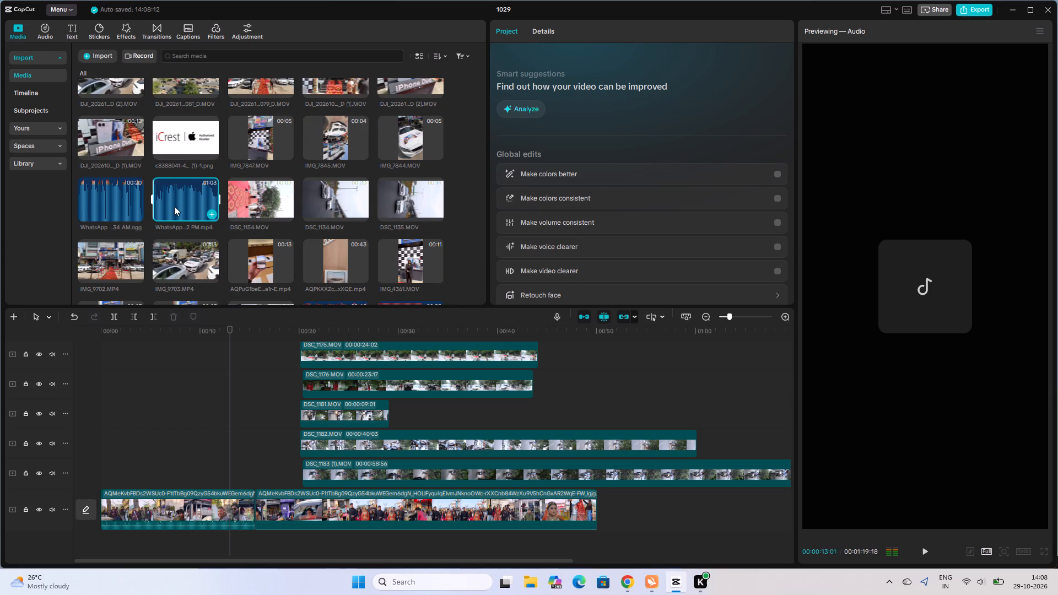
pyautogui.click(104, 198)
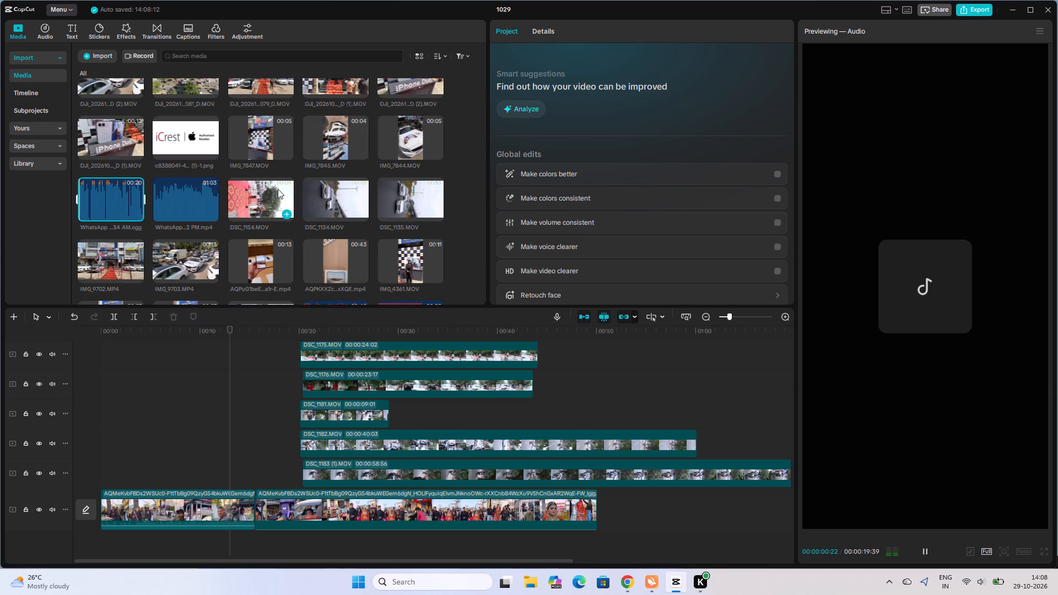
# Preview the GTR r35 Edit music file and place it beneath the main video track at the timeline's start.
pyautogui.scroll(6, 277, 189)
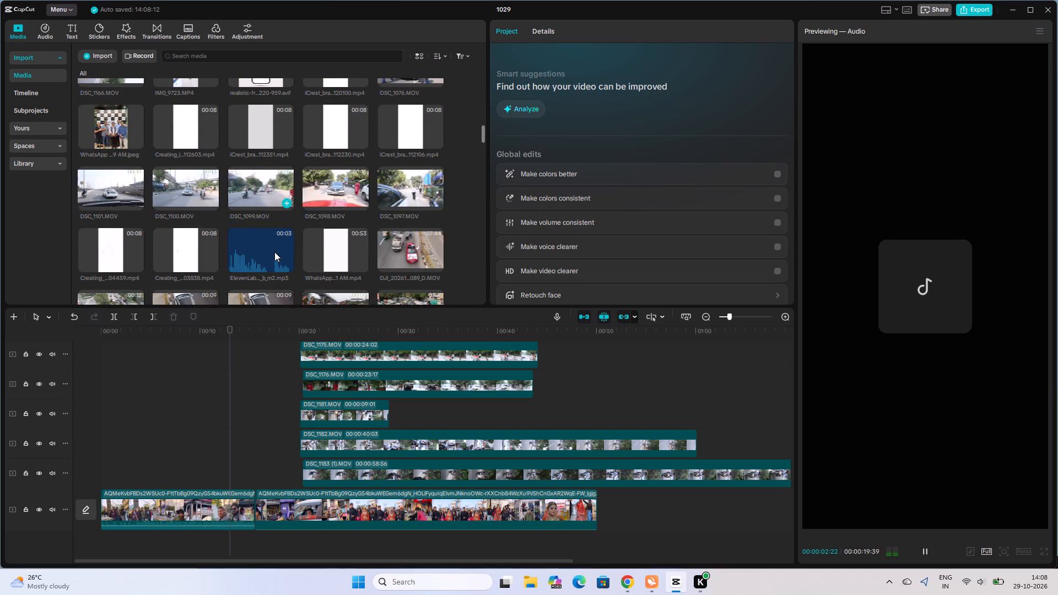
pyautogui.scroll(8, 272, 251)
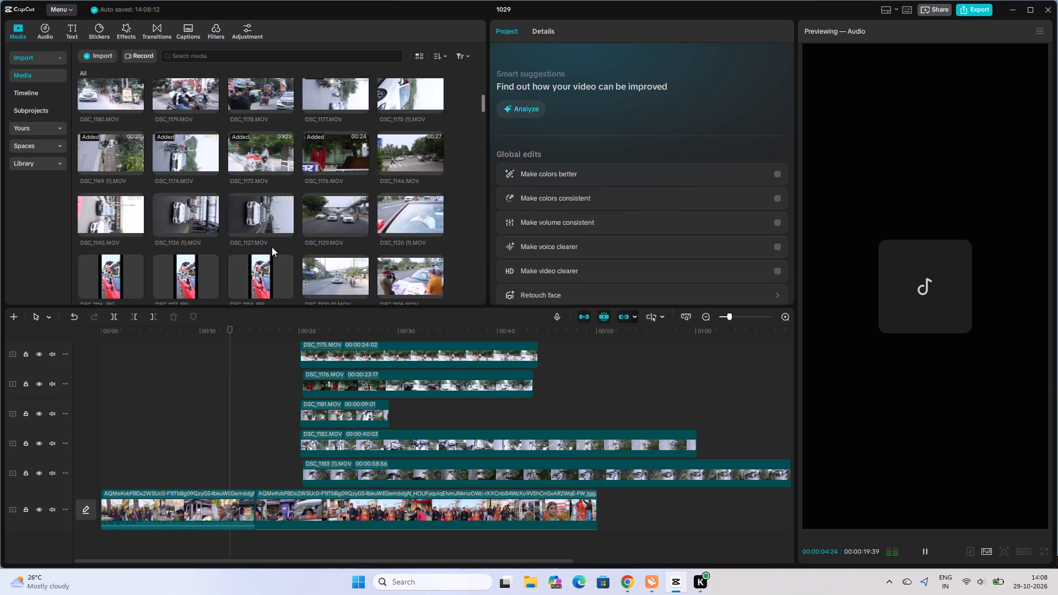
pyautogui.scroll(5, 272, 247)
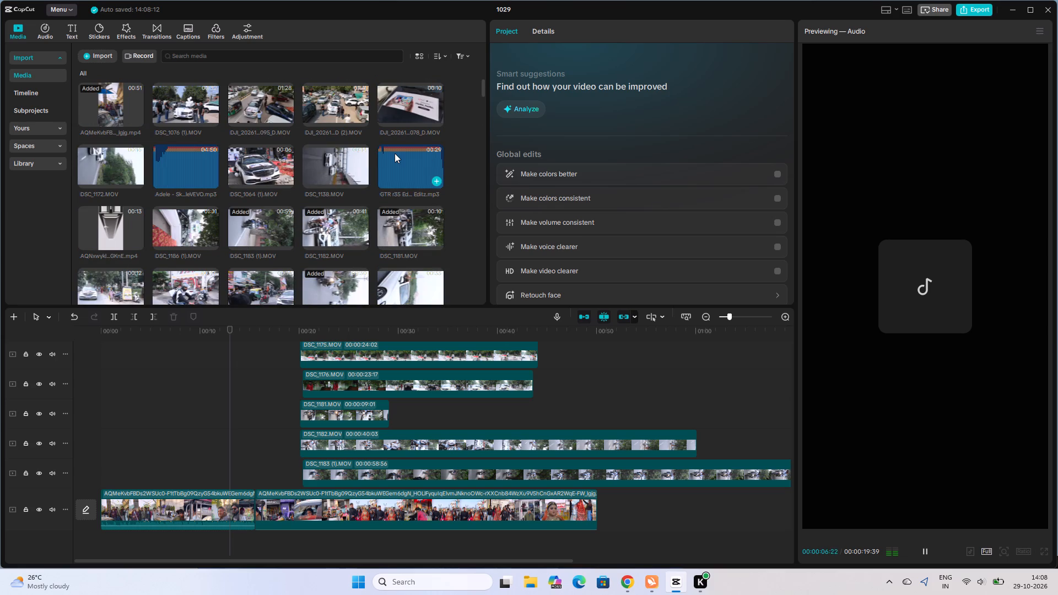
pyautogui.click(395, 153)
pyautogui.press('space')
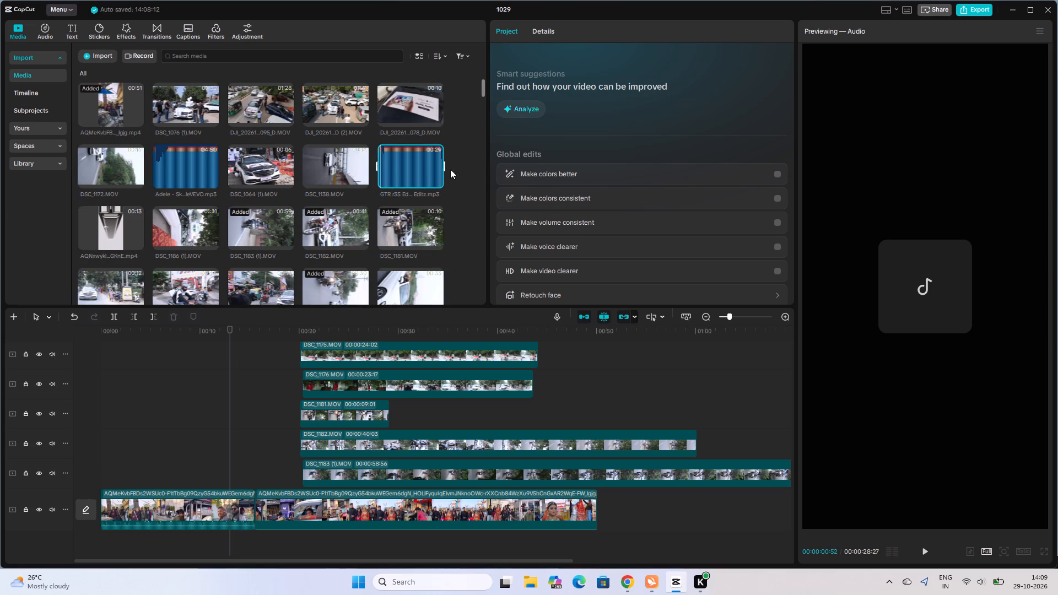
pyautogui.press('space')
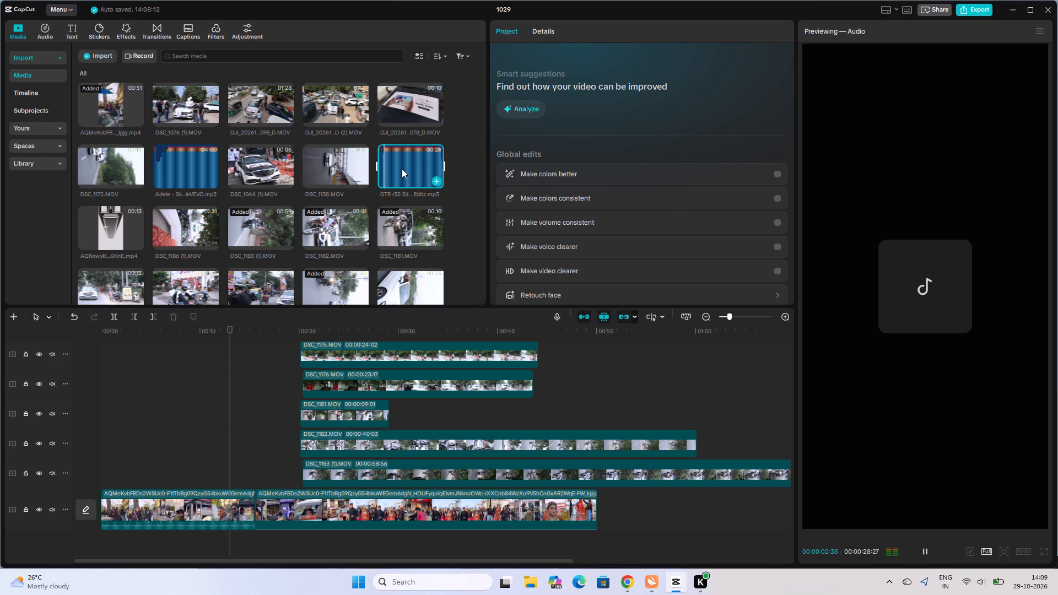
pyautogui.press('space')
pyautogui.moveTo(419, 166); pyautogui.dragTo(90, 542)
pyautogui.moveTo(191, 524); pyautogui.dragTo(187, 537)
# Play back to find the cut point, split the first main-track clip at 00:00:09:59 and delete its remaining part.
pyautogui.click(102, 432)
pyautogui.press('space')
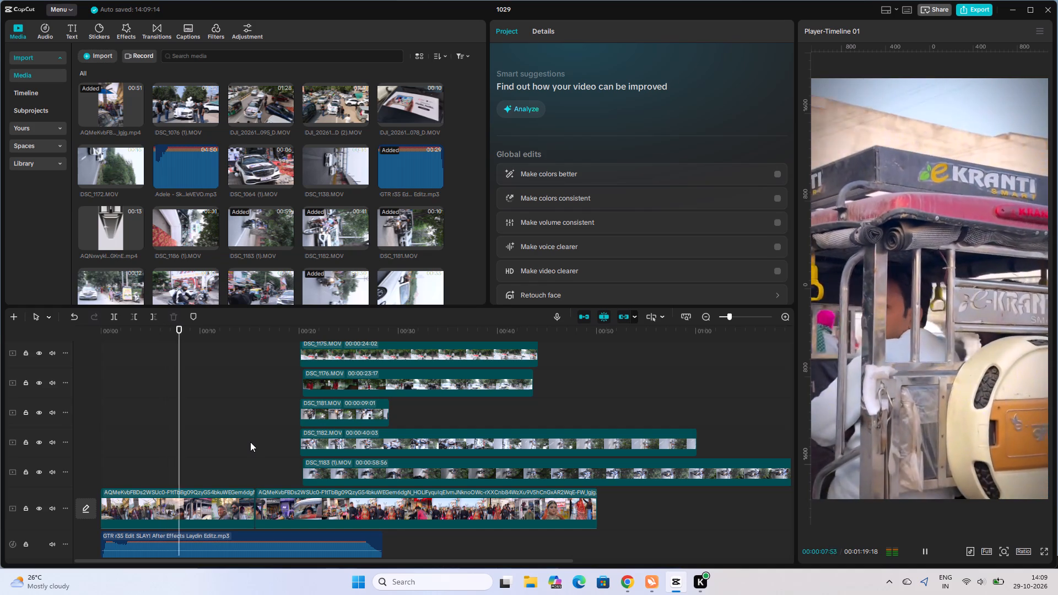
pyautogui.press('space')
pyautogui.press('space')
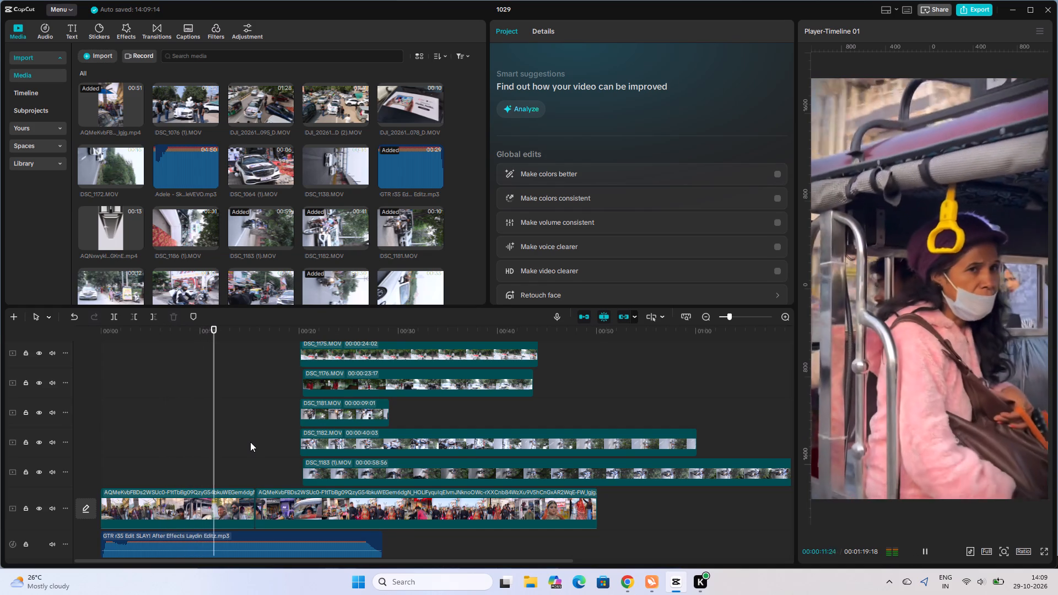
pyautogui.press('space')
pyautogui.click(190, 483)
pyautogui.press('space')
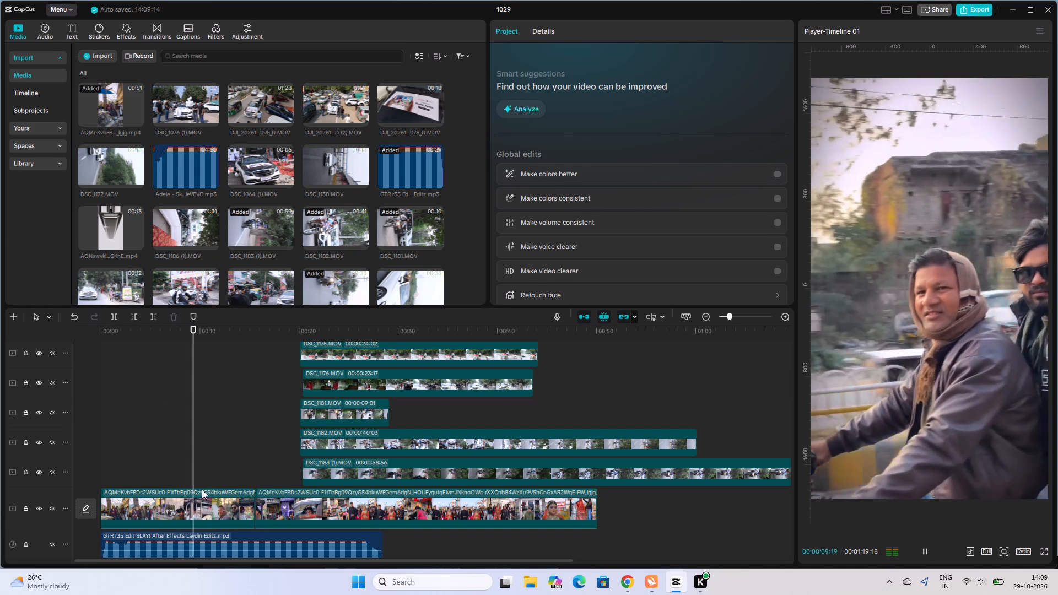
pyautogui.press('space')
pyautogui.press('space')
pyautogui.press('space')
pyautogui.click(199, 495)
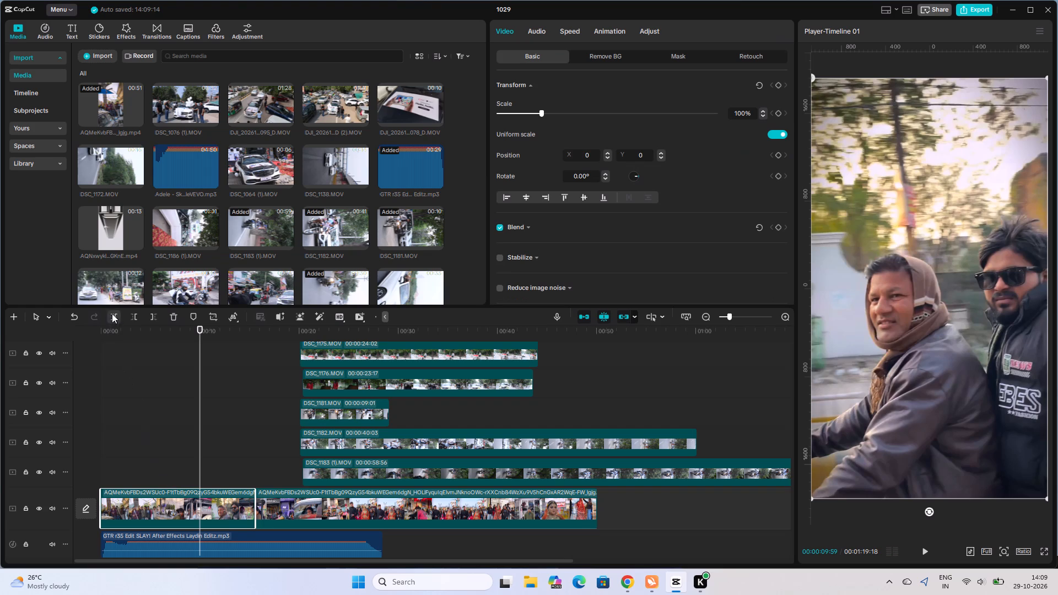
pyautogui.click(112, 313)
pyautogui.click(172, 318)
# Play past the new cut and lower the GTR r35 music clip's volume to -9.7 dB.
pyautogui.press('space')
pyautogui.keyDown('ctrl'); pyautogui.scroll(4, 235, 512); pyautogui.keyUp('ctrl')
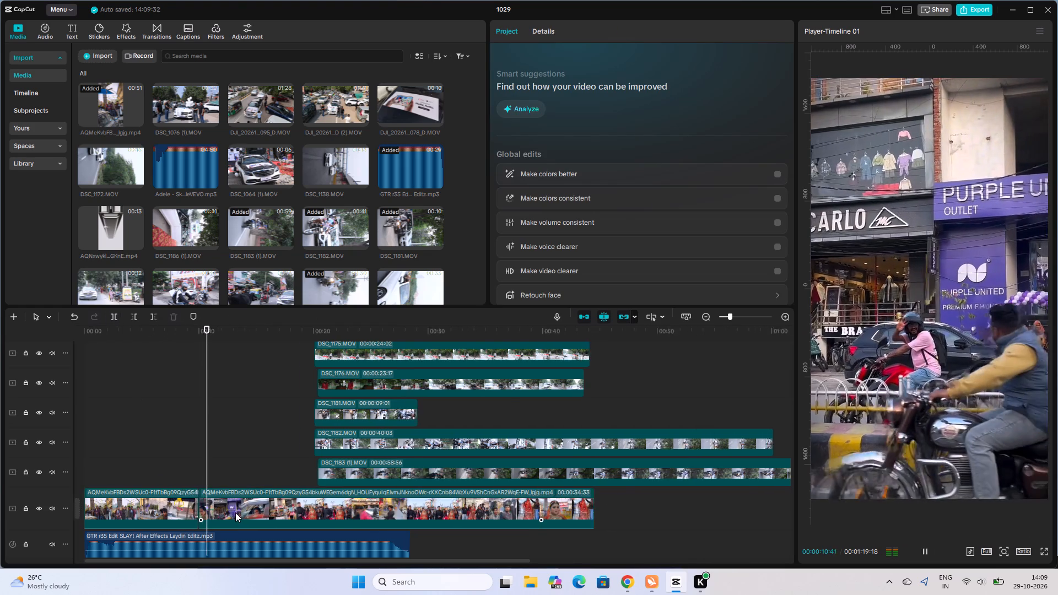
pyautogui.keyDown('ctrl'); pyautogui.scroll(8, 235, 512); pyautogui.keyUp('ctrl')
pyautogui.scroll(-13, 235, 512)
pyautogui.press('space')
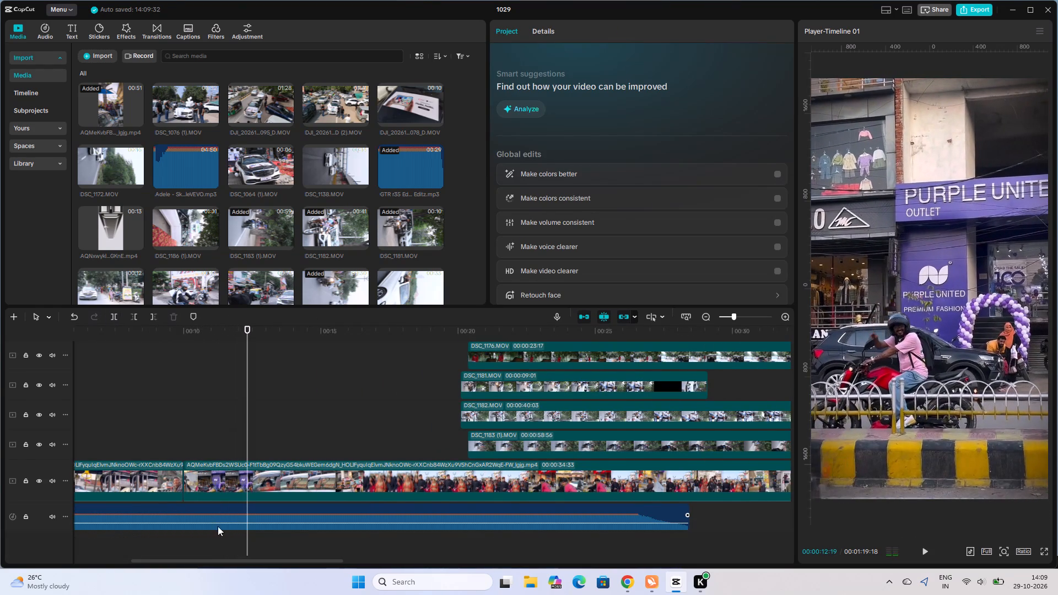
pyautogui.click(218, 522)
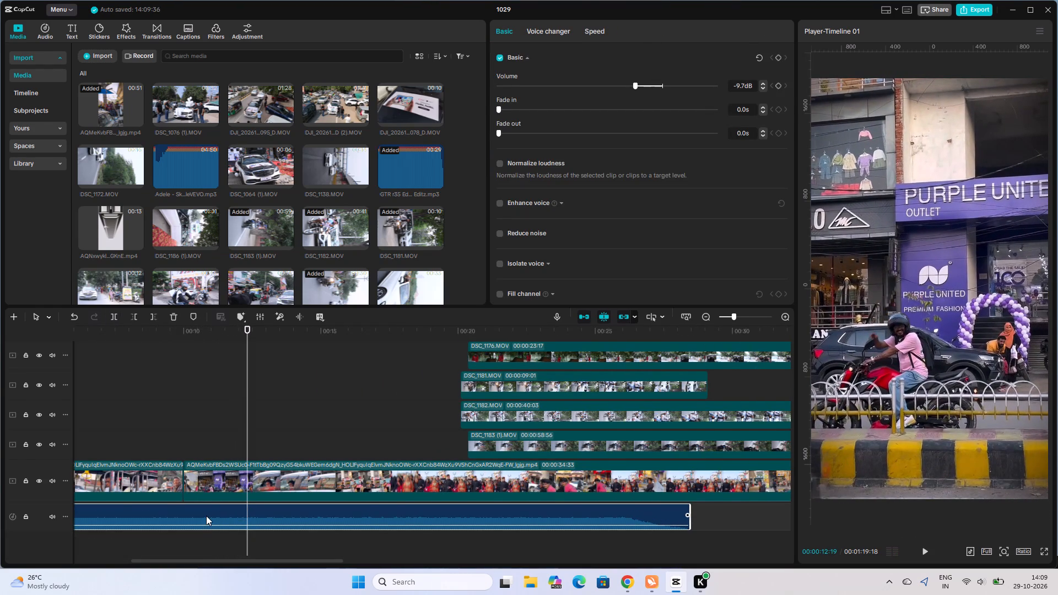
# Play the timeline from near its start to check the first clip and its cut against the music.
pyautogui.keyDown('ctrl'); pyautogui.scroll(-5, 207, 515); pyautogui.keyUp('ctrl')
pyautogui.keyDown('alt'); pyautogui.scroll(10, 209, 515); pyautogui.keyUp('alt')
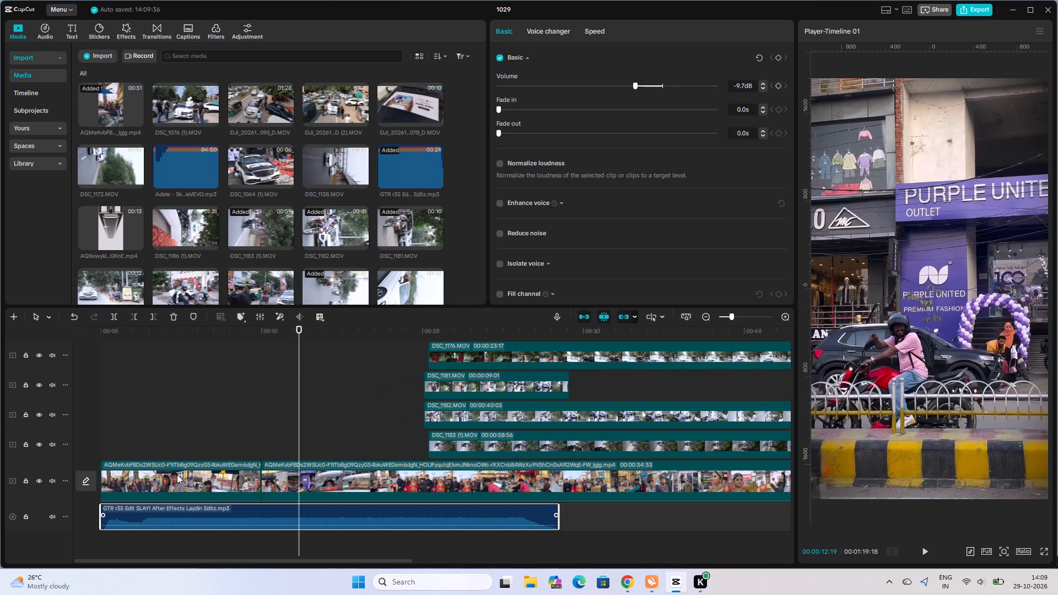
pyautogui.click(111, 434)
pyautogui.press('space')
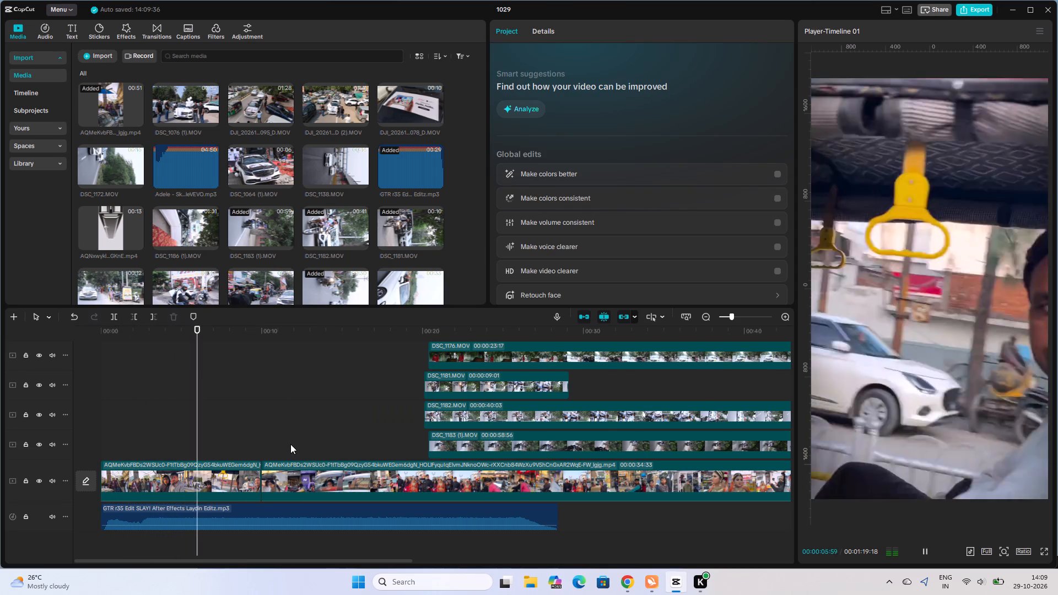
pyautogui.press('space')
pyautogui.press('space')
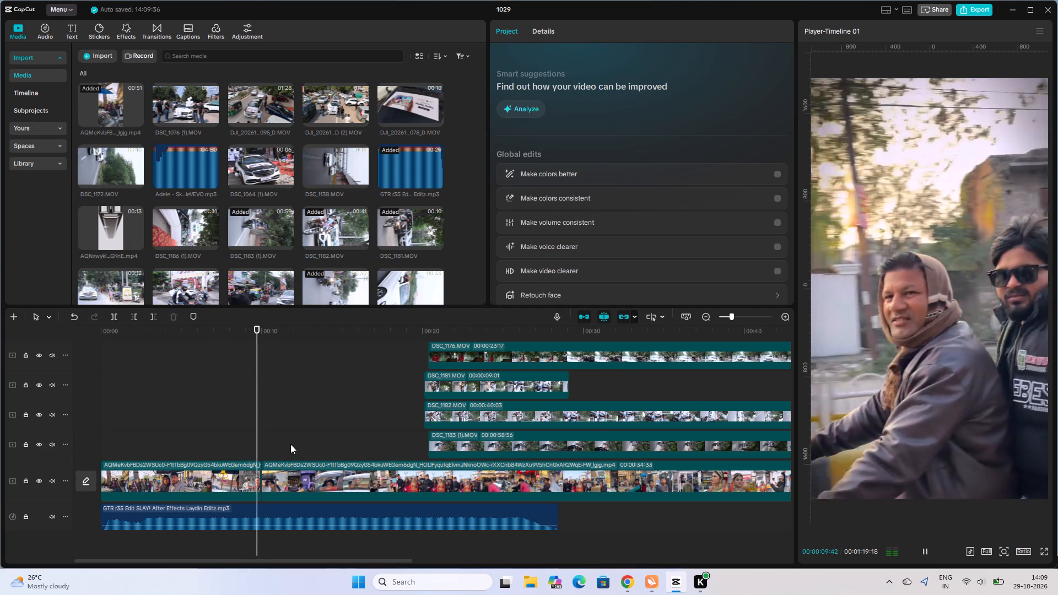
pyautogui.press('space')
pyautogui.press('space')
pyautogui.press('space')
pyautogui.press('space')
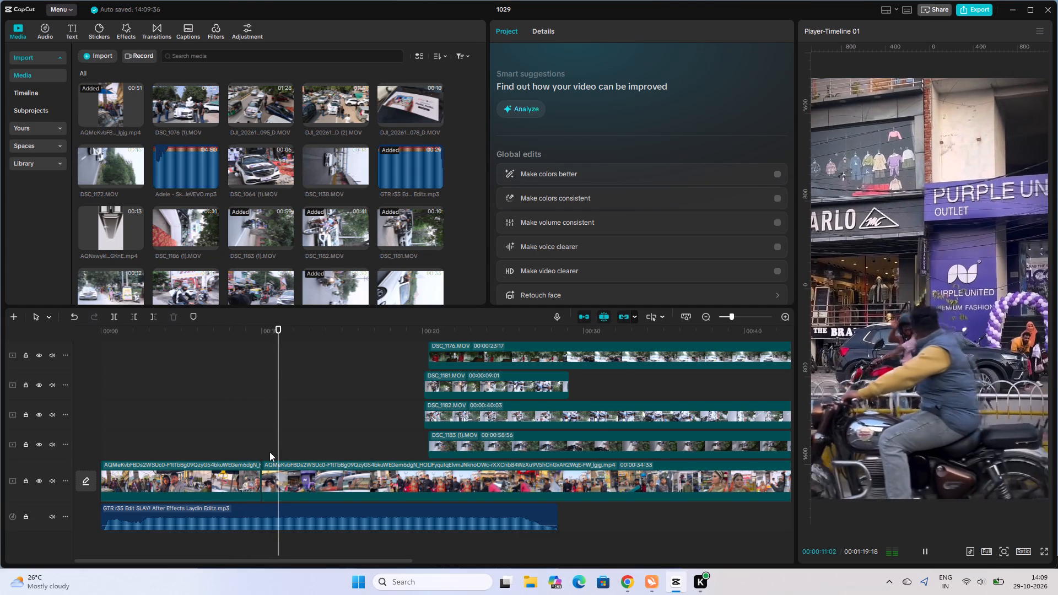
# Replay the footage just after the cut at about 10 seconds to check it against the music.
pyautogui.press('space')
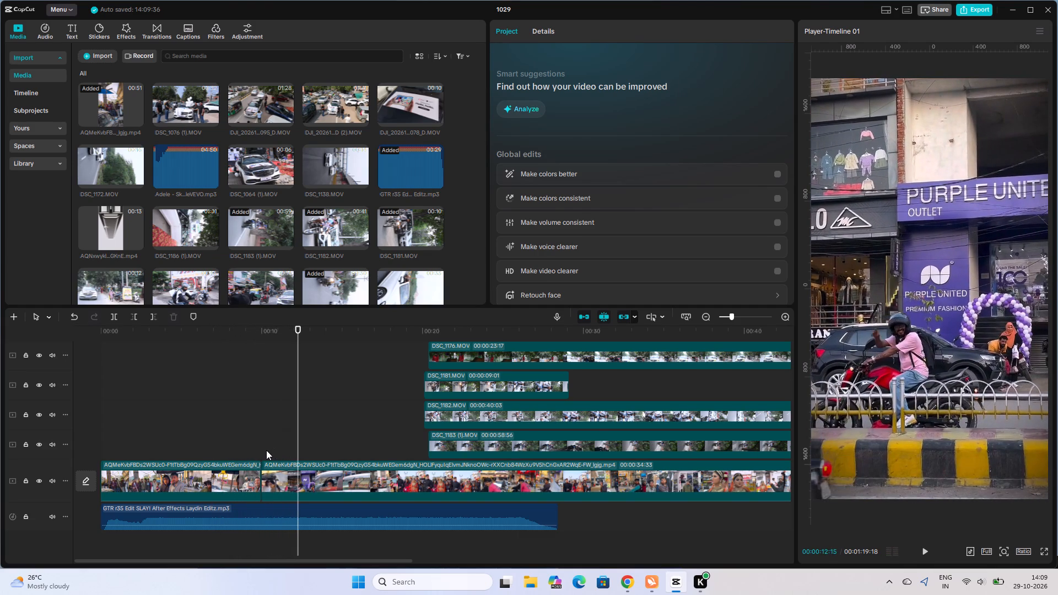
pyautogui.click(266, 450)
pyautogui.click(262, 451)
pyautogui.press('space')
pyautogui.press('space')
pyautogui.click(258, 450)
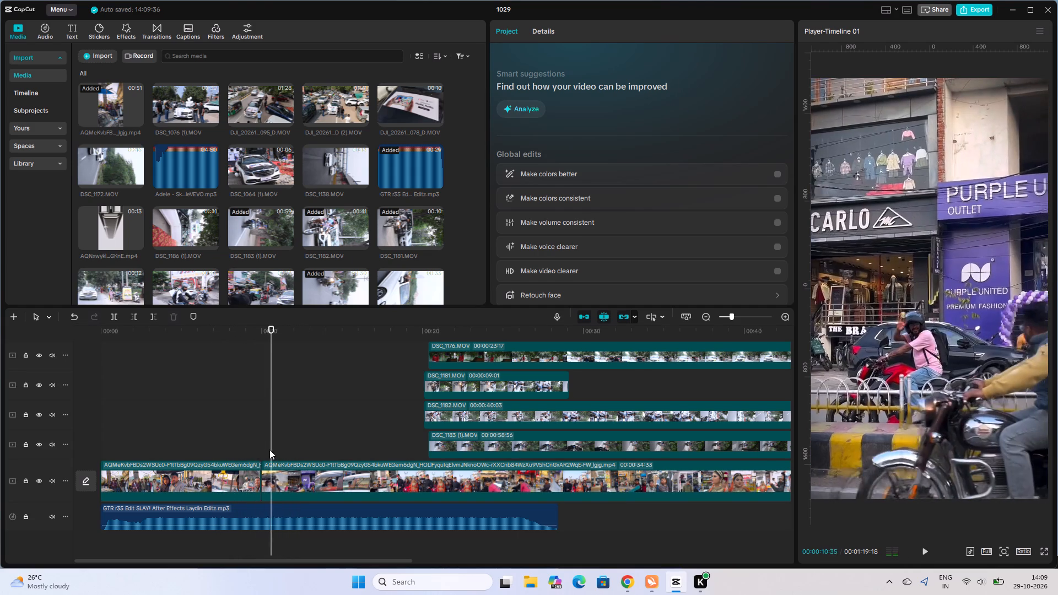
# Pull overlay clip DSC_1176 earlier over the main track, check its frames at several points, and delete it.
pyautogui.click(472, 399)
pyautogui.click(457, 339)
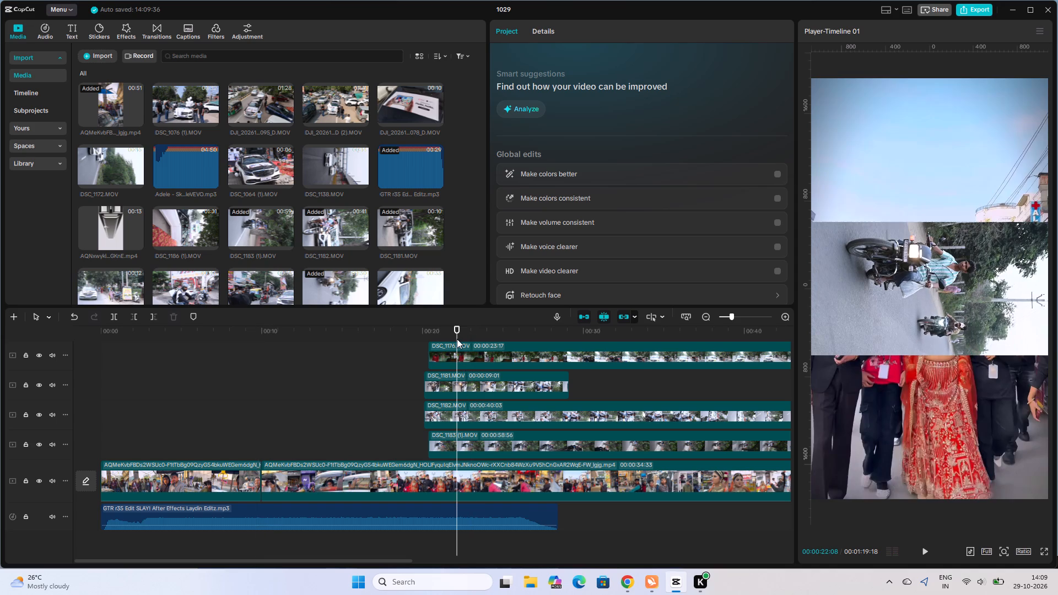
pyautogui.click(467, 350)
pyautogui.click(483, 390)
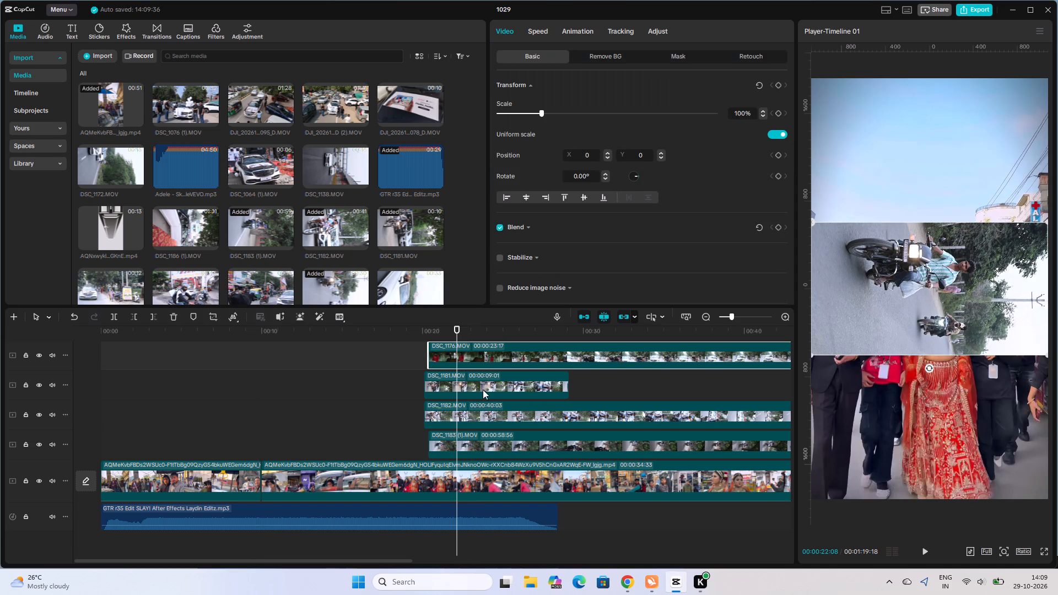
pyautogui.moveTo(487, 343); pyautogui.dragTo(397, 358)
pyautogui.click(392, 332)
pyautogui.click(401, 352)
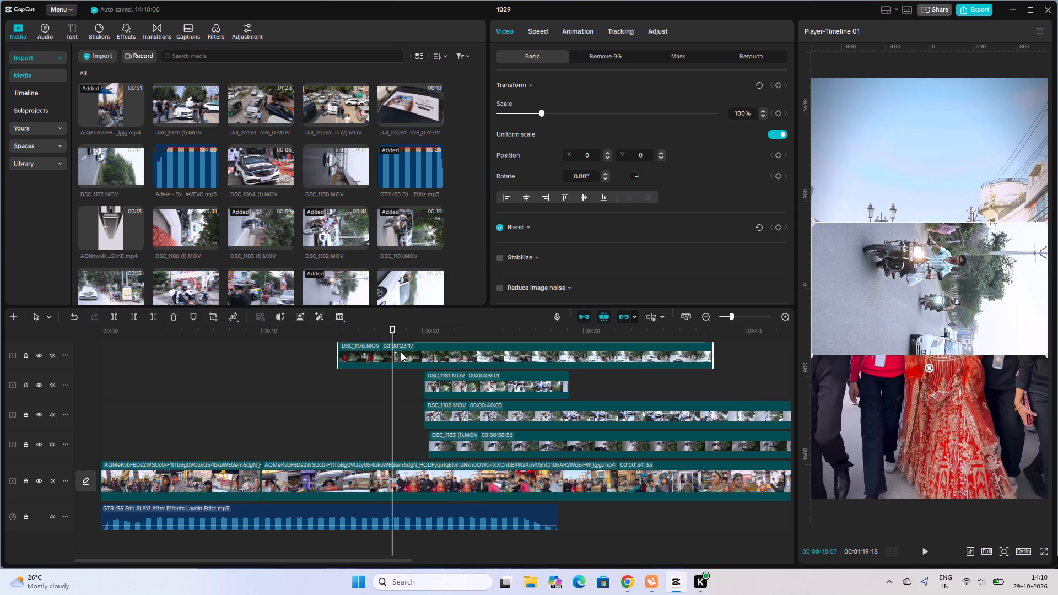
pyautogui.click(365, 332)
pyautogui.click(352, 350)
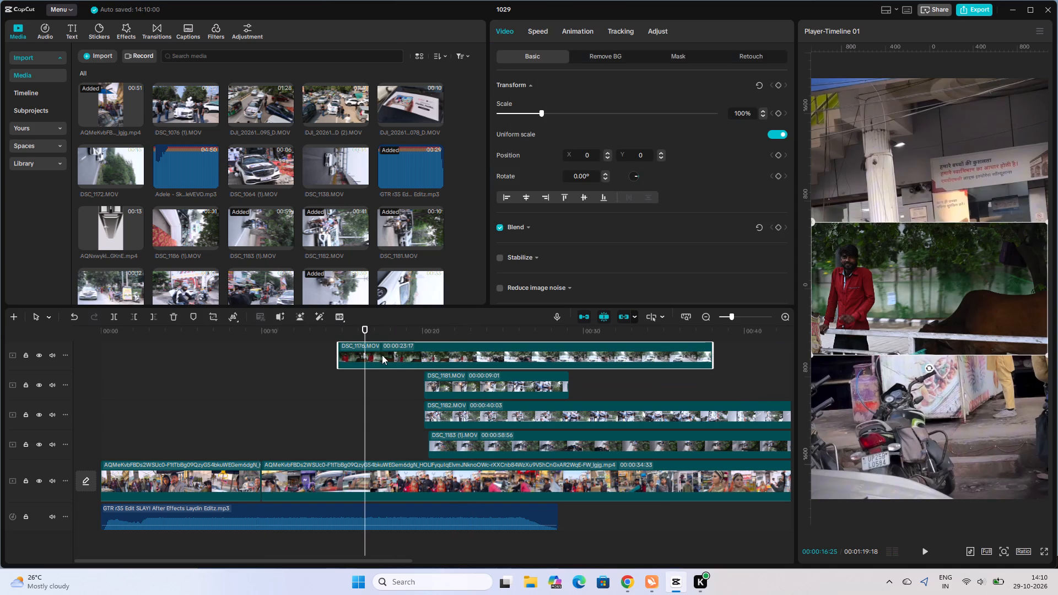
pyautogui.click(434, 355)
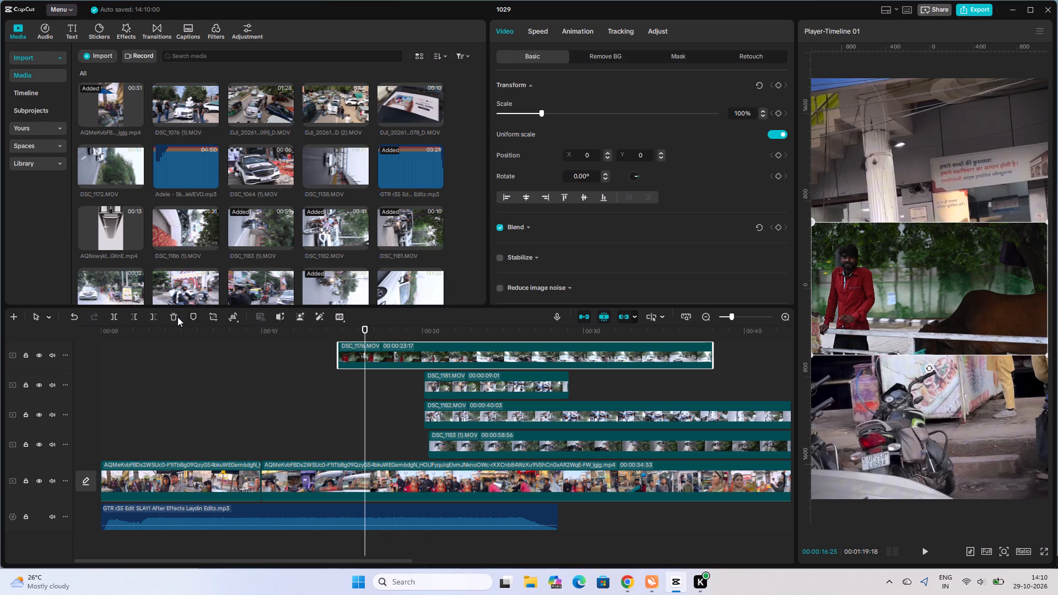
pyautogui.click(177, 317)
# Pull overlay clip DSC_1181 earlier to see its picture over the main video and delete it.
pyautogui.click(442, 378)
pyautogui.moveTo(447, 383); pyautogui.dragTo(330, 371)
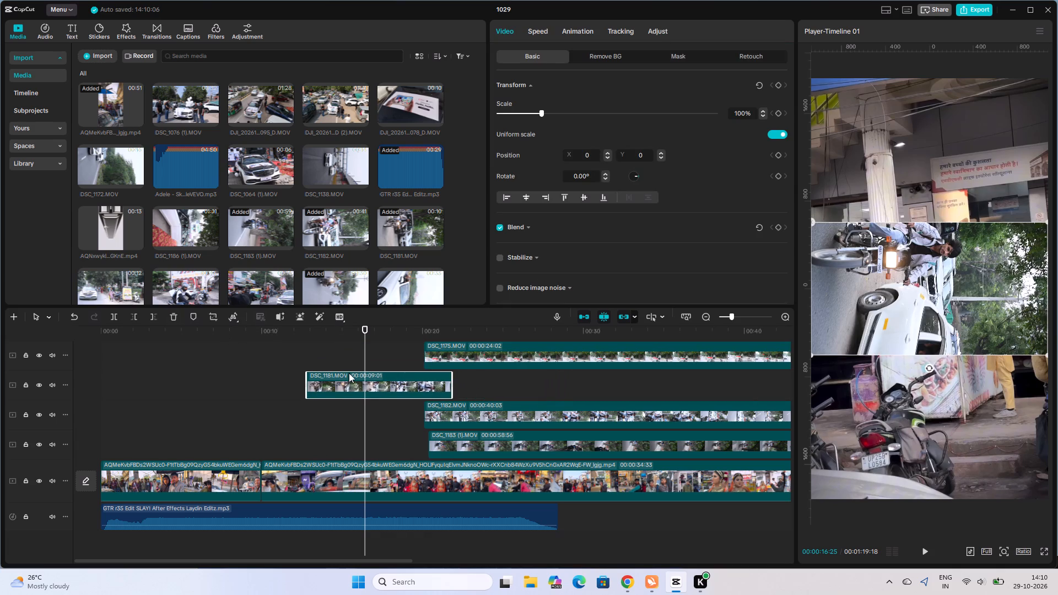
pyautogui.click(171, 314)
# Pull overlay clips DSC_1175 and DSC_1182 earlier on the timeline, check their picture, and delete both.
pyautogui.moveTo(452, 381); pyautogui.dragTo(323, 386)
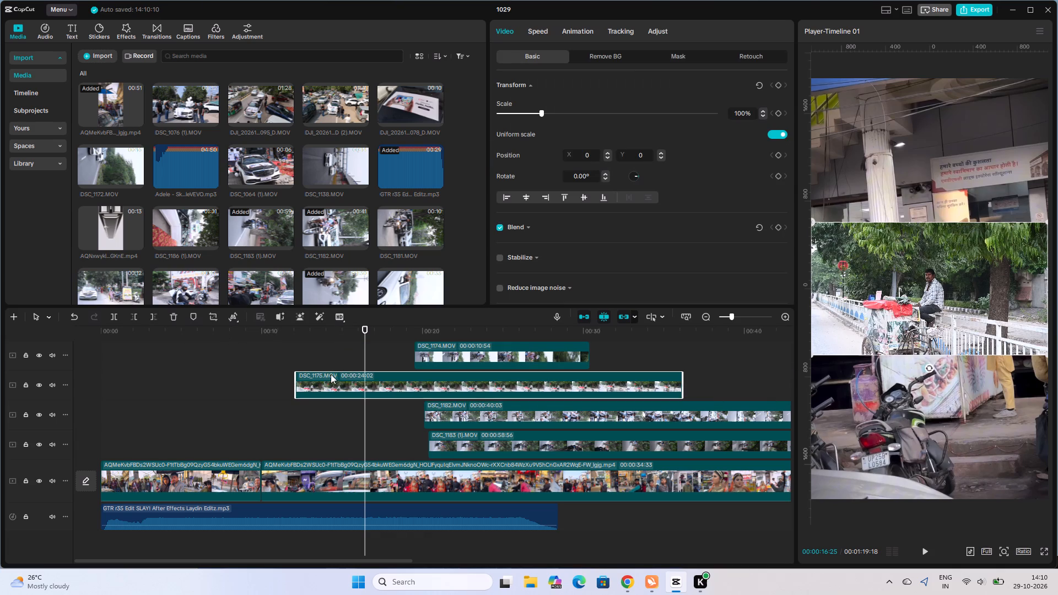
pyautogui.click(512, 409)
pyautogui.moveTo(512, 409); pyautogui.dragTo(316, 412)
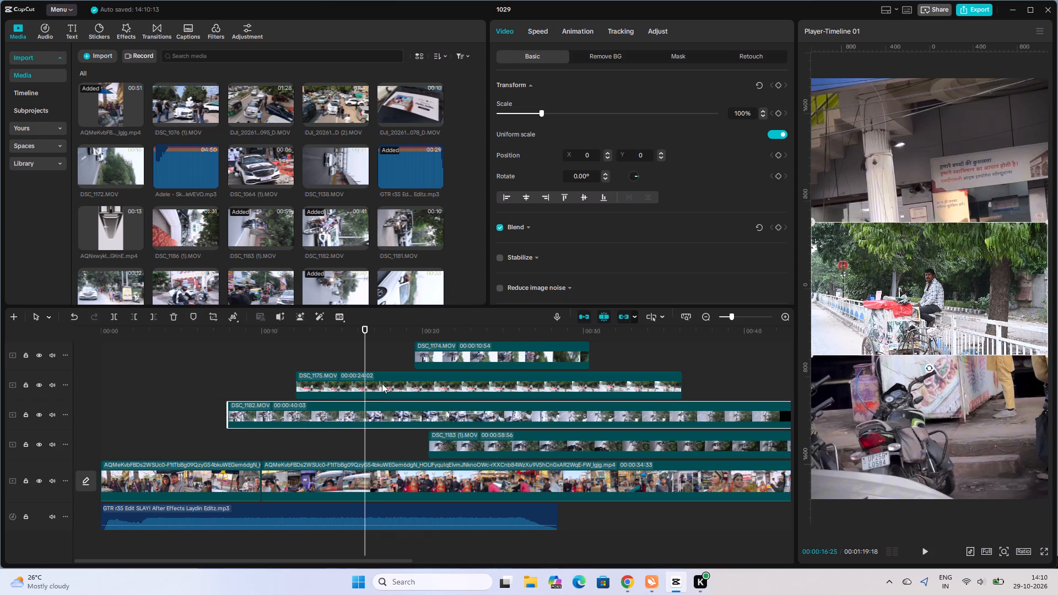
pyautogui.click(382, 383)
pyautogui.click(161, 312)
pyautogui.click(167, 316)
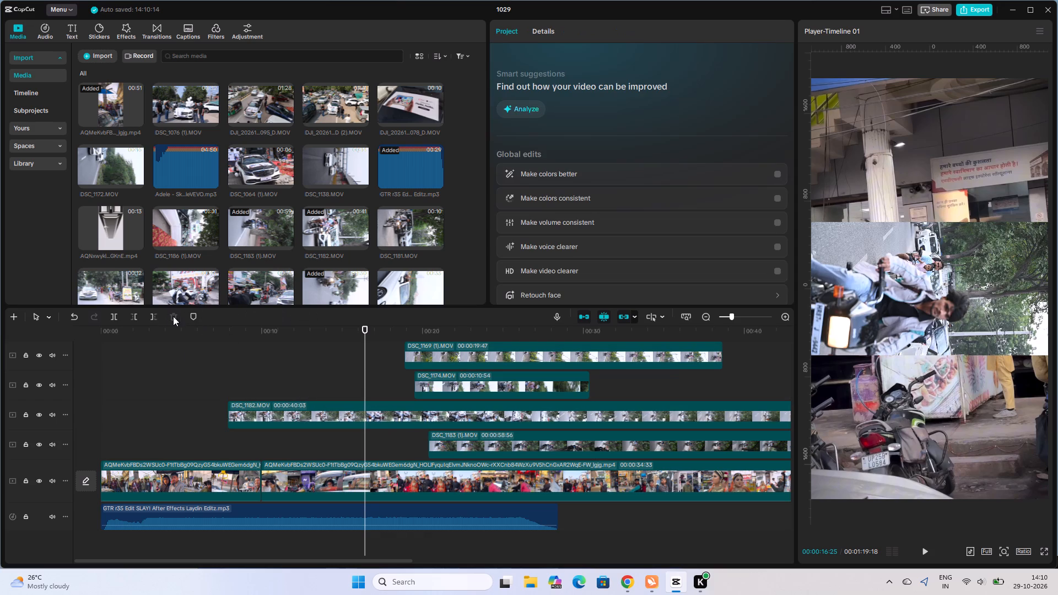
pyautogui.press('space')
pyautogui.press('space')
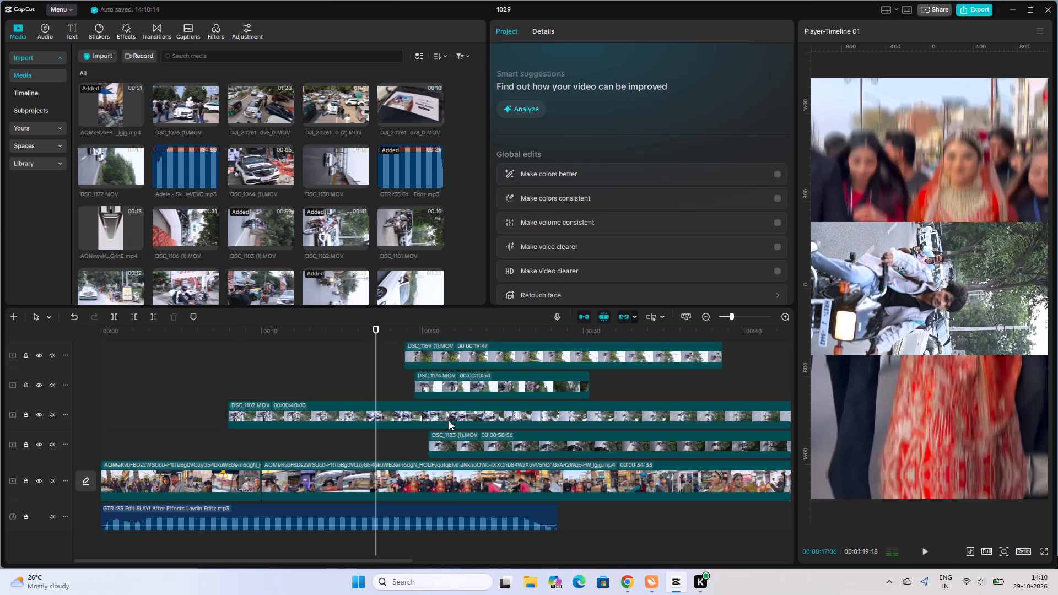
pyautogui.click(449, 420)
pyautogui.click(175, 318)
# Move overlay clip DSC_1174 to the main-track cut at about 10 seconds, play it there, and delete it.
pyautogui.moveTo(494, 409); pyautogui.dragTo(390, 416)
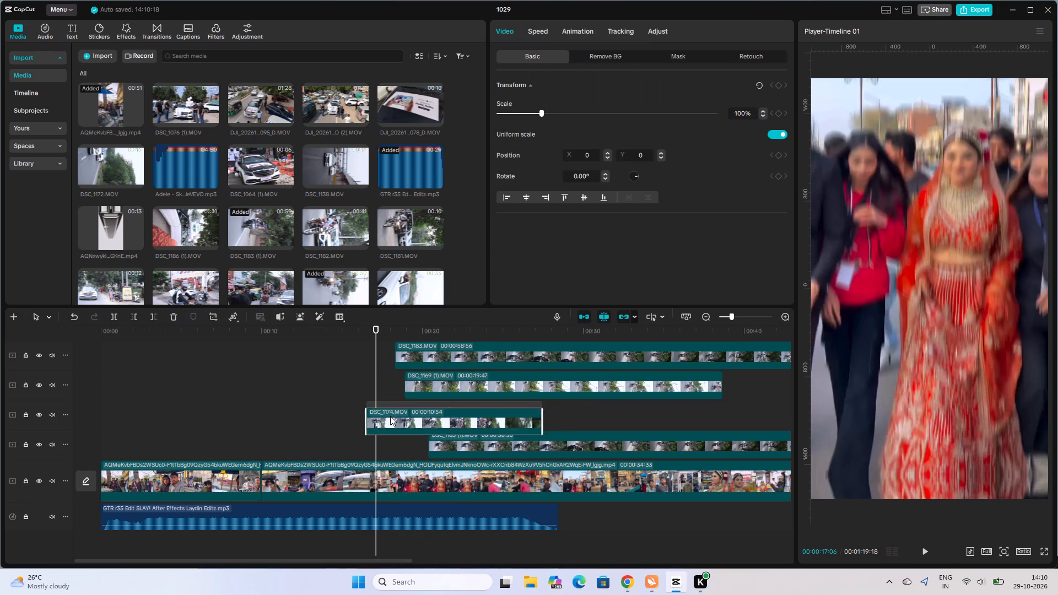
pyautogui.moveTo(390, 416); pyautogui.dragTo(340, 409)
pyautogui.click(253, 383)
pyautogui.press('space')
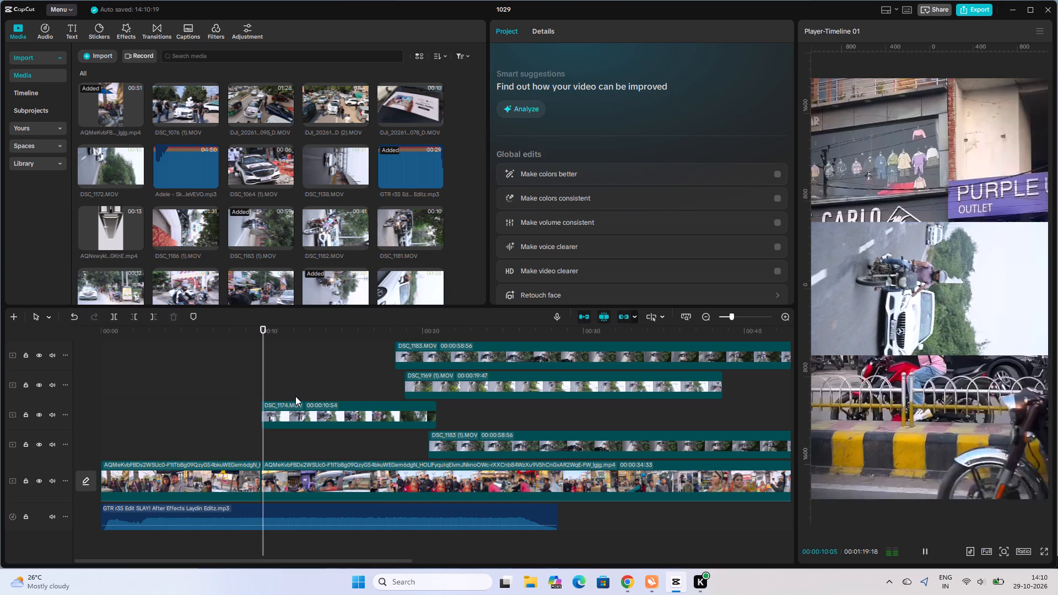
pyautogui.click(319, 404)
pyautogui.press('space')
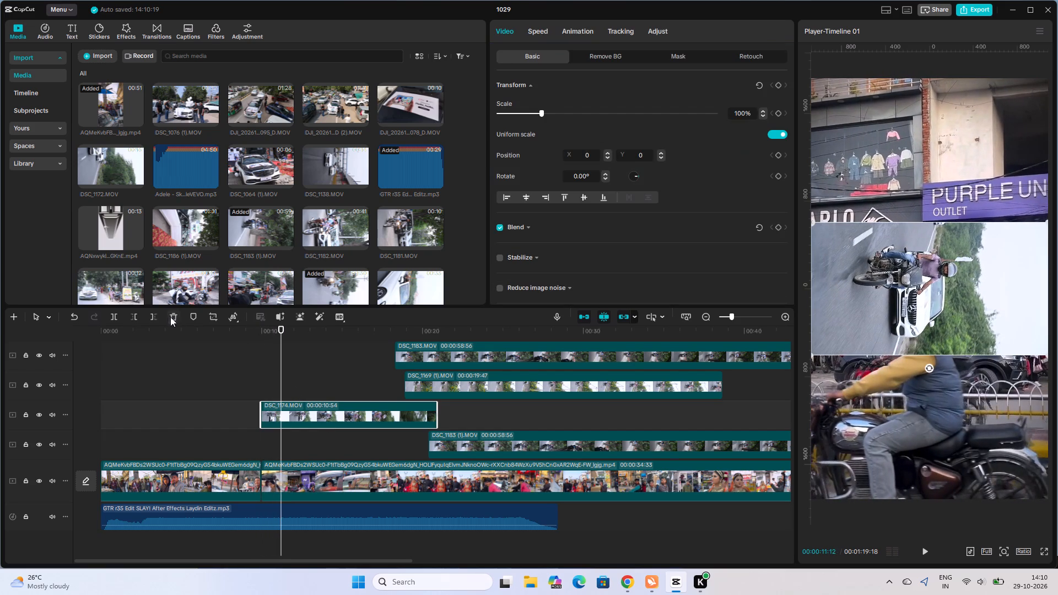
pyautogui.click(169, 316)
# Pull overlay clip DSC_1183 back near the 10-second cut, play a short part, and delete it.
pyautogui.moveTo(505, 391); pyautogui.dragTo(378, 409)
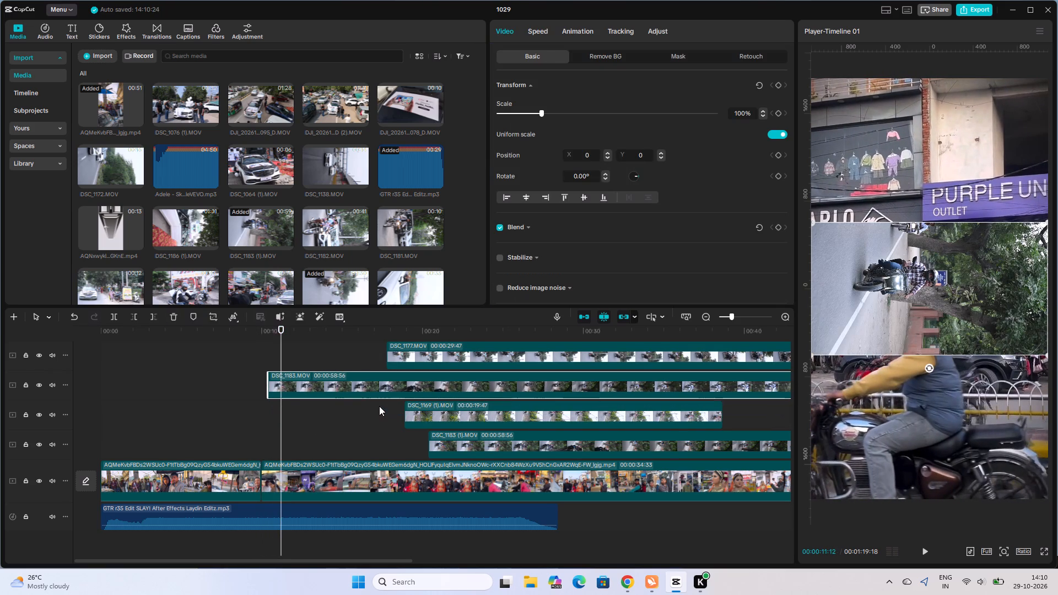
pyautogui.press('space')
pyautogui.press('space')
pyautogui.click(431, 383)
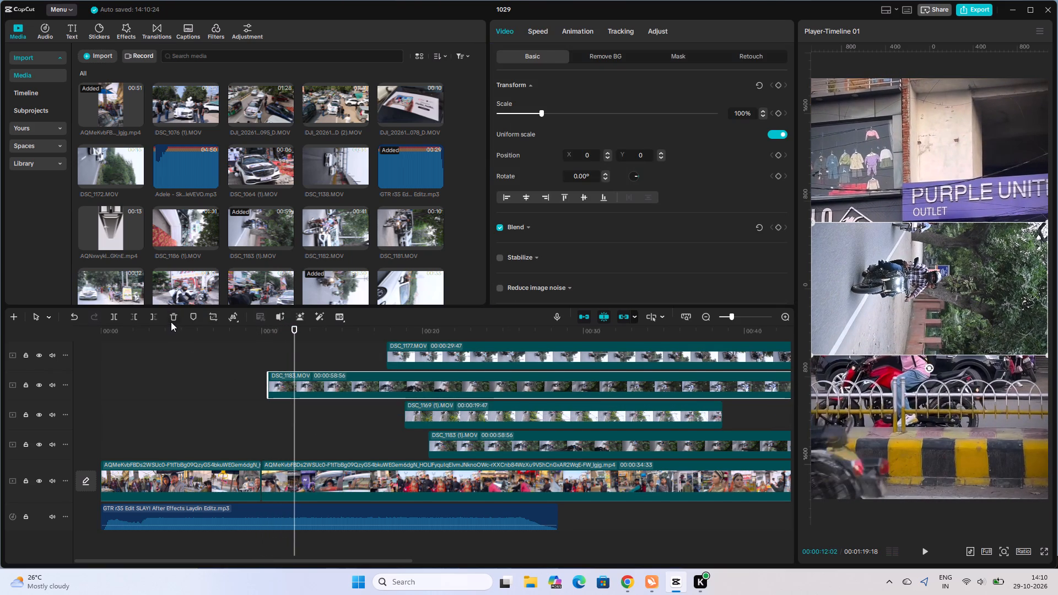
pyautogui.click(171, 322)
# Pull overlay clip DSC_1169 (1) back over the 10-second cut, play it briefly, and delete it.
pyautogui.moveTo(474, 419); pyautogui.dragTo(317, 423)
pyautogui.press('space')
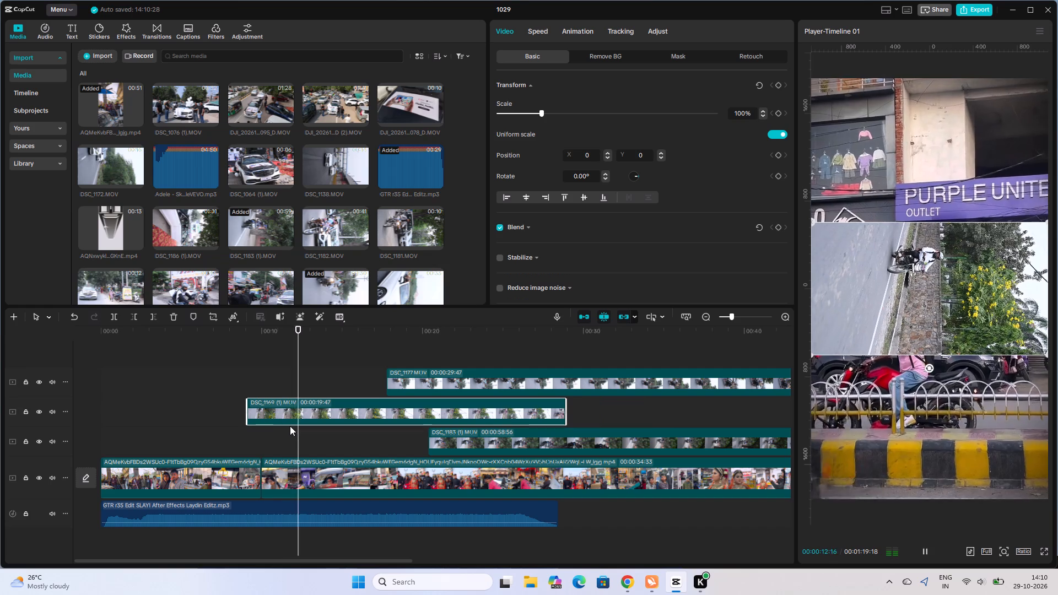
pyautogui.press('space')
pyautogui.click(169, 312)
# Pull the last two overlay clips, DSC_1183 (1) and DSC_1177, back near the 10-second cut, play them, and delete both.
pyautogui.moveTo(469, 407); pyautogui.dragTo(397, 413)
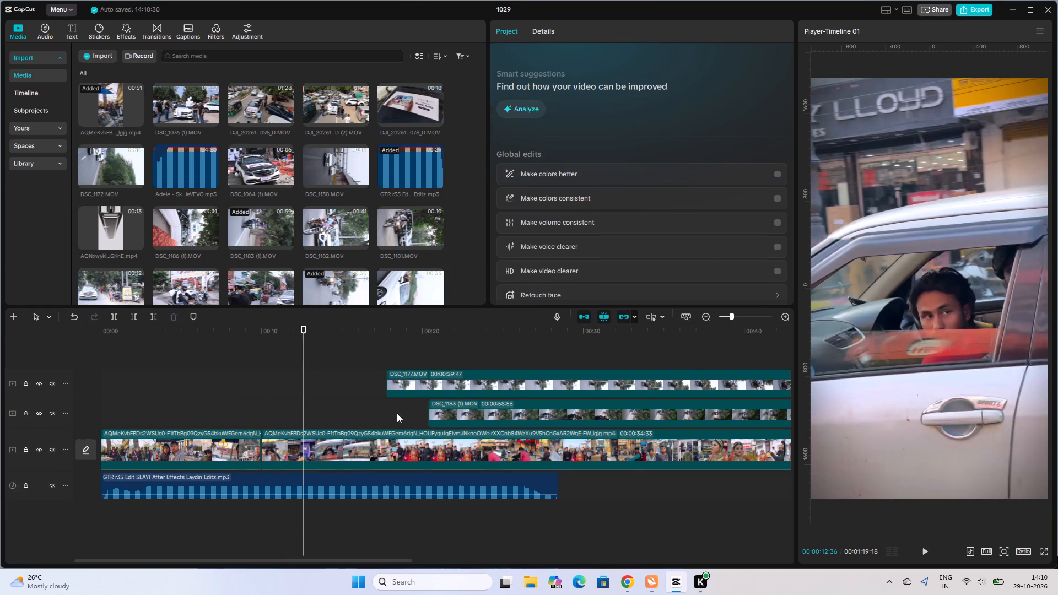
pyautogui.moveTo(397, 413); pyautogui.dragTo(312, 408)
pyautogui.press('space')
pyautogui.press('space')
pyautogui.click(434, 385)
pyautogui.moveTo(445, 380); pyautogui.dragTo(314, 380)
pyautogui.press('space')
pyautogui.press('space')
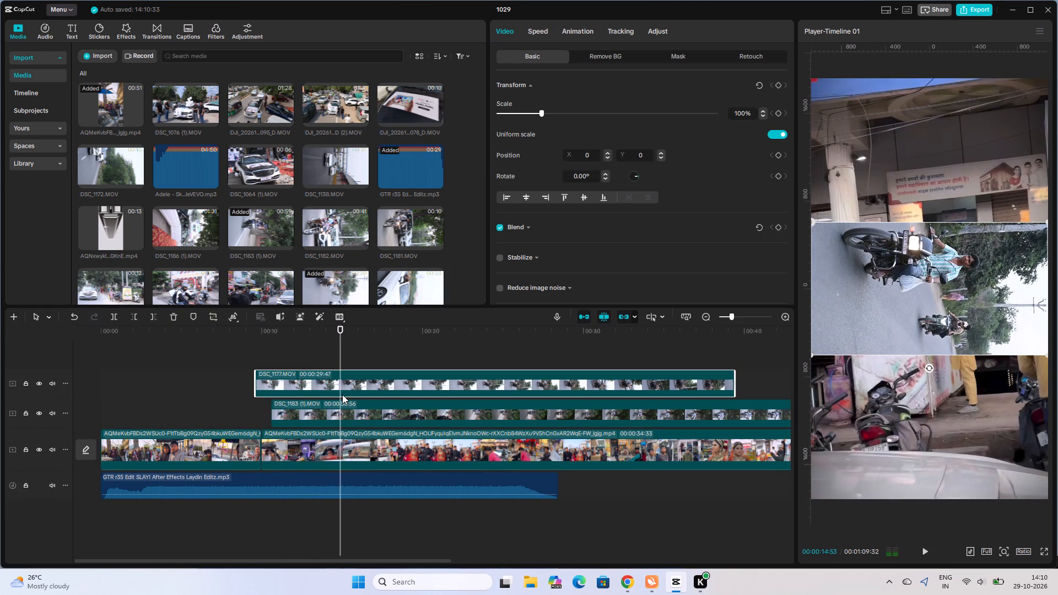
pyautogui.click(342, 394)
pyautogui.click(353, 421)
pyautogui.click(175, 321)
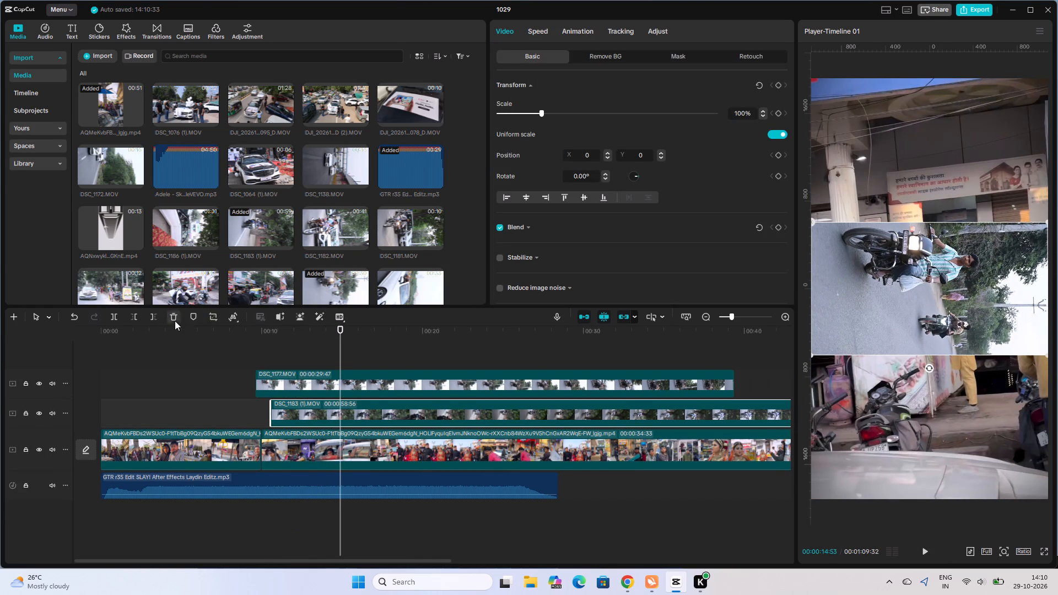
pyautogui.click(312, 410)
pyautogui.click(171, 318)
# Preview DSC_1090, DSC_1088 and DSC_1089 in the media library and place DSC_1089 above the main track at the 10-second cut.
pyautogui.scroll(-1, 298, 263)
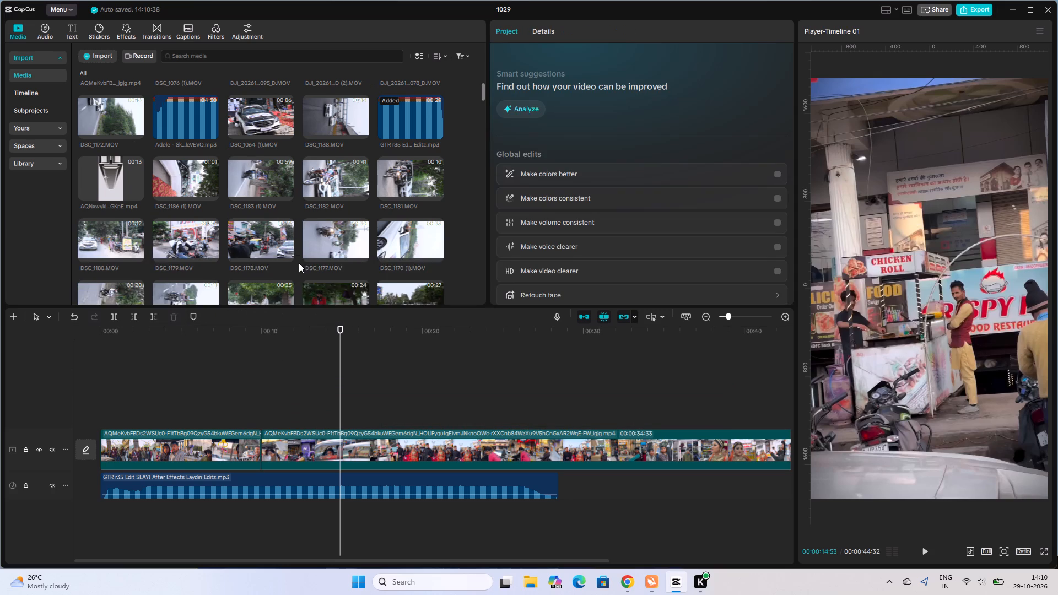
pyautogui.scroll(-5, 295, 263)
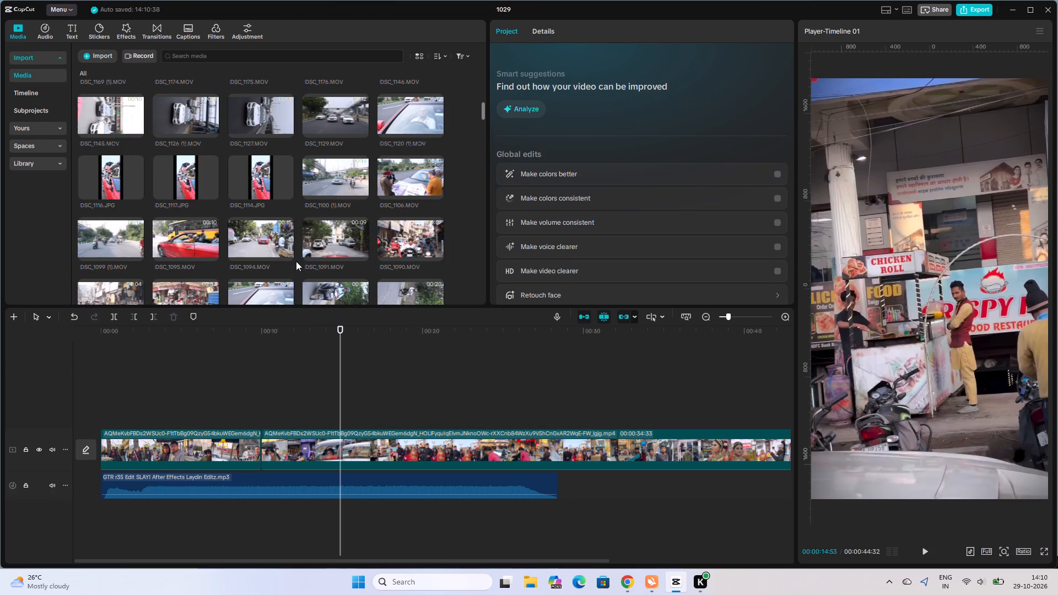
pyautogui.click(414, 242)
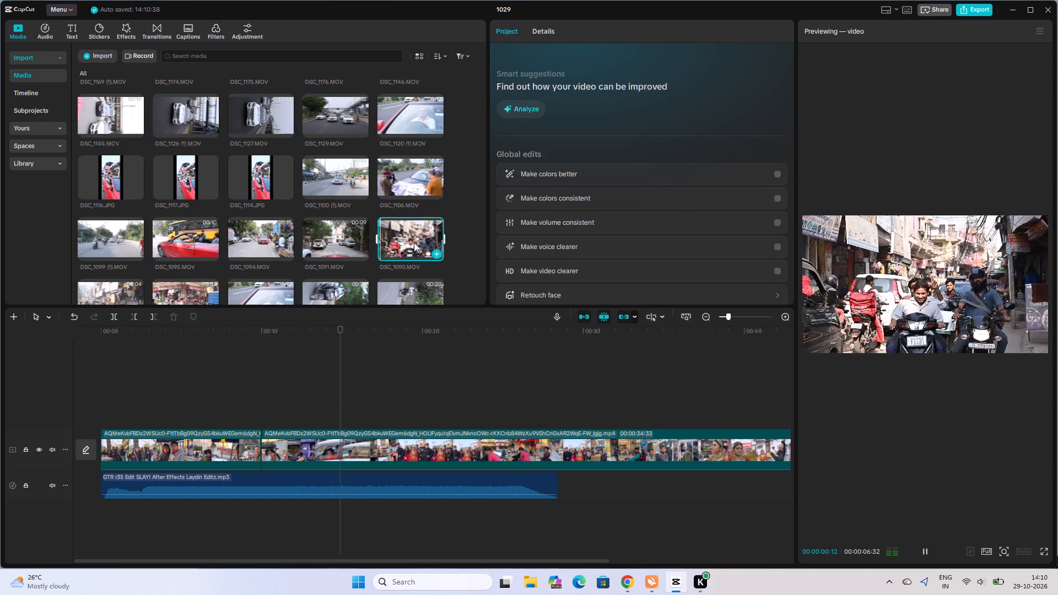
pyautogui.click(414, 242)
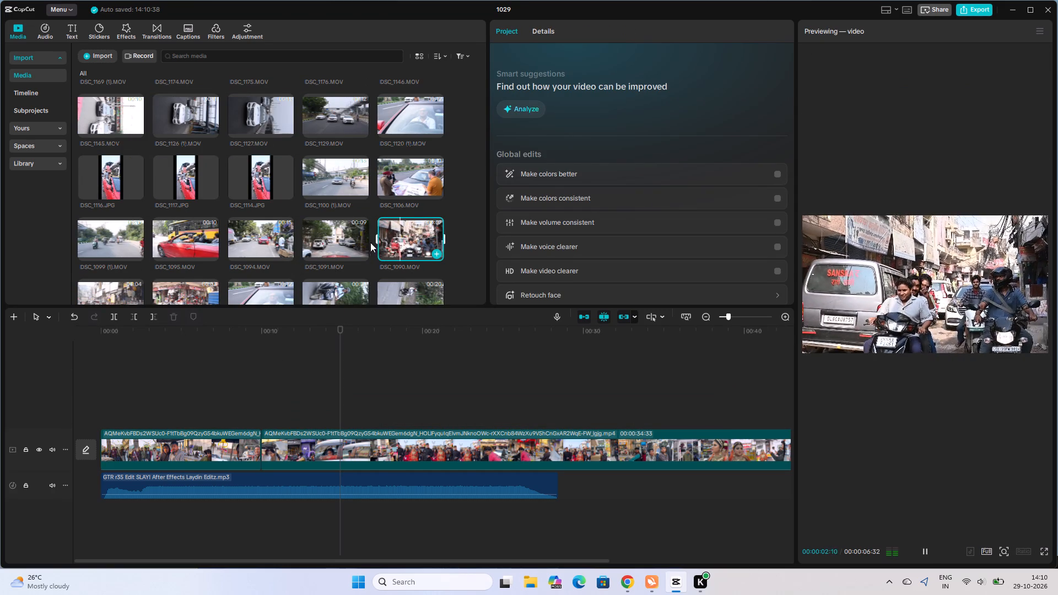
pyautogui.click(164, 293)
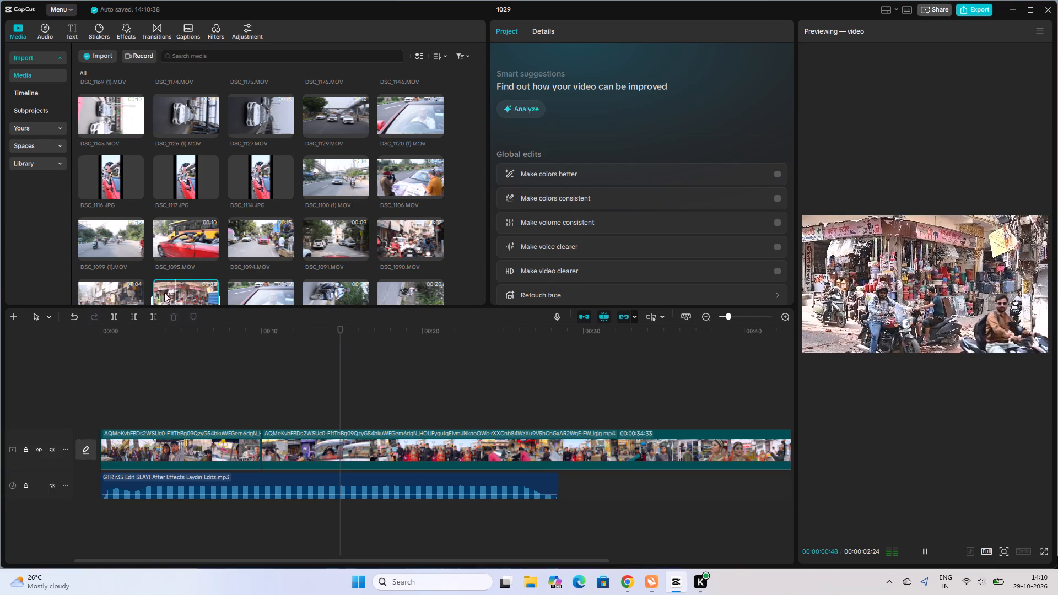
pyautogui.click(110, 288)
pyautogui.scroll(-1, 146, 286)
pyautogui.moveTo(122, 253); pyautogui.dragTo(173, 294)
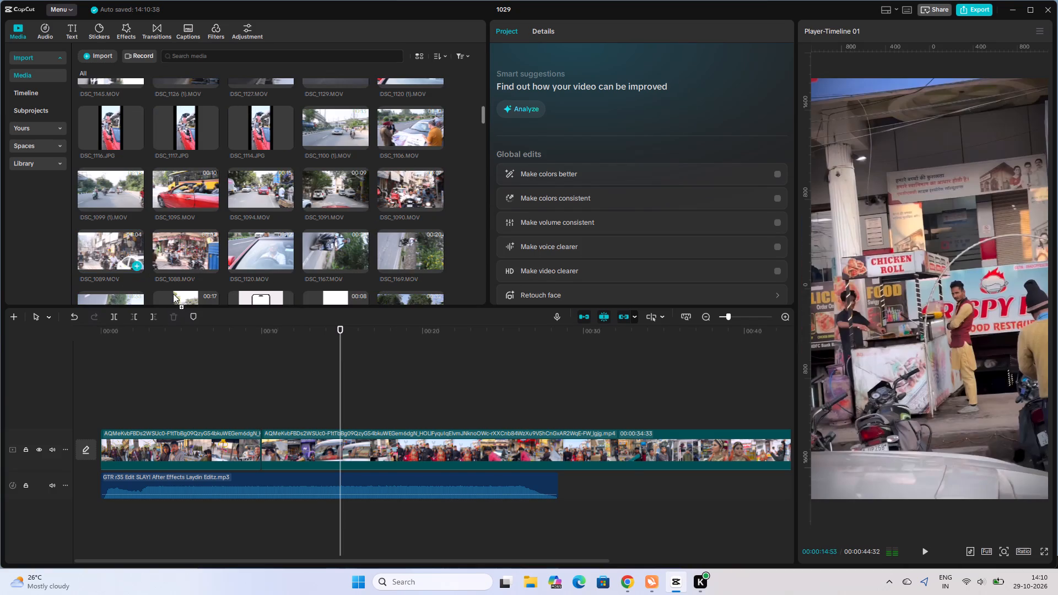
pyautogui.moveTo(173, 294); pyautogui.dragTo(261, 418)
# Play across the cut and move DSC_1089 down into the main track between the two existing clips.
pyautogui.click(240, 393)
pyautogui.press('space')
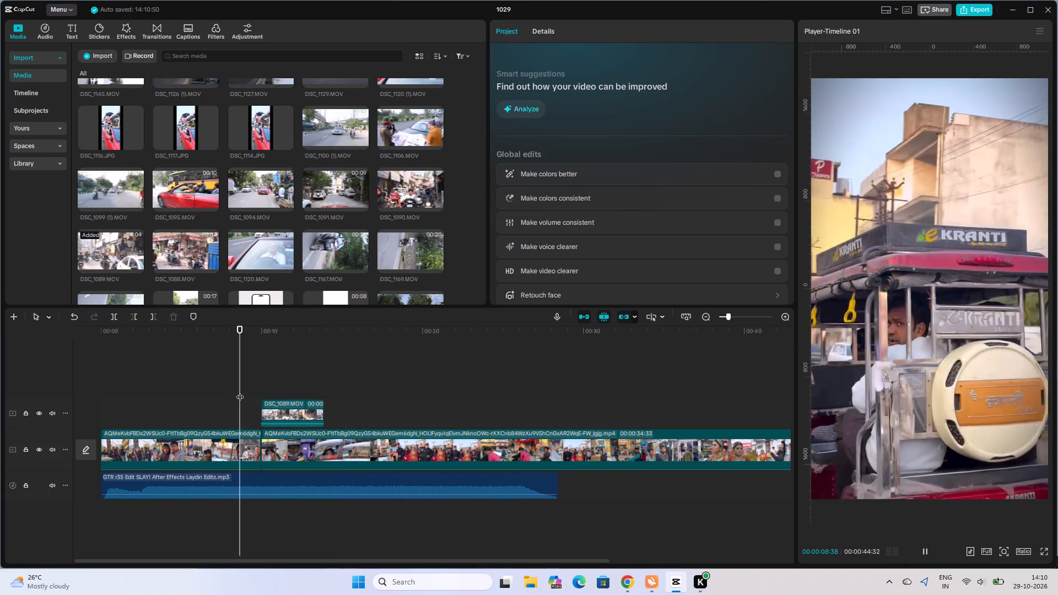
pyautogui.press('space')
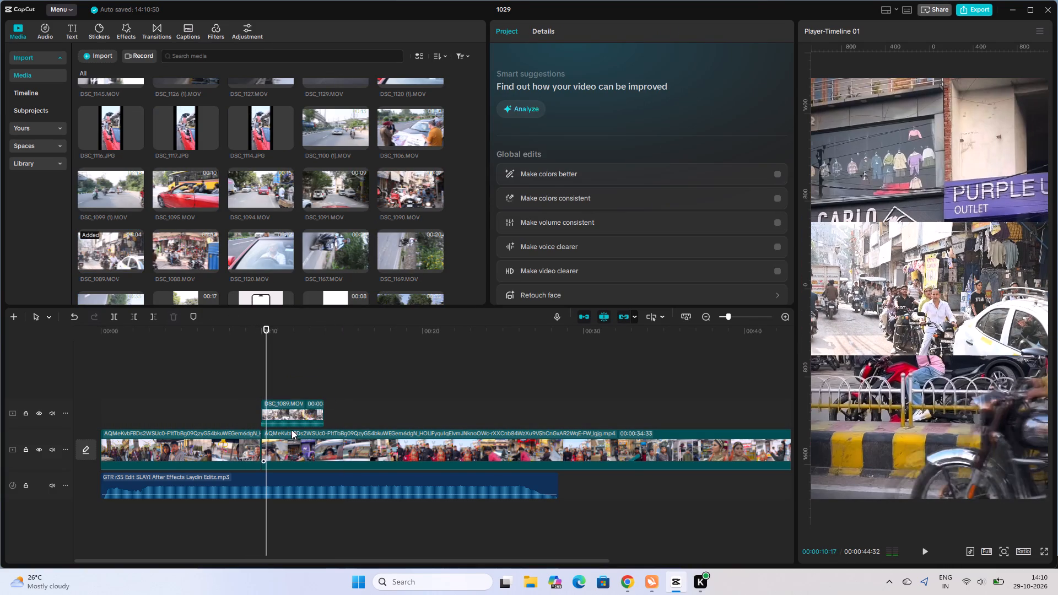
pyautogui.moveTo(290, 423); pyautogui.dragTo(292, 434)
pyautogui.click(302, 419)
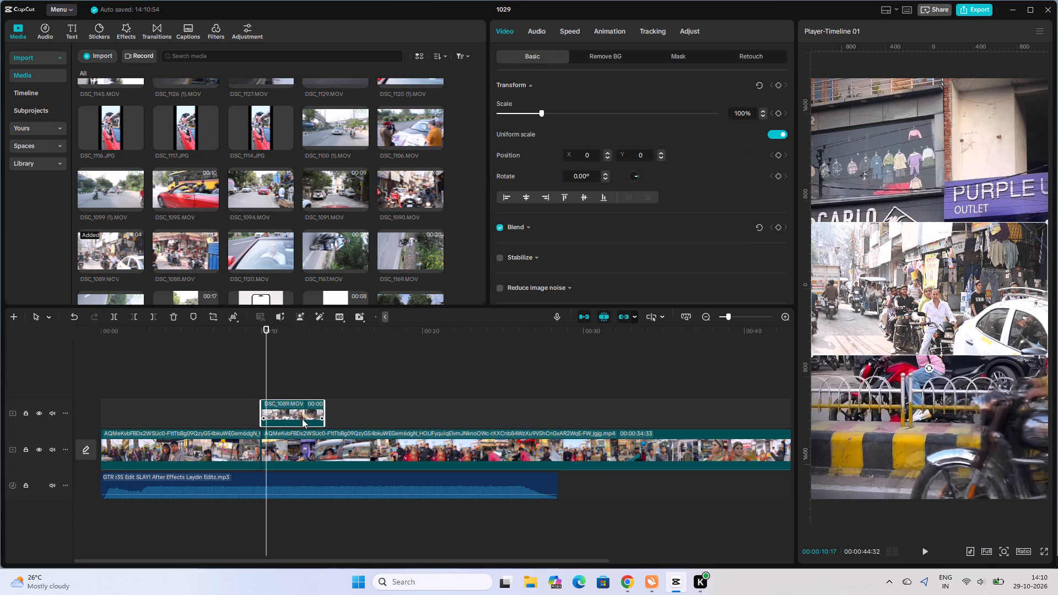
pyautogui.click(296, 387)
pyautogui.moveTo(298, 416); pyautogui.dragTo(279, 462)
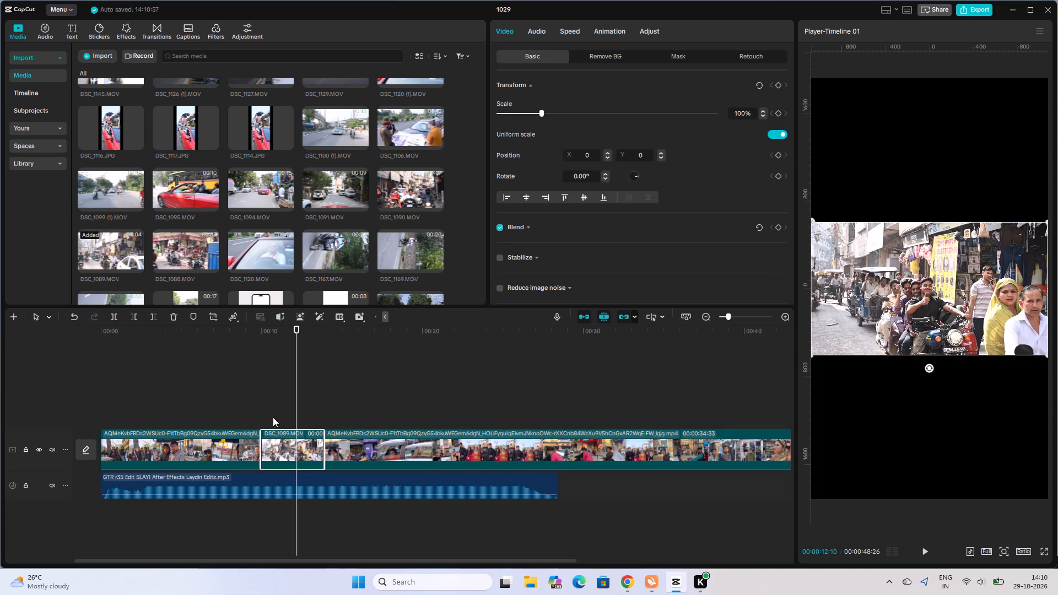
# Scale DSC_1089 to 319% to fill the vertical frame and shift it horizontally to X 578, centring the motorcycle riders.
pyautogui.click(285, 419)
pyautogui.click(289, 445)
pyautogui.doubleClick(742, 114)
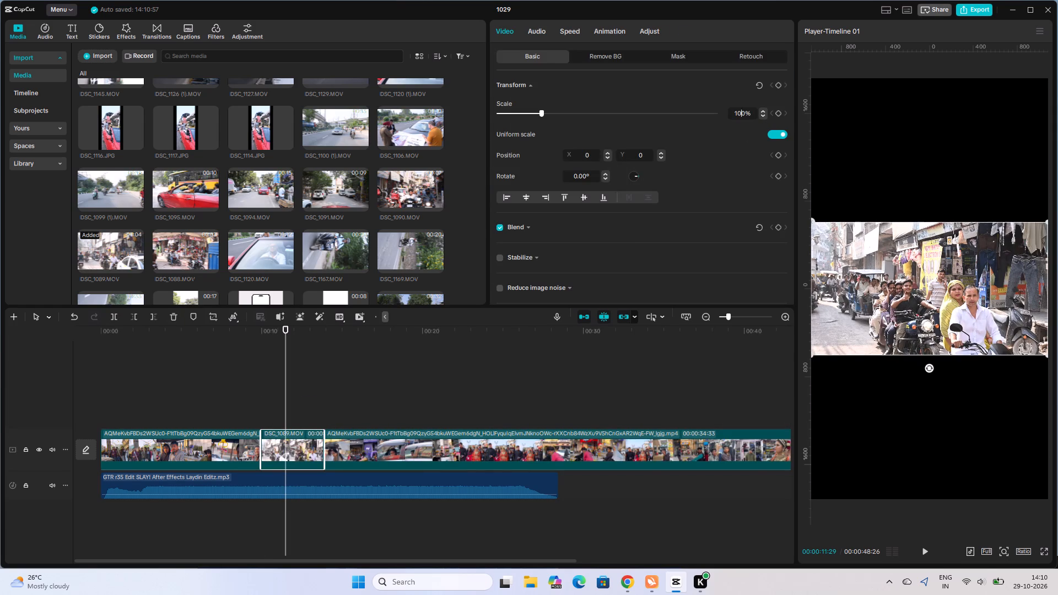
pyautogui.write('319')
pyautogui.press('Return')
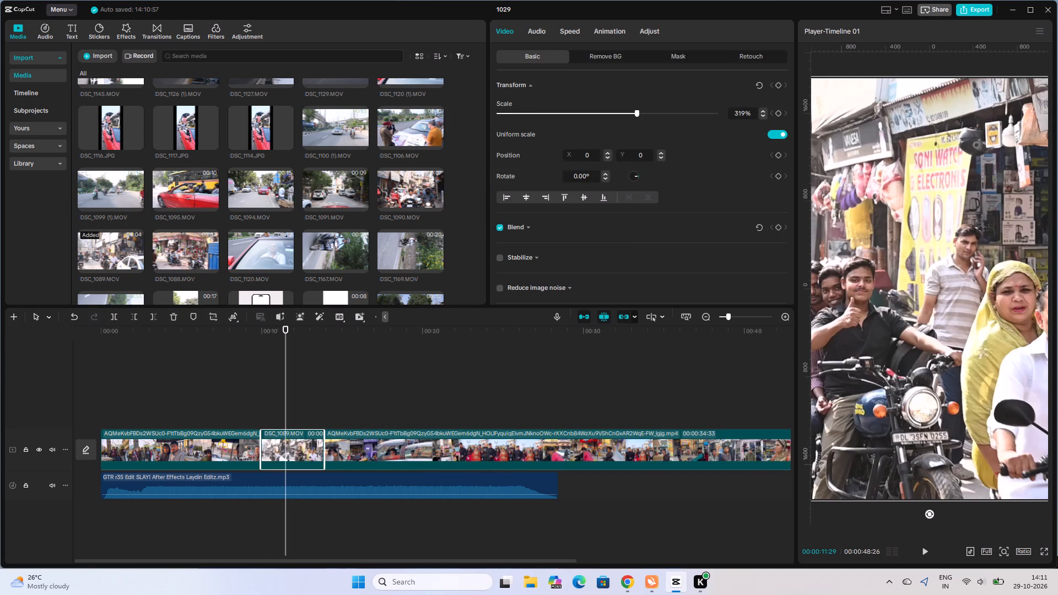
pyautogui.moveTo(888, 391); pyautogui.dragTo(916, 392)
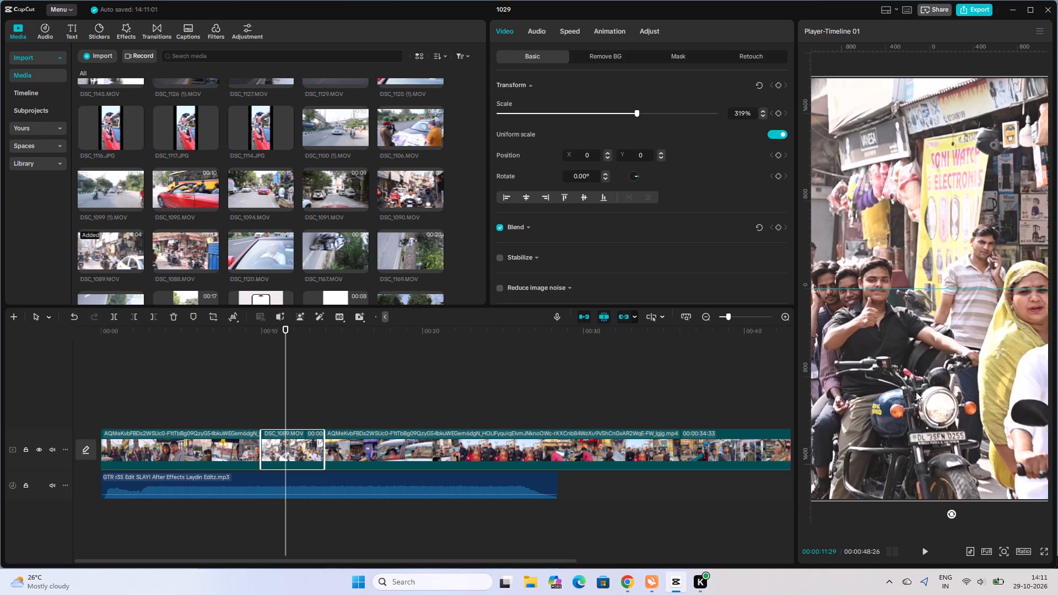
pyautogui.moveTo(916, 392); pyautogui.dragTo(951, 392)
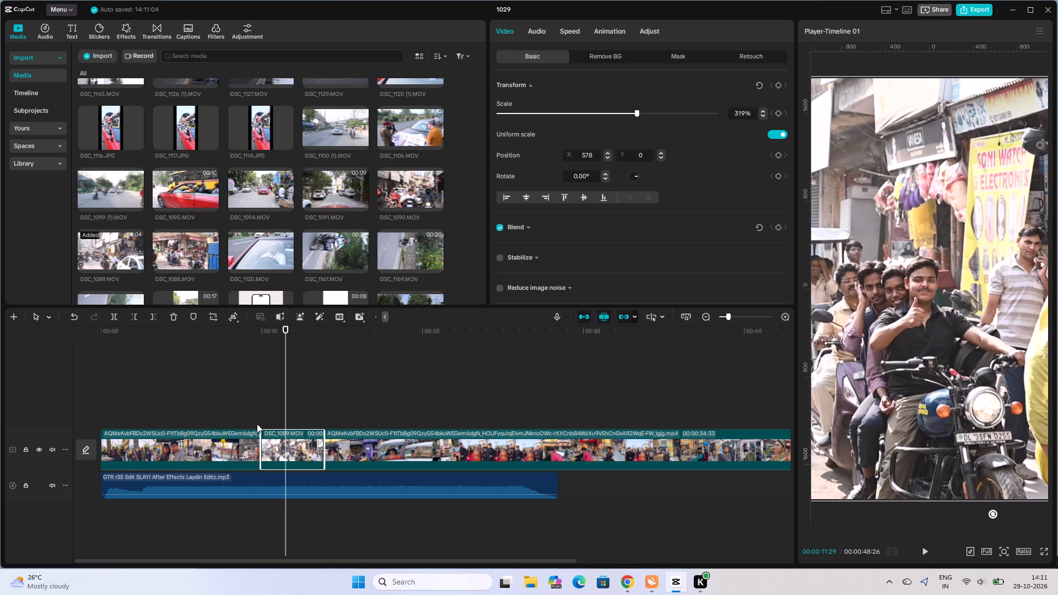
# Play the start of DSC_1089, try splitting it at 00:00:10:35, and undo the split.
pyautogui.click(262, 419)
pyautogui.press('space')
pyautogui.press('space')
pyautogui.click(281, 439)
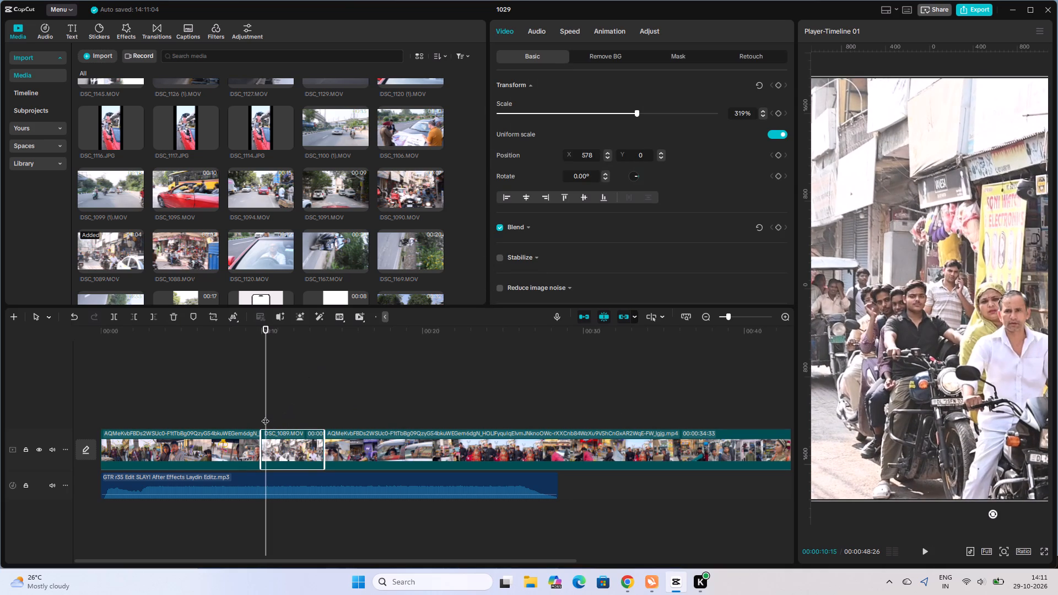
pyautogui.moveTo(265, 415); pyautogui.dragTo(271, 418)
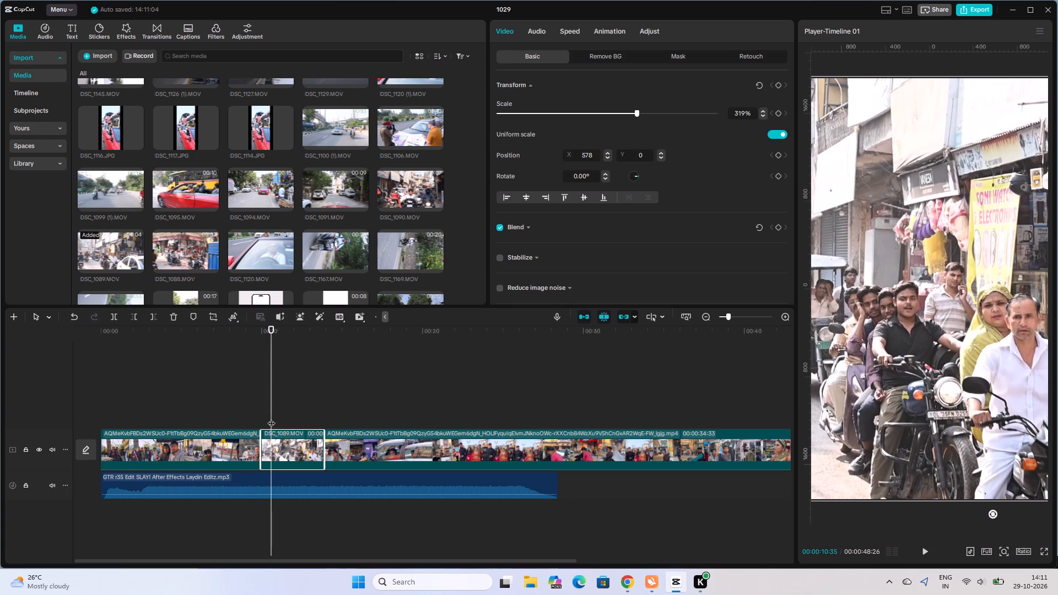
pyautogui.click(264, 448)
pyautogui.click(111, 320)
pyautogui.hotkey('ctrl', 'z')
# Stabilize DSC_1089 at the Recommended level, checking the processing progress, and play the stabilized clip.
pyautogui.click(500, 257)
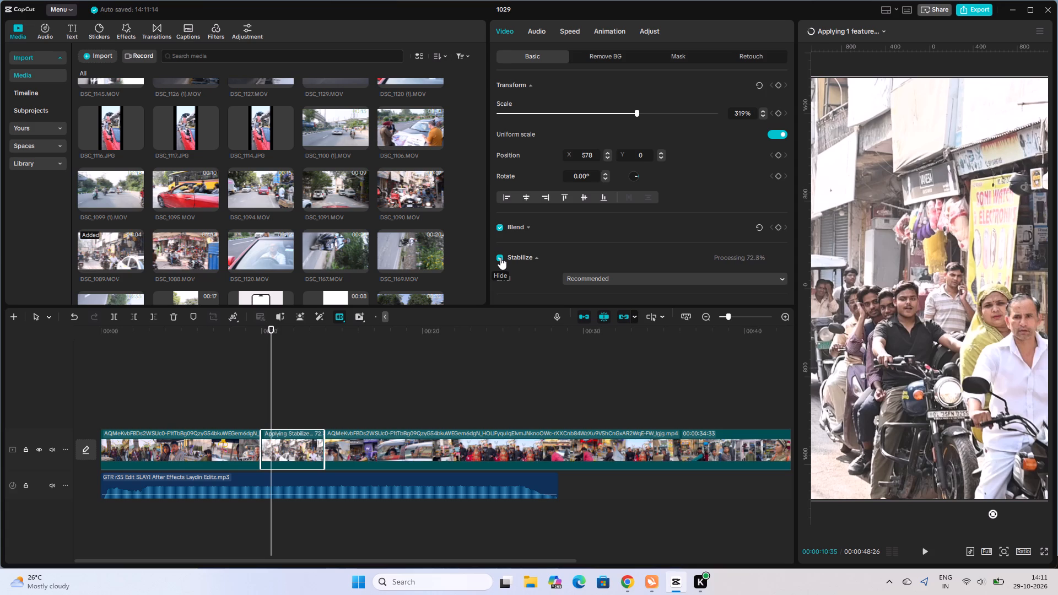
pyautogui.click(851, 41)
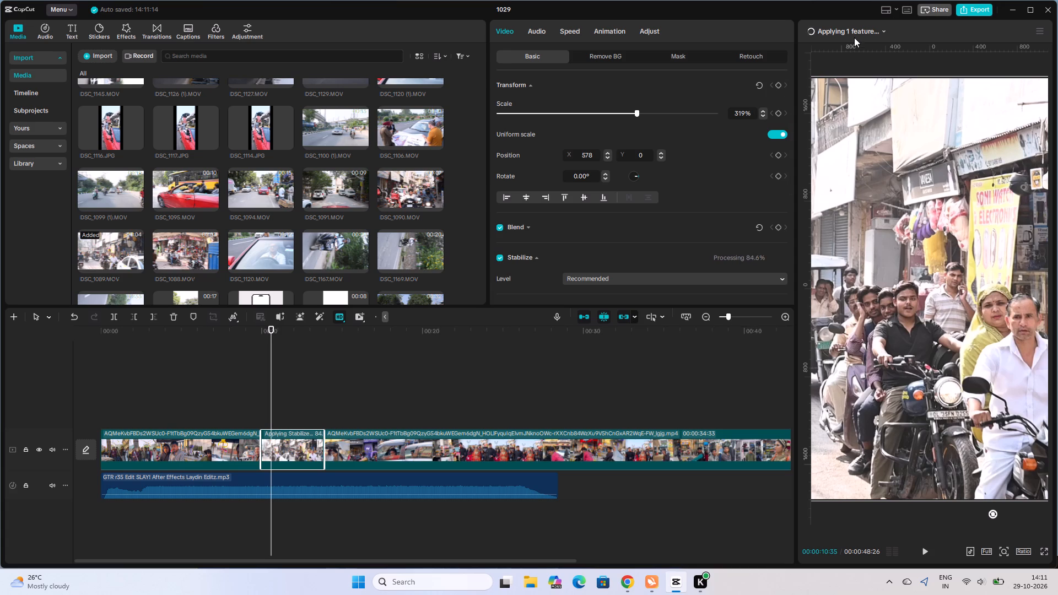
pyautogui.click(856, 33)
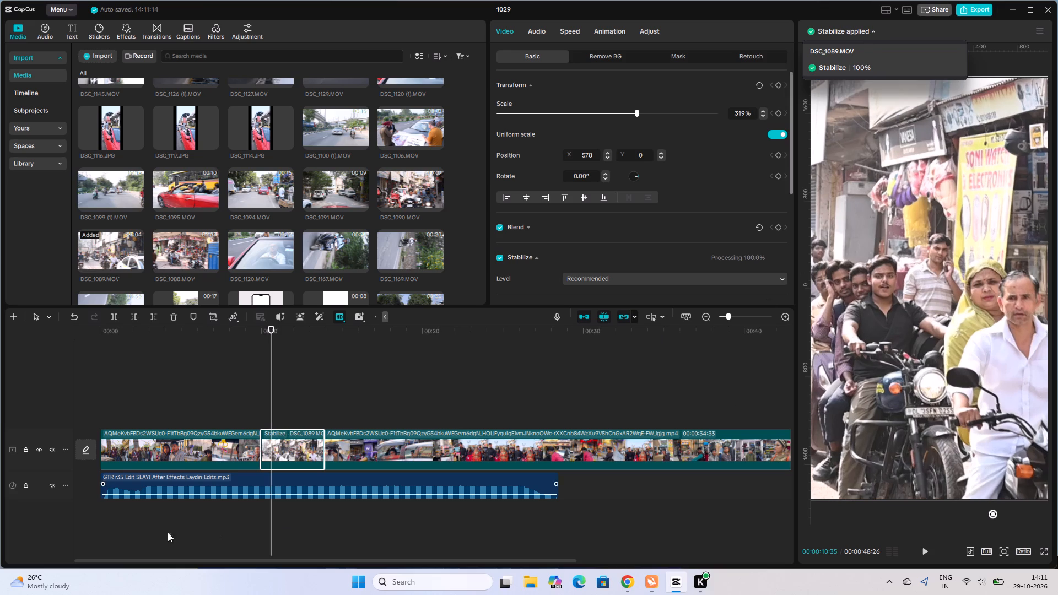
pyautogui.click(259, 408)
pyautogui.press('space')
pyautogui.press('space')
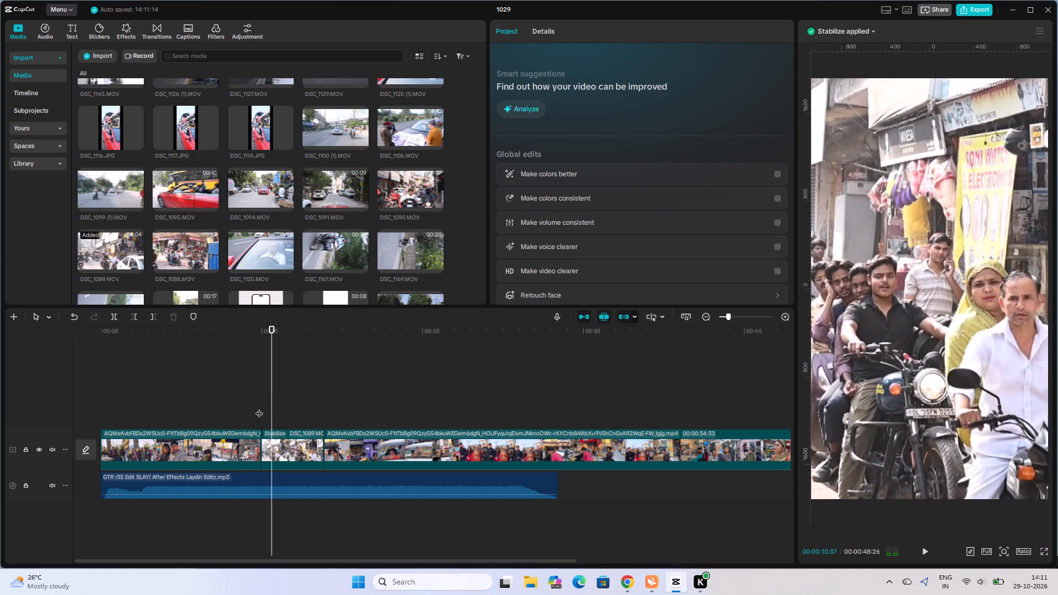
pyautogui.press('space')
pyautogui.press('space')
# Speed up DSC_1089 in three increments to 5.00x, play it, and undo the last two speed increases.
pyautogui.click(299, 458)
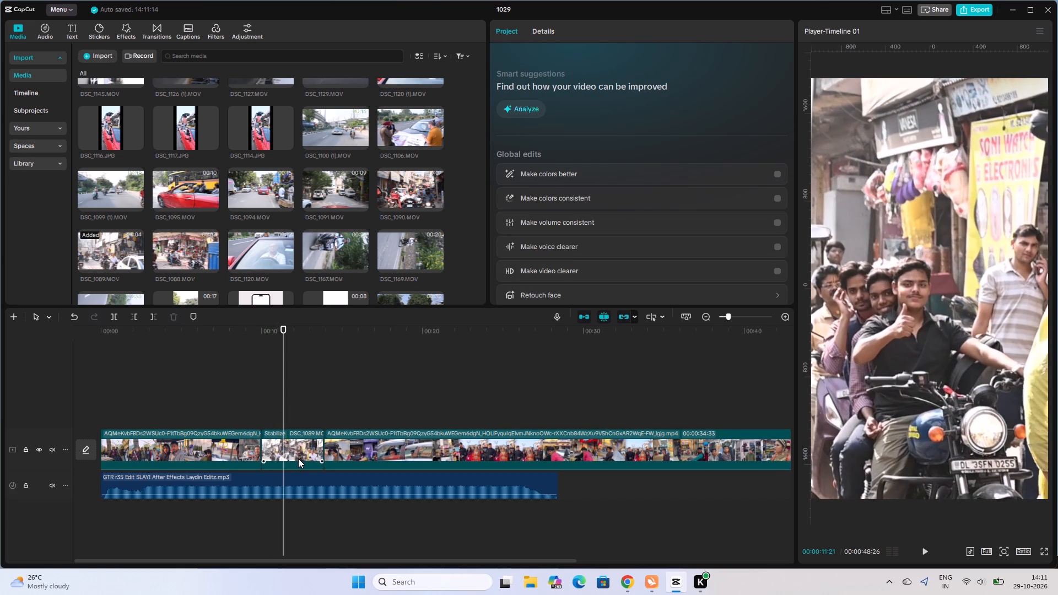
pyautogui.click(562, 32)
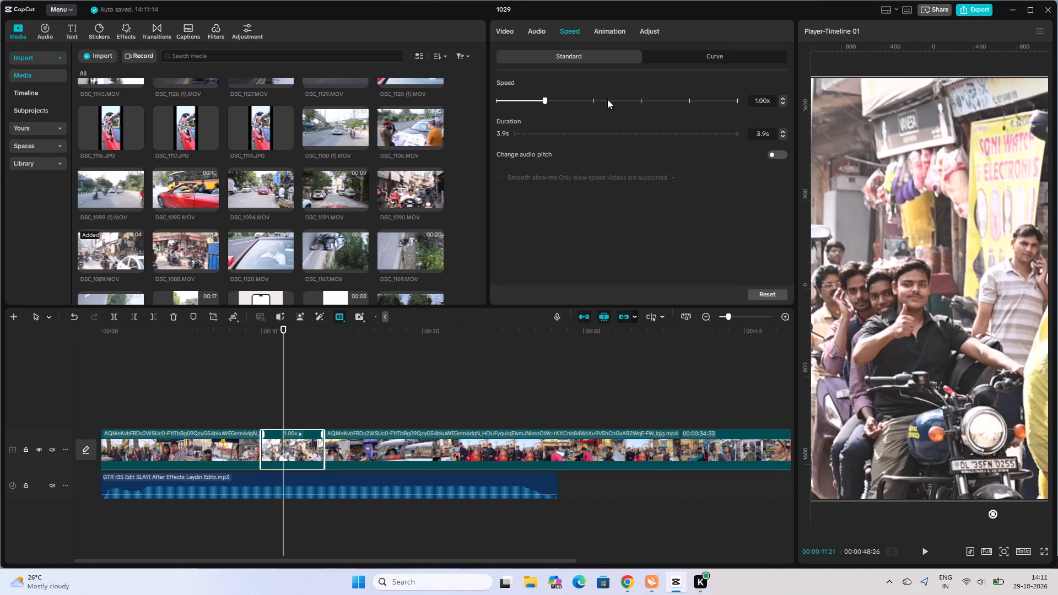
pyautogui.click(607, 99)
pyautogui.click(625, 100)
pyautogui.click(640, 102)
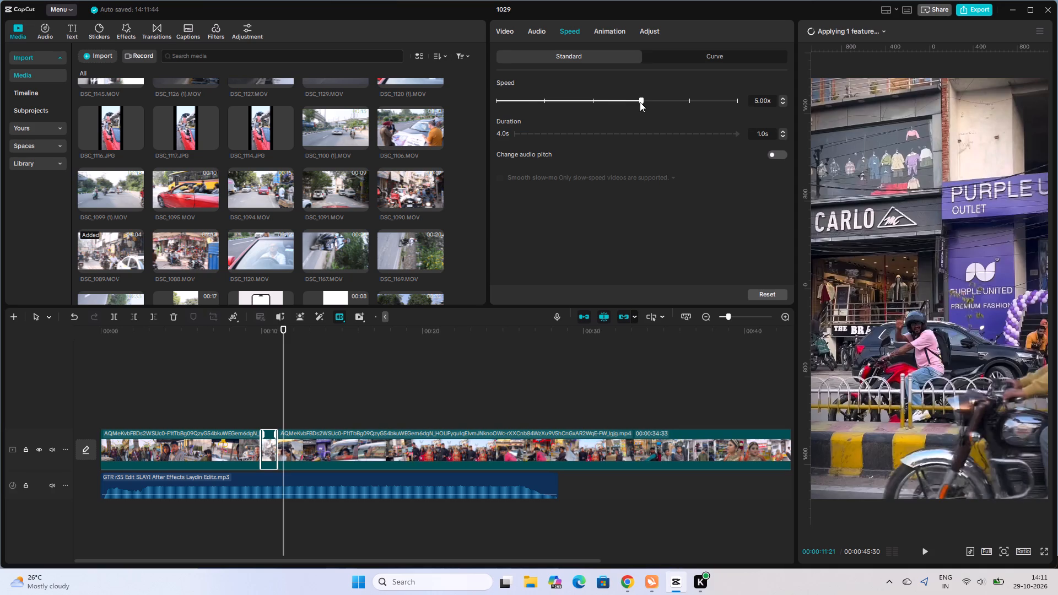
pyautogui.click(261, 418)
pyautogui.press('space')
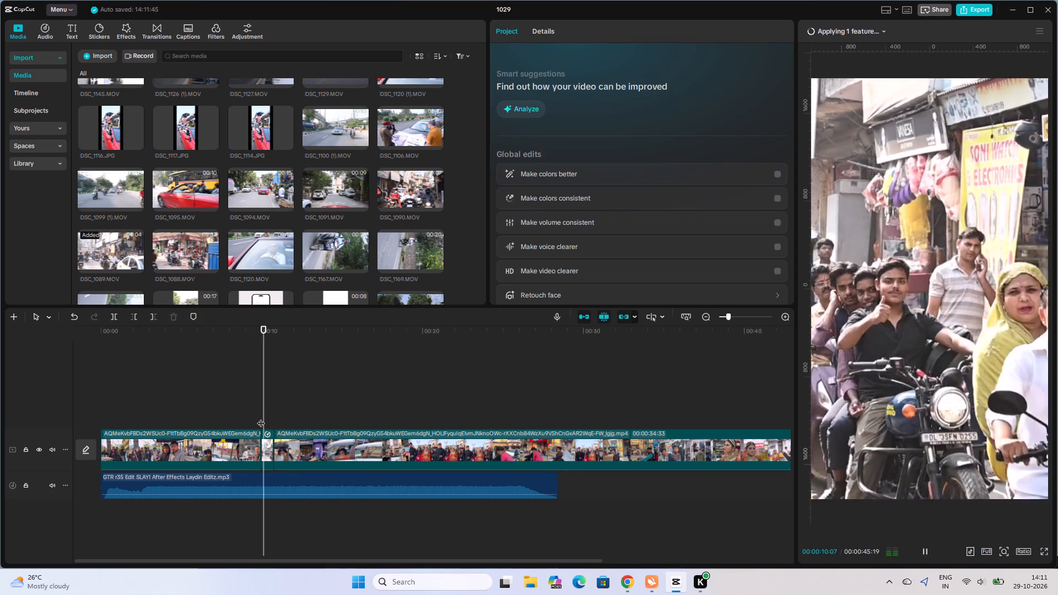
pyautogui.press('space')
pyautogui.keyDown('ctrl'); pyautogui.scroll(5, 290, 425); pyautogui.keyUp('ctrl')
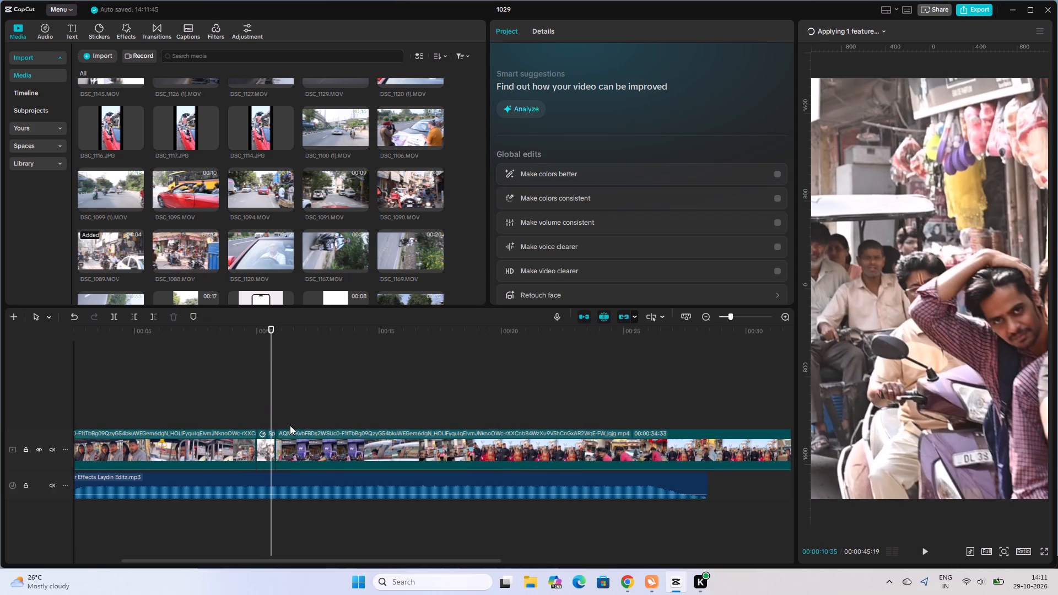
pyautogui.hotkey('ctrl', 'z')
pyautogui.hotkey('ctrl', 'z')
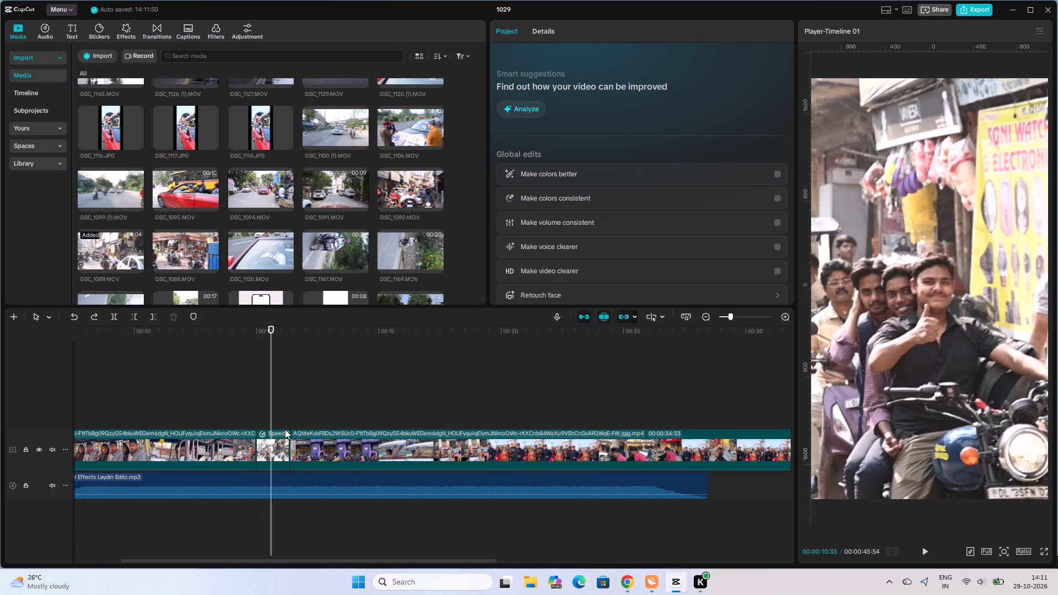
# Split DSC_1089 at 00:00:10:34 and 00:00:10:45, and delete the remaining part after the second split.
pyautogui.click(258, 423)
pyautogui.press('space')
pyautogui.press('space')
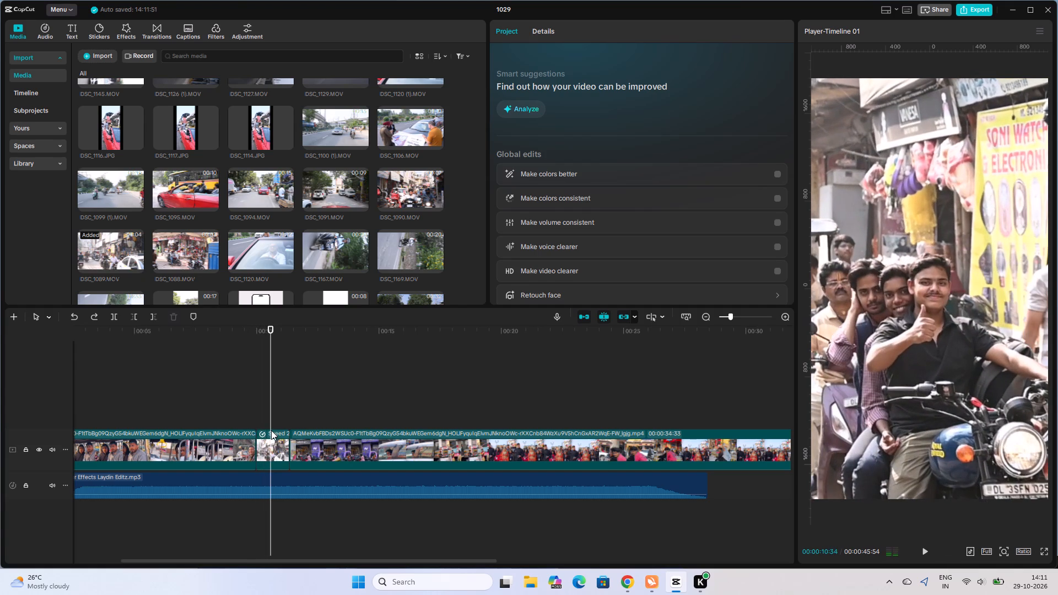
pyautogui.click(273, 441)
pyautogui.click(115, 318)
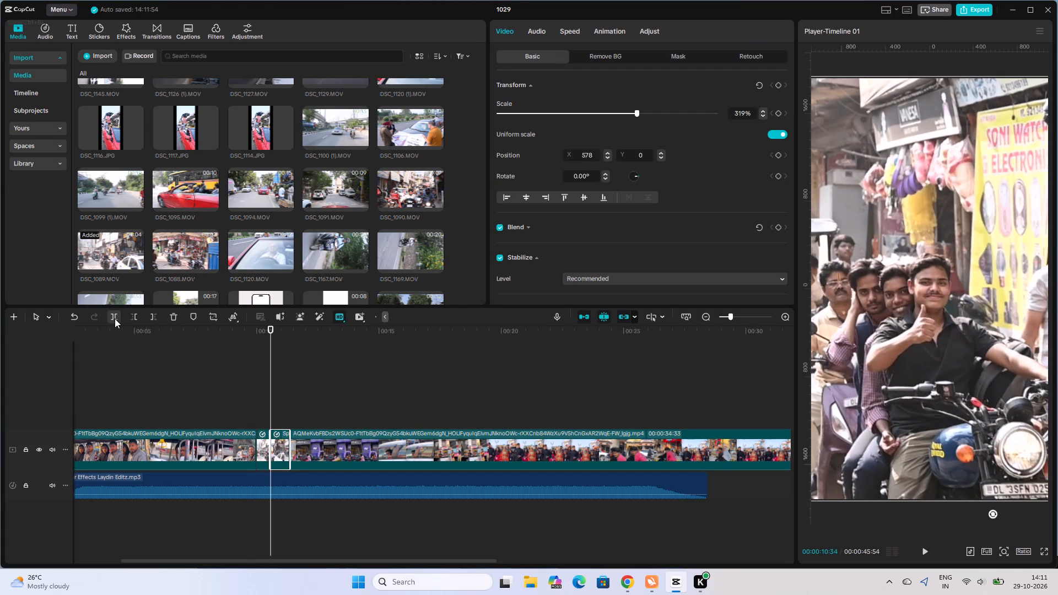
pyautogui.press('space')
pyautogui.press('space')
pyautogui.click(118, 319)
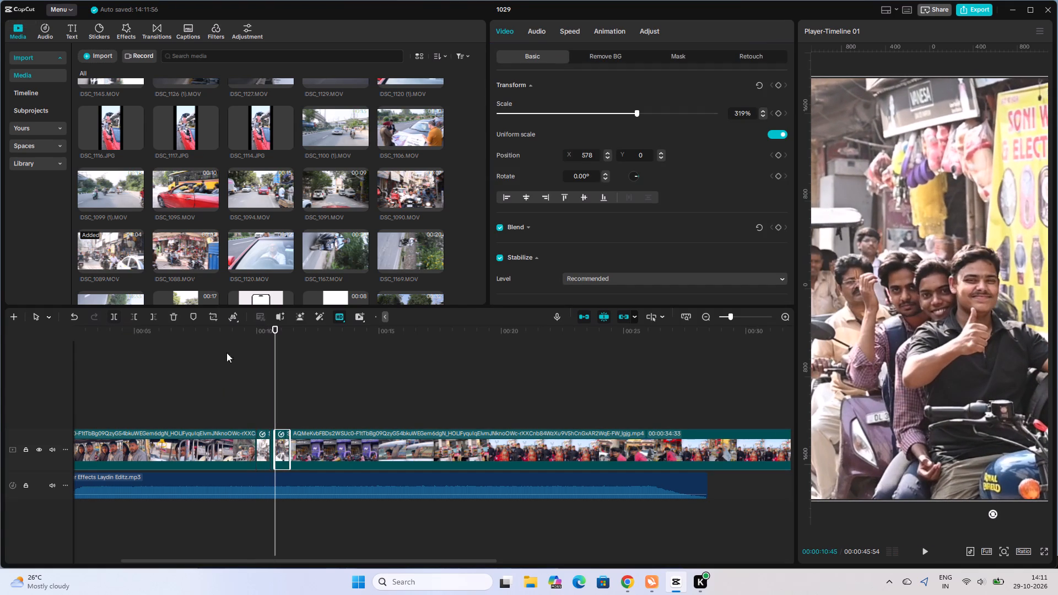
pyautogui.click(173, 320)
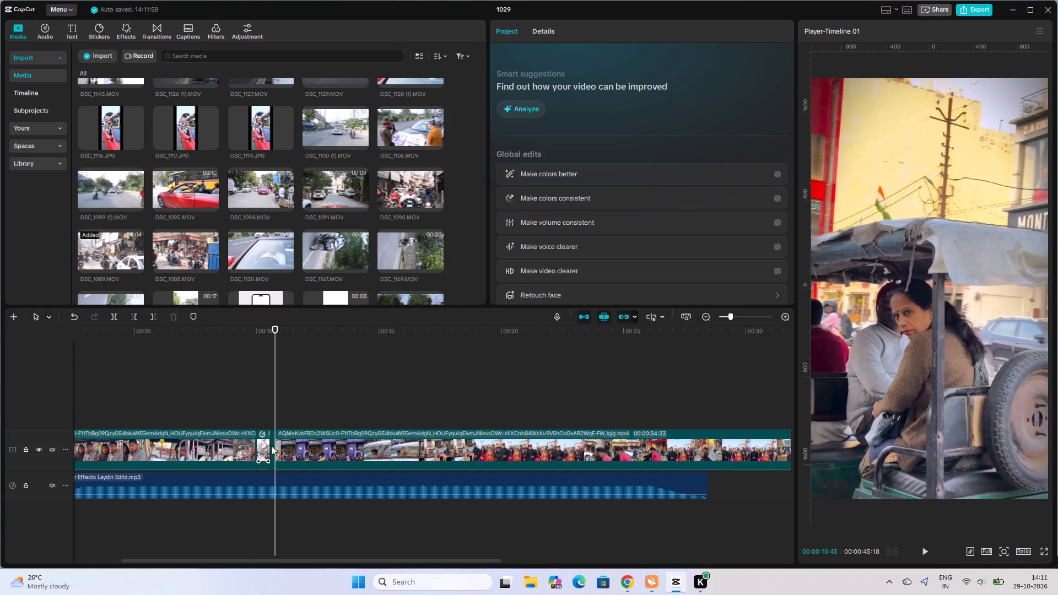
# Slow the short second DSC_1089 segment to below 0.86x speed and play across the cuts to check the timing.
pyautogui.click(271, 447)
pyautogui.click(272, 447)
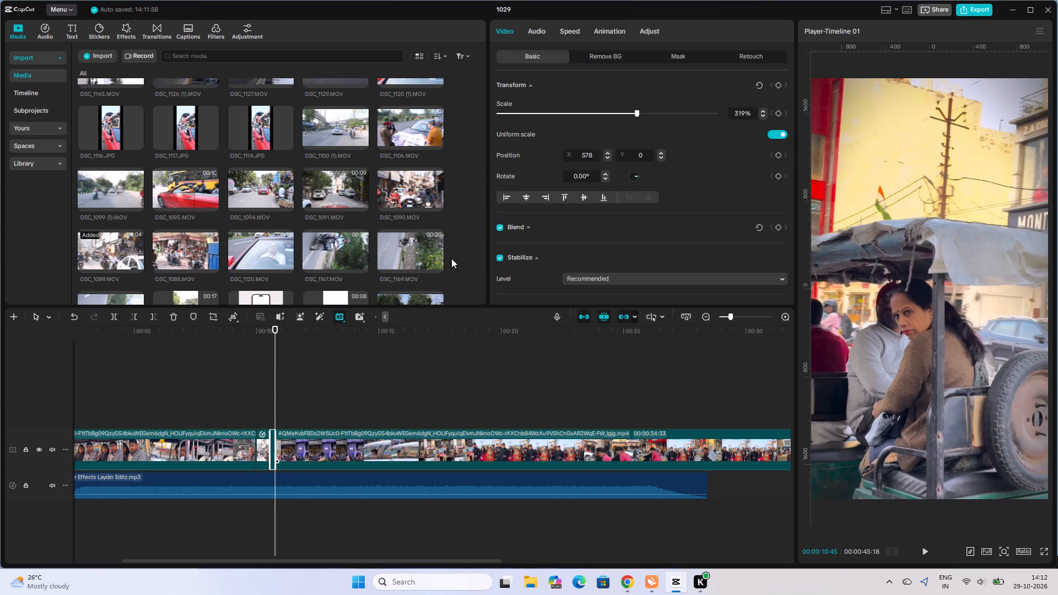
pyautogui.click(570, 30)
pyautogui.click(547, 98)
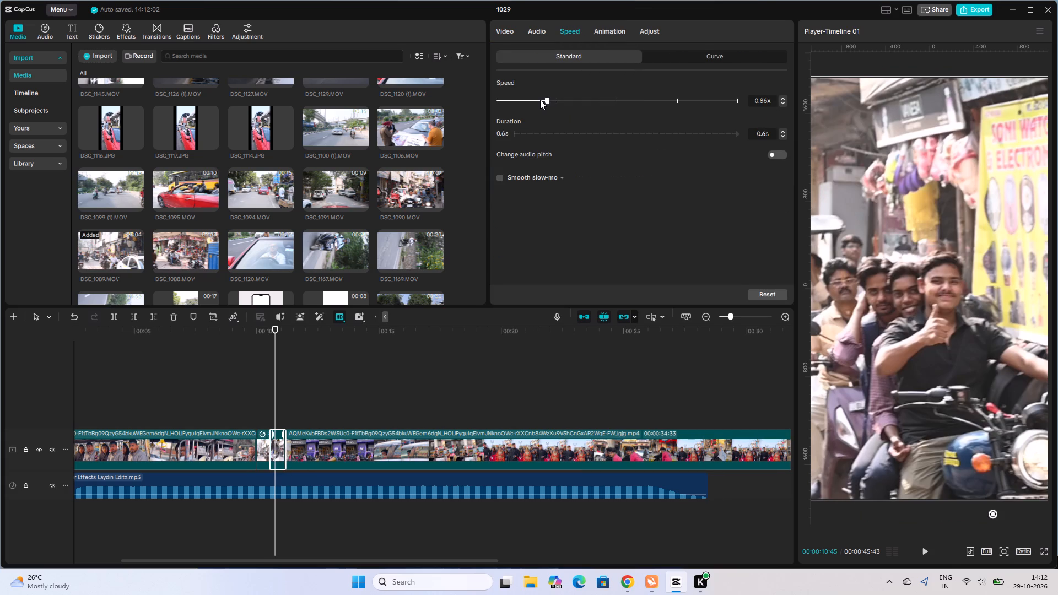
pyautogui.click(532, 100)
pyautogui.click(253, 419)
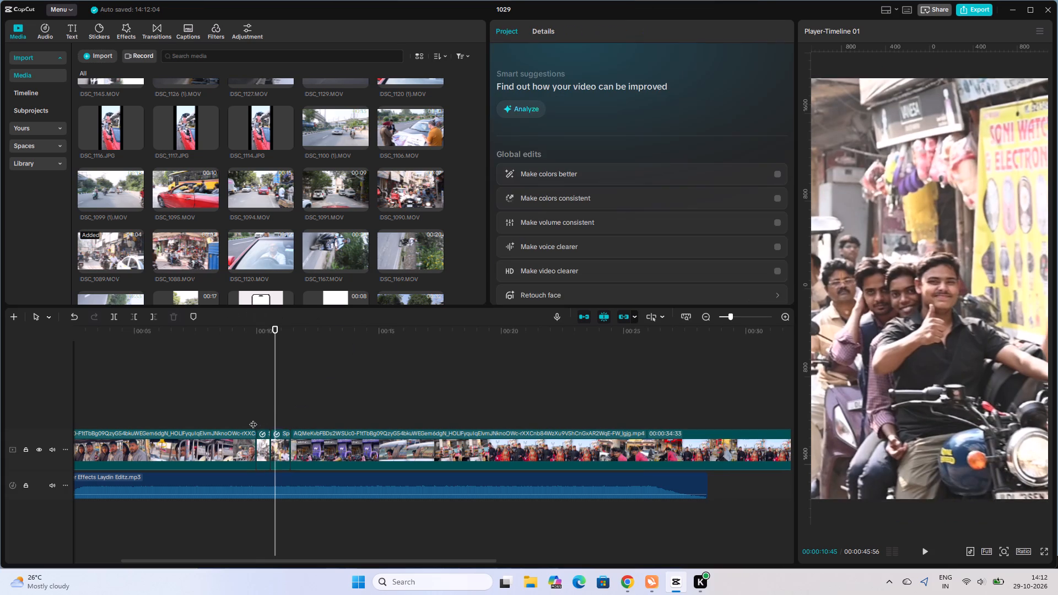
pyautogui.press('space')
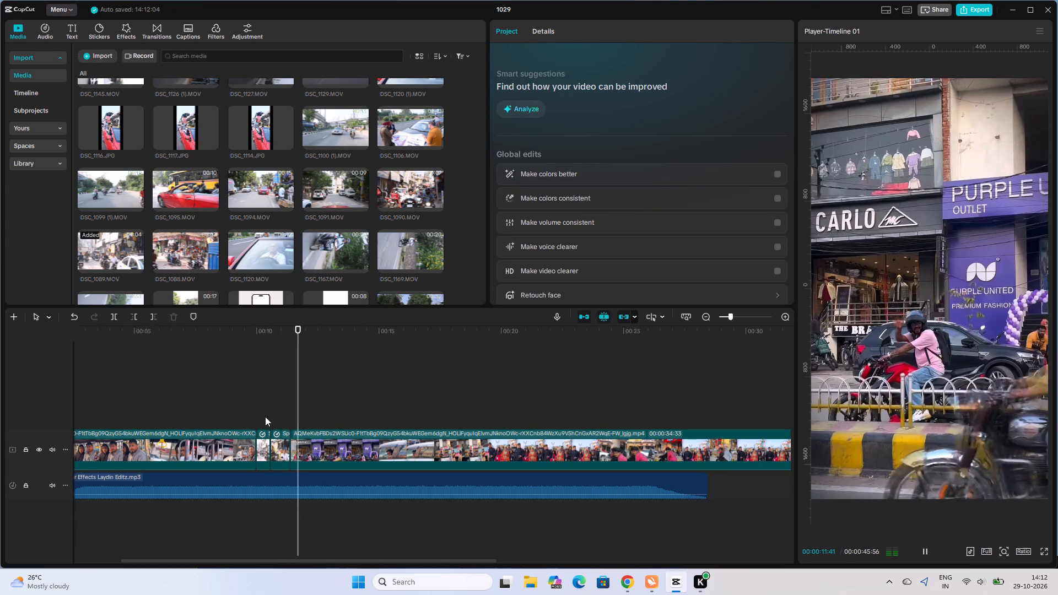
pyautogui.press('space')
pyautogui.click(280, 417)
pyautogui.press('space')
pyautogui.press('space')
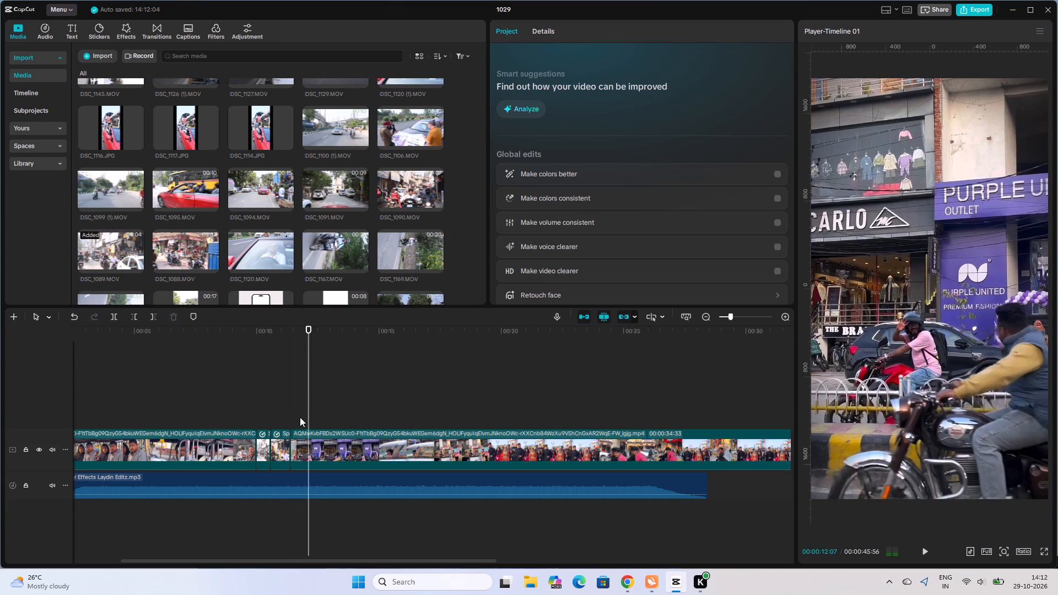
# Delete the long main-track clip that follows the second DSC_1089 segment, leaving the playhead at 00:00:11:23.
pyautogui.click(300, 417)
pyautogui.click(292, 417)
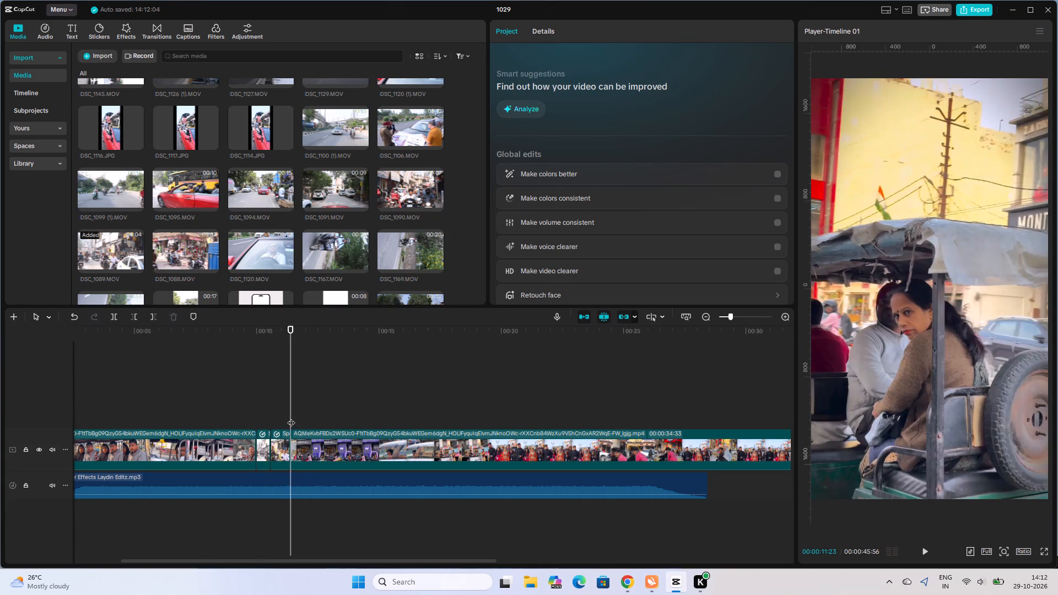
pyautogui.click(326, 449)
pyautogui.click(176, 321)
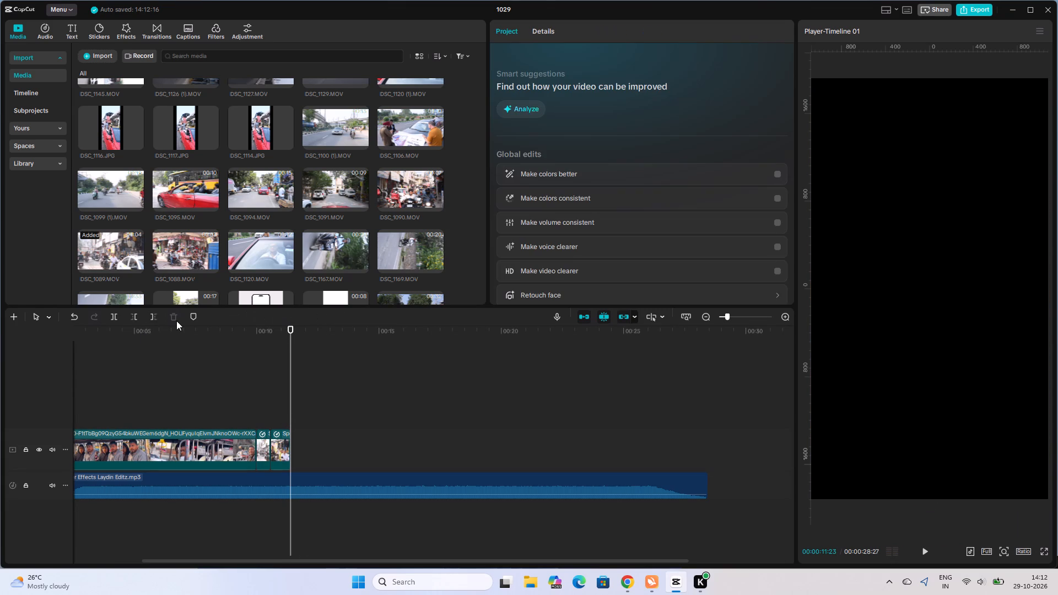
# Find IMG_7845 and IMG_7844 in the media library and append them in that order after the last DSC_1089 segment.
pyautogui.scroll(-4, 350, 249)
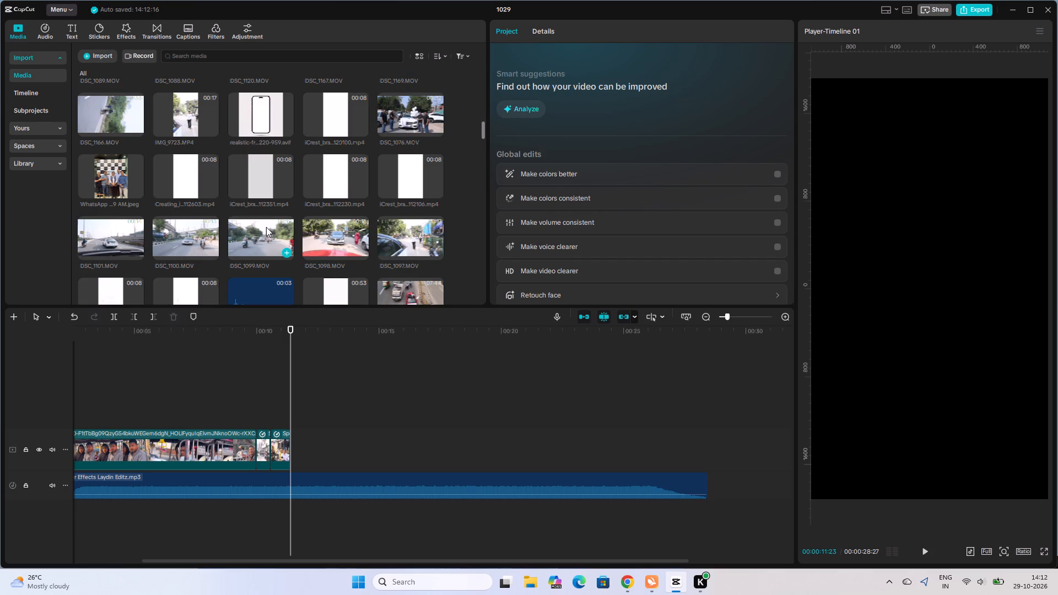
pyautogui.scroll(-2, 256, 230)
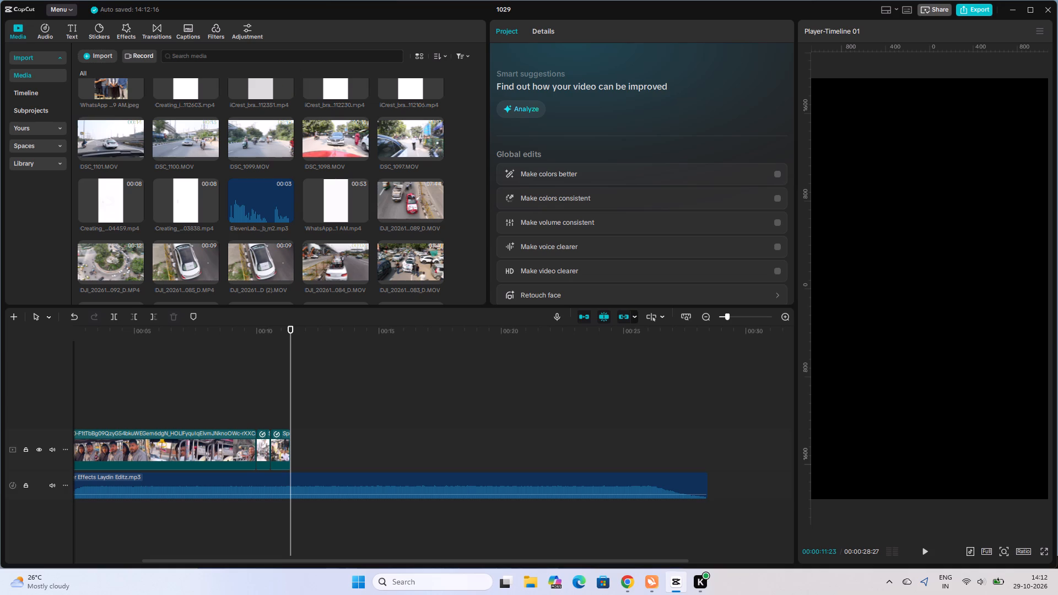
pyautogui.scroll(-1, 301, 37)
pyautogui.scroll(-2, 291, 205)
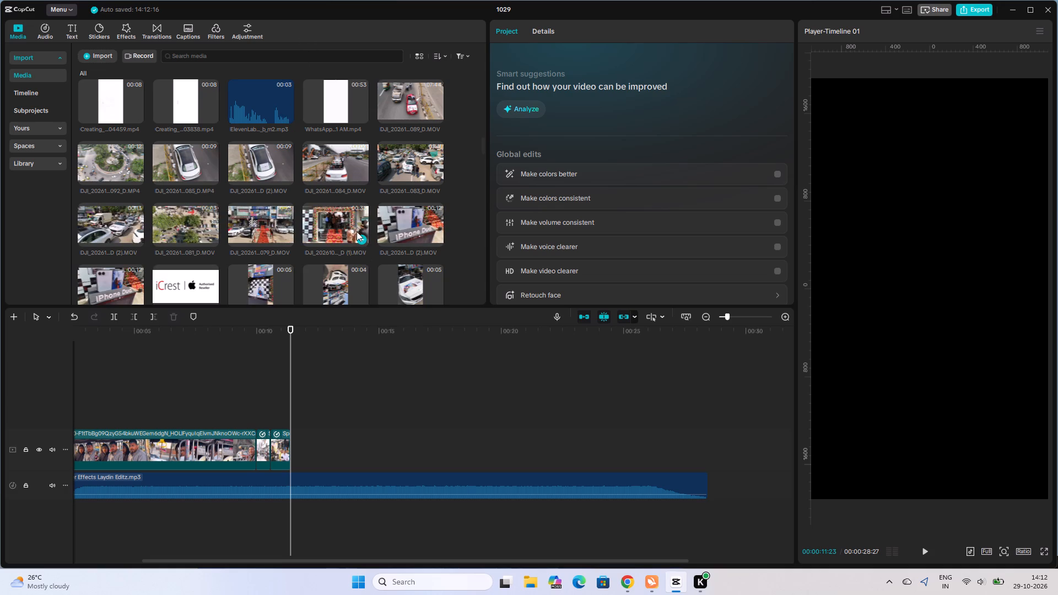
pyautogui.scroll(-1, 360, 231)
pyautogui.click(344, 241)
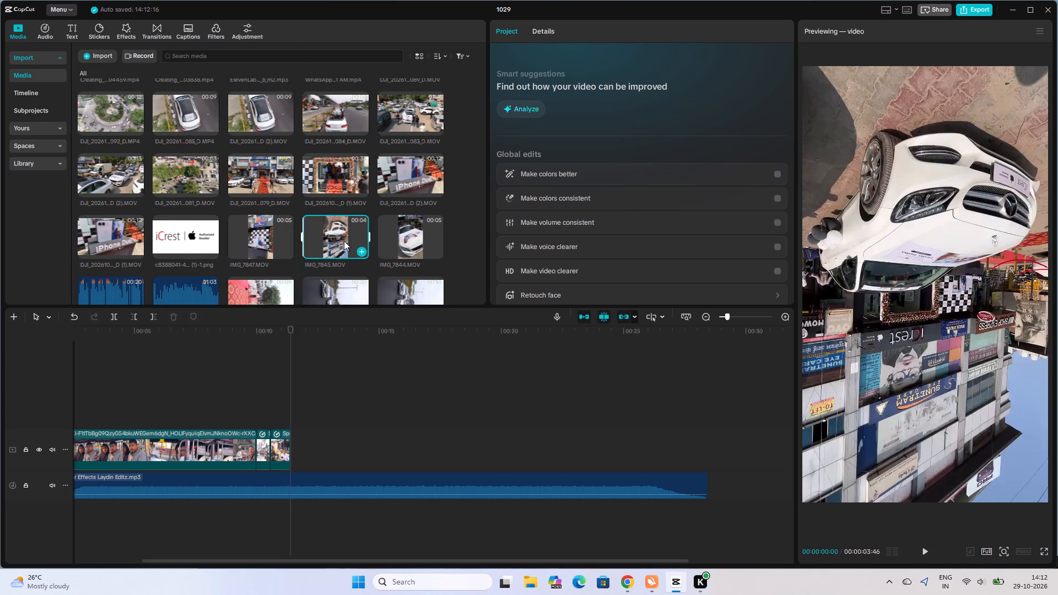
pyautogui.moveTo(344, 241); pyautogui.dragTo(307, 457)
pyautogui.moveTo(408, 234); pyautogui.dragTo(397, 468)
# Place DSC_1170 above the main track at 00:00:11:23 and move it into the main track ahead of IMG_7845.
pyautogui.scroll(-3, 284, 253)
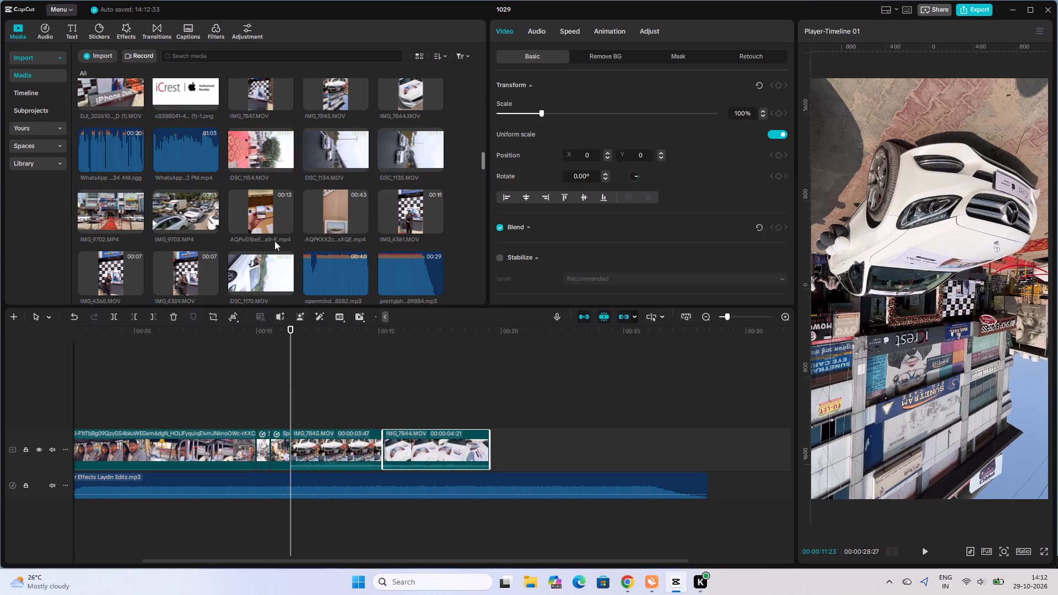
pyautogui.scroll(-1, 271, 237)
pyautogui.moveTo(251, 221); pyautogui.dragTo(287, 415)
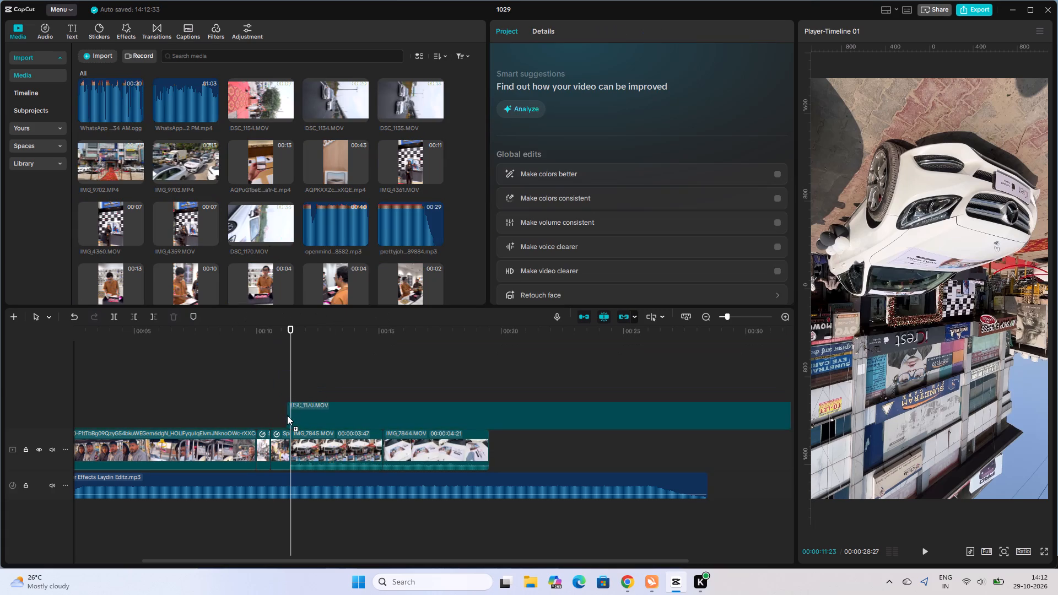
pyautogui.moveTo(287, 415); pyautogui.dragTo(287, 415)
pyautogui.moveTo(350, 413); pyautogui.dragTo(331, 452)
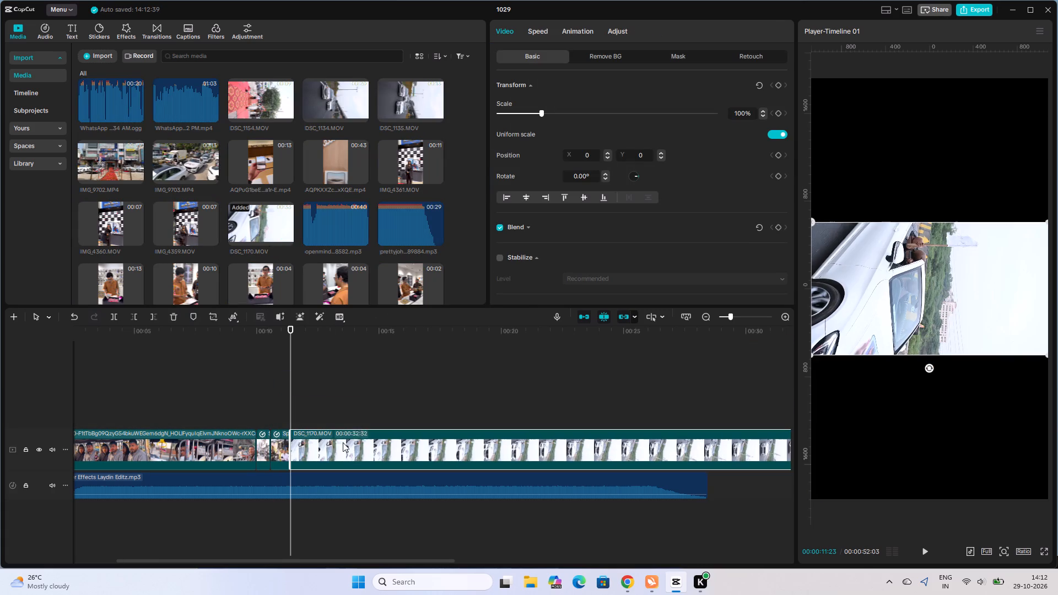
# Rotate DSC_1170 to -90° so the white car stands upright, and enlarge it to fill the vertical frame.
pyautogui.moveTo(931, 369); pyautogui.dragTo(936, 369)
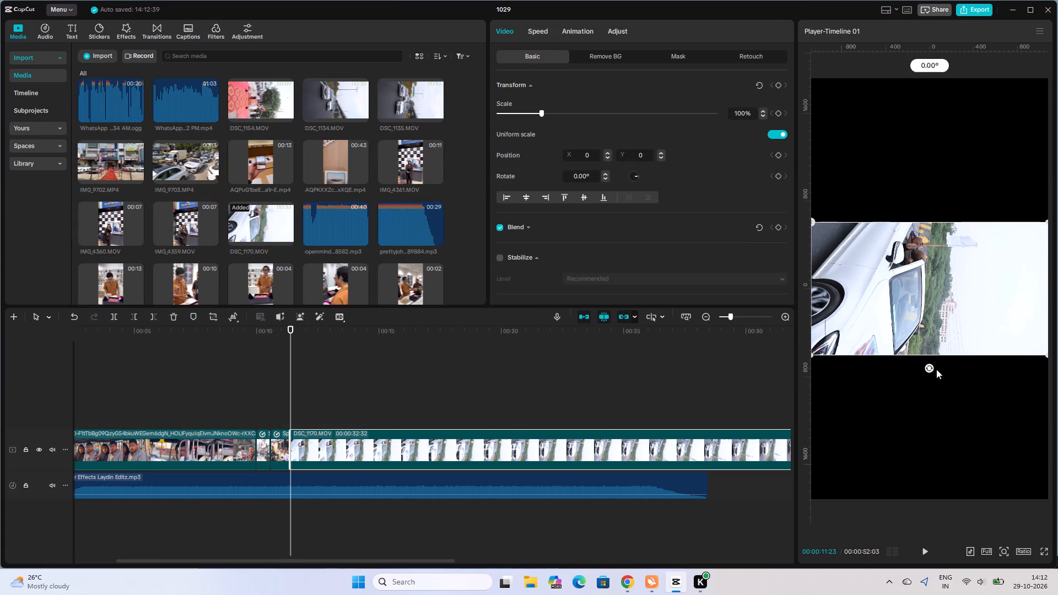
pyautogui.moveTo(936, 369); pyautogui.dragTo(990, 288)
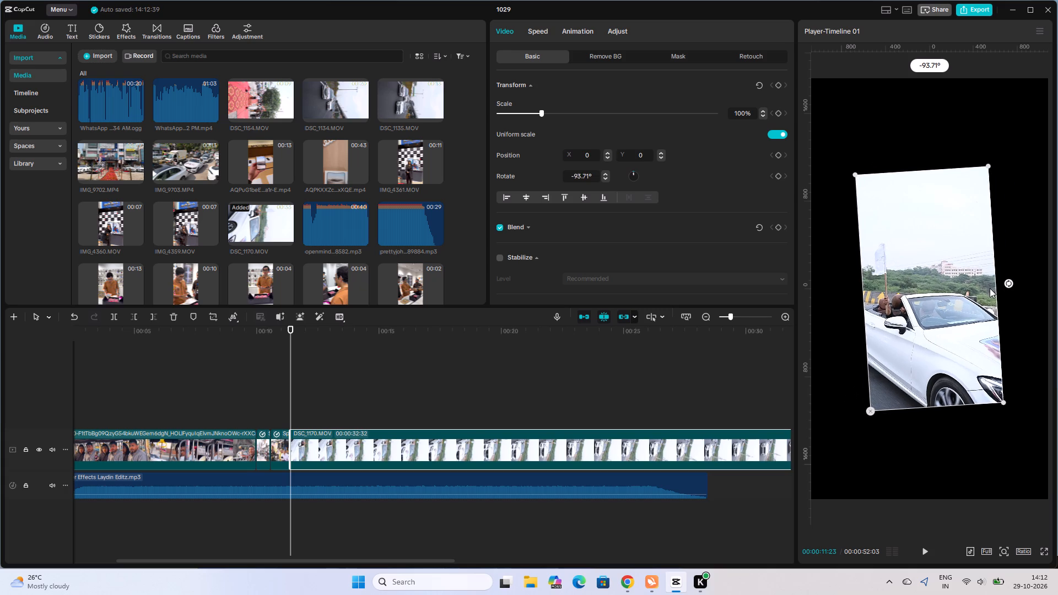
pyautogui.moveTo(990, 288); pyautogui.dragTo(990, 290)
pyautogui.moveTo(996, 407); pyautogui.dragTo(1057, 574)
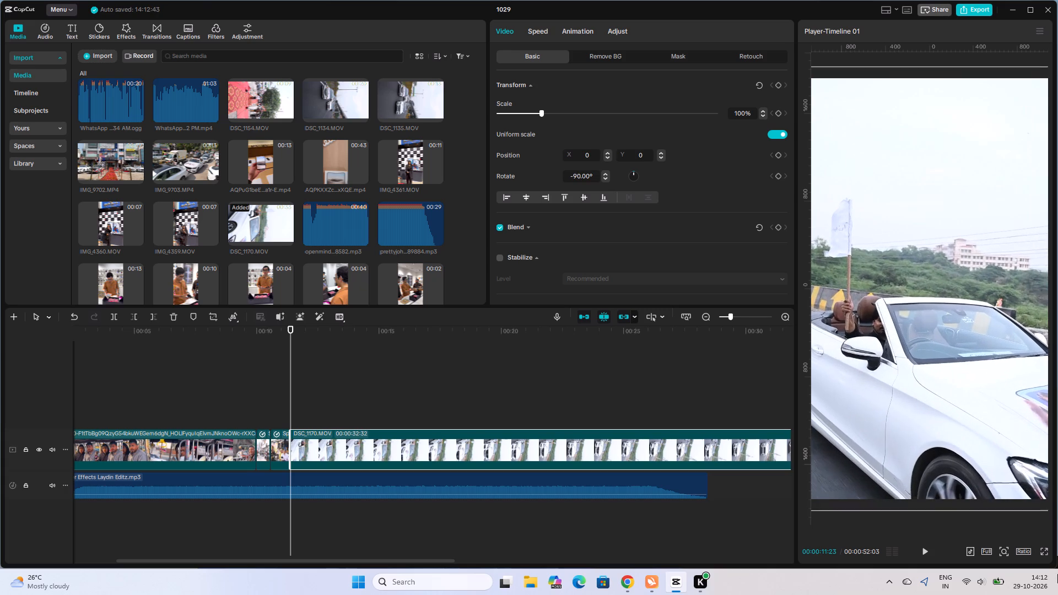
# Scale DSC_1170 to 177% so that it fills the whole vertical frame.
pyautogui.moveTo(1057, 574); pyautogui.dragTo(1040, 561)
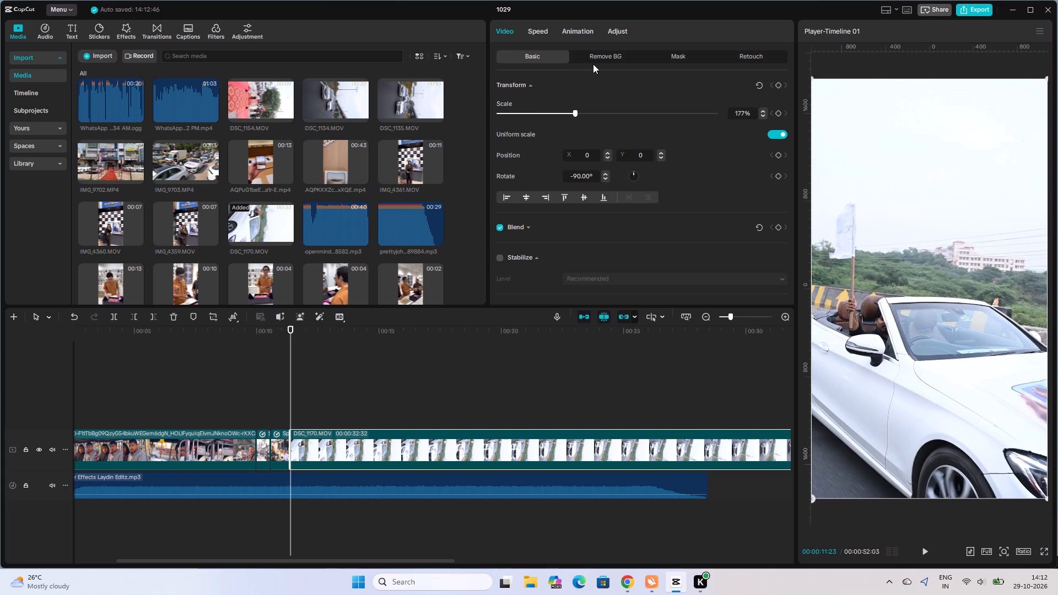
# Set the playback speed of DSC_1170 to 5.00x.
pyautogui.click(533, 31)
pyautogui.click(592, 100)
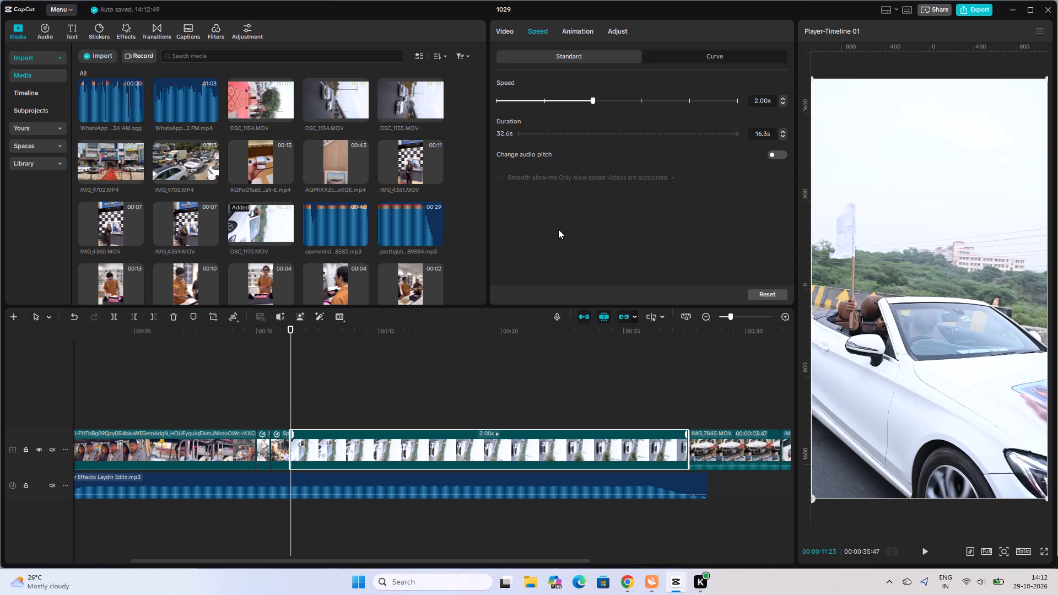
pyautogui.click(641, 101)
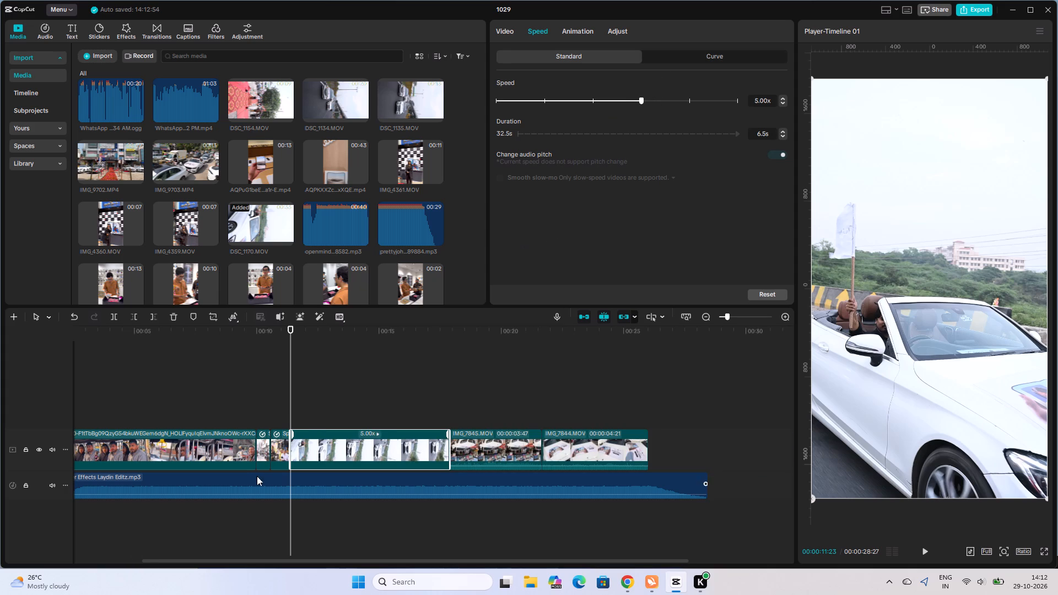
# Split the sped-up DSC_1170 clip at 00:00:11:44, shortly after its start.
pyautogui.press('space')
pyautogui.press('space')
pyautogui.click(308, 438)
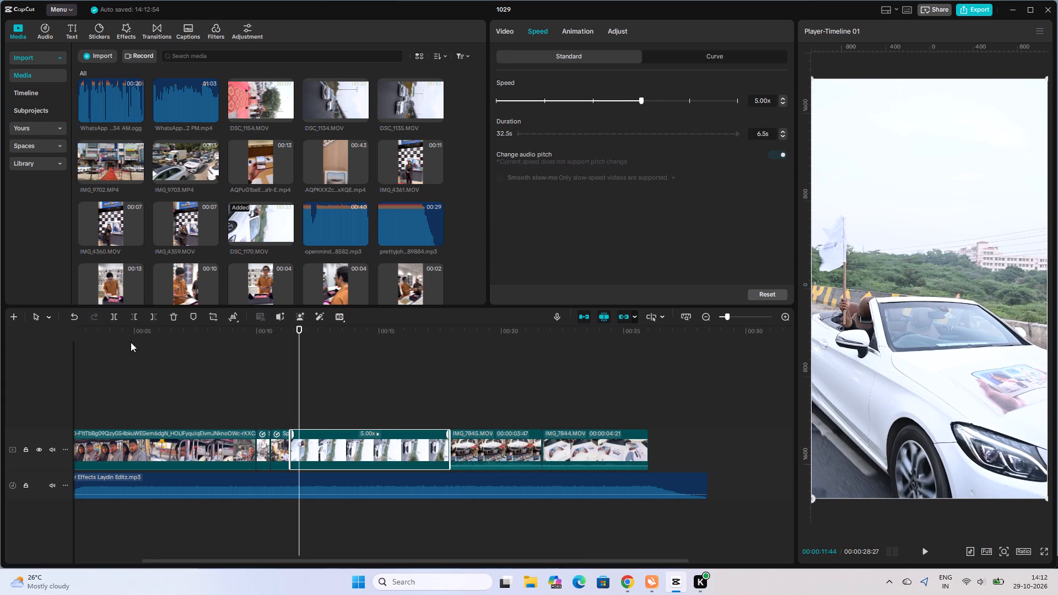
pyautogui.click(118, 320)
# Split DSC_1170 again at 00:00:11:59 and delete the long remainder before IMG_7845.
pyautogui.press('space')
pyautogui.press('space')
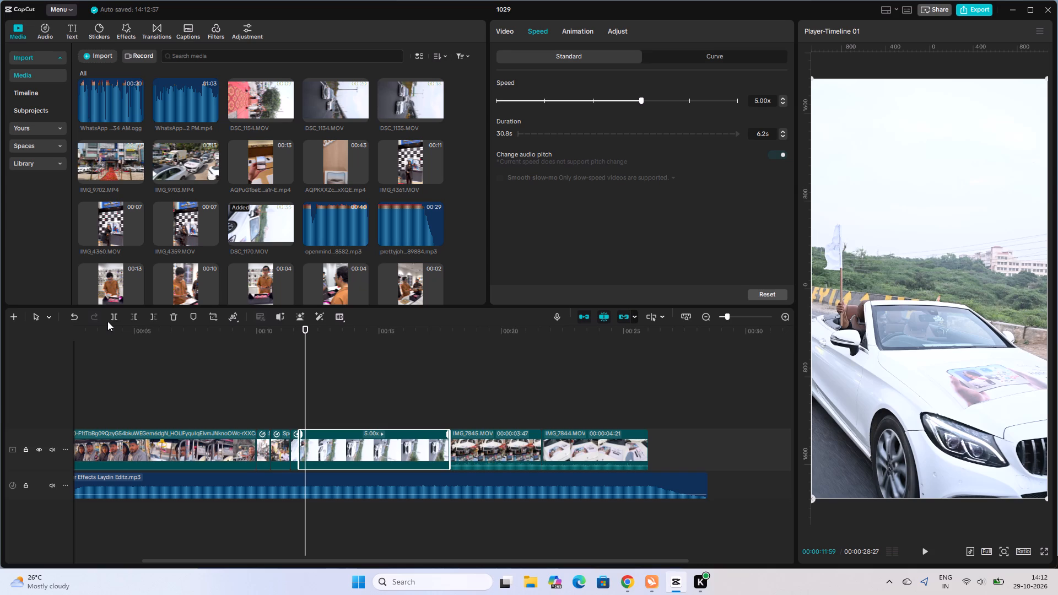
pyautogui.click(120, 317)
pyautogui.click(177, 318)
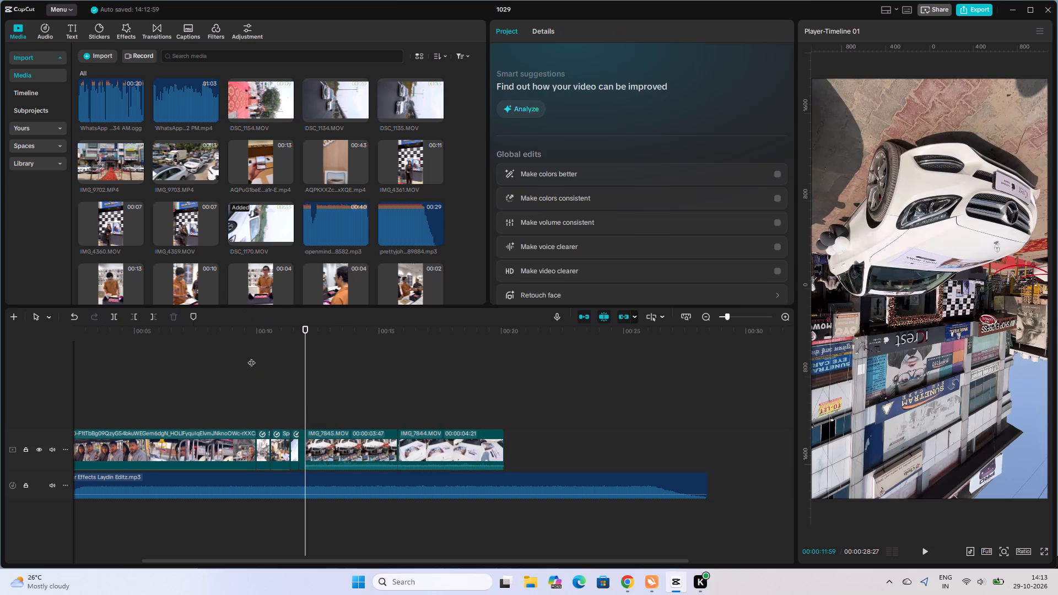
# Slow the short second DSC_1170 segment, just before IMG_7845, to a speed of 0.52x.
pyautogui.click(300, 446)
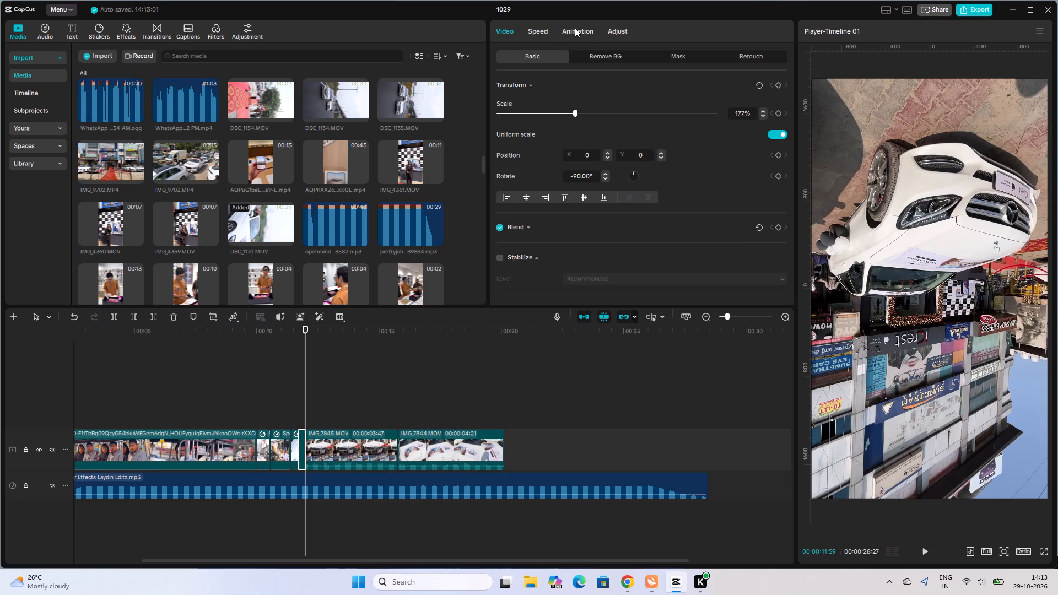
pyautogui.click(542, 30)
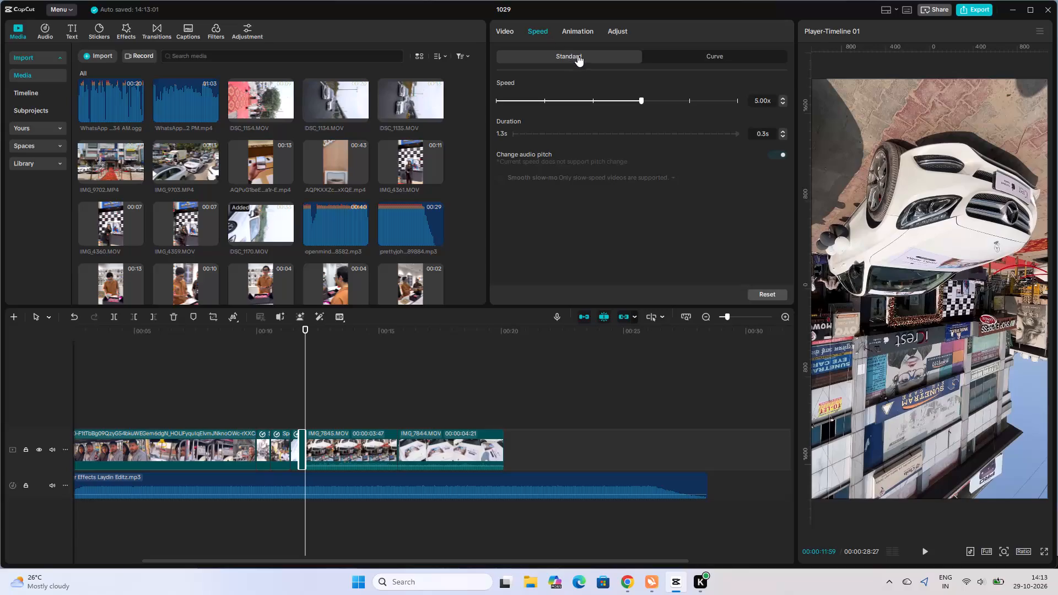
pyautogui.click(522, 101)
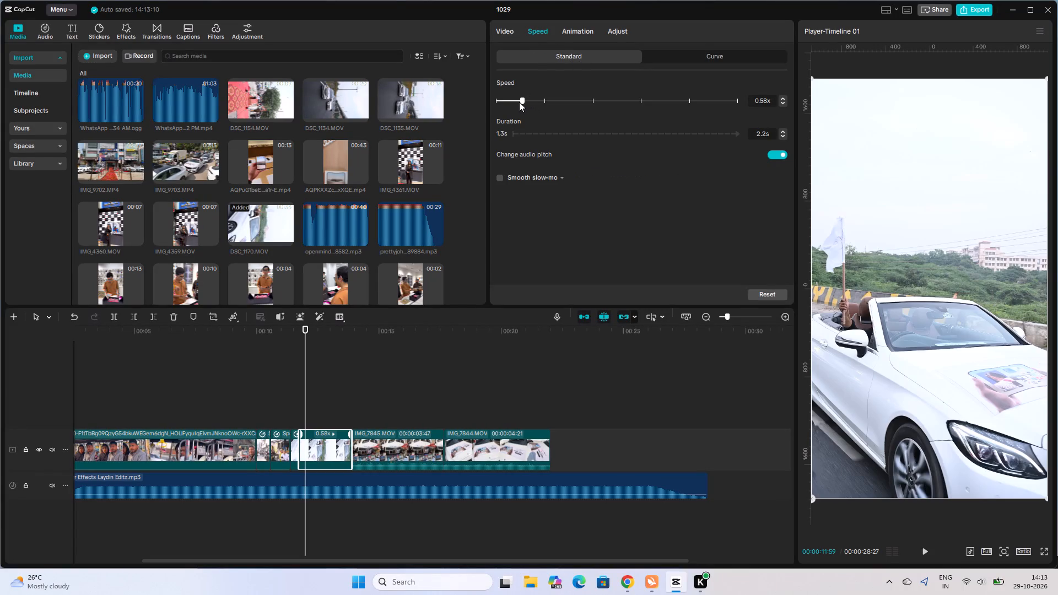
pyautogui.click(519, 102)
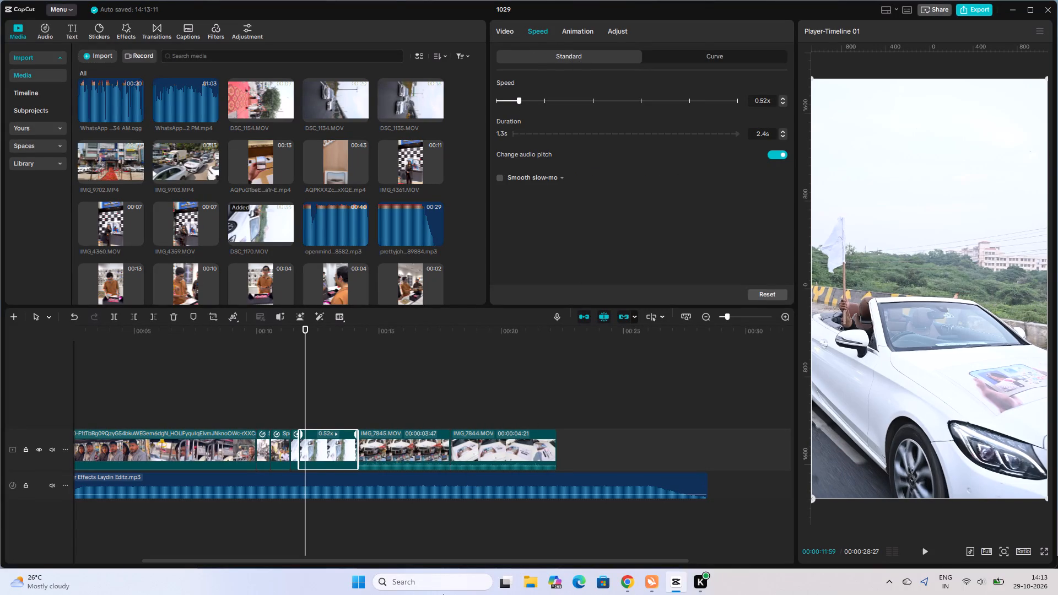
# Play from the start of DSC_1170, split the slowed segment at 00:00:12:59, and delete the part after the split.
pyautogui.click(289, 419)
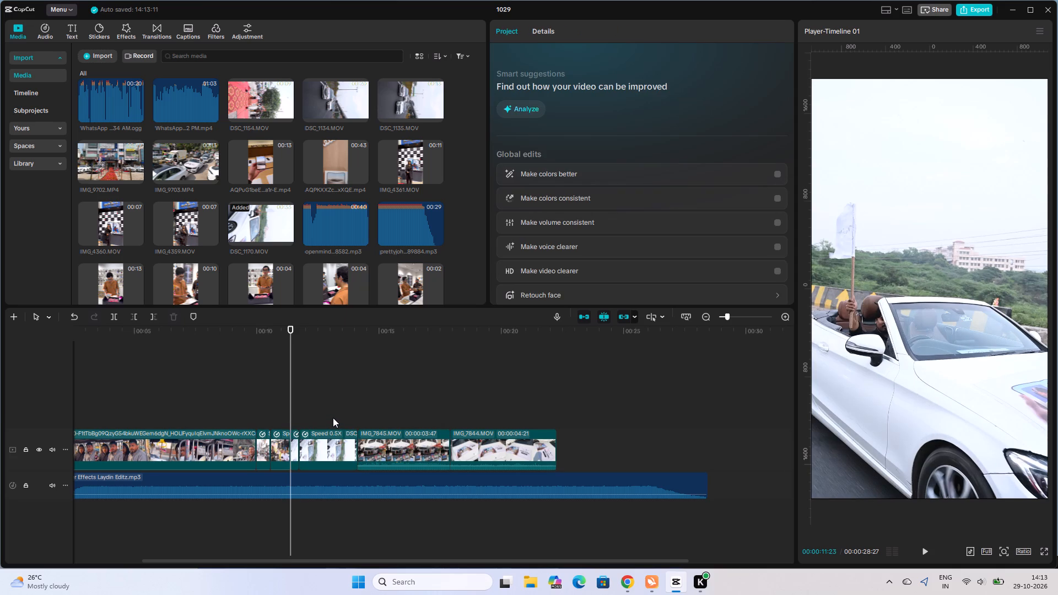
pyautogui.press('space')
pyautogui.press('space')
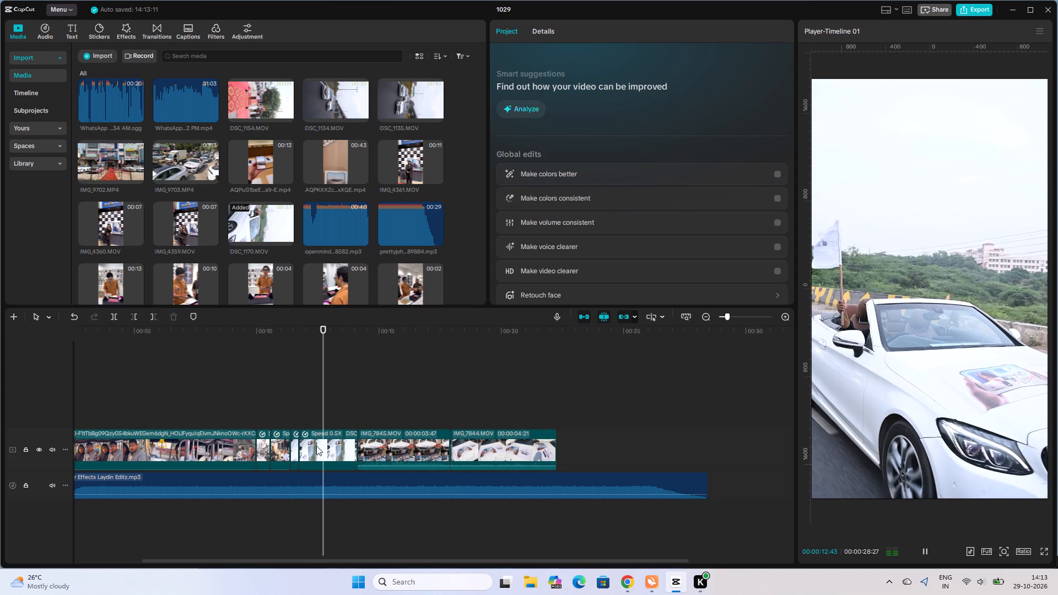
pyautogui.press('space')
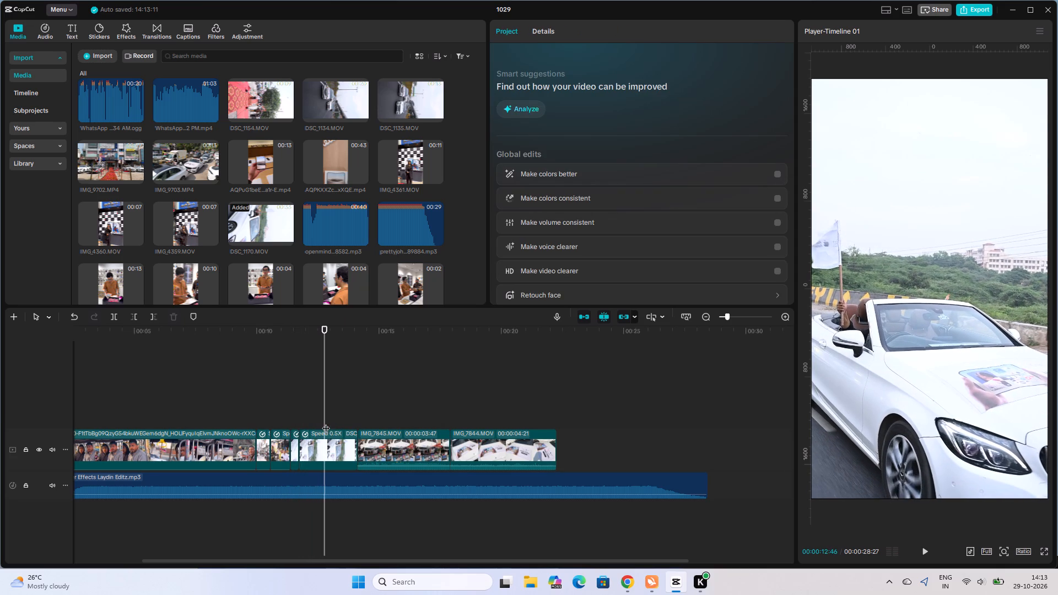
pyautogui.press('space')
pyautogui.click(328, 441)
pyautogui.click(109, 315)
pyautogui.click(175, 317)
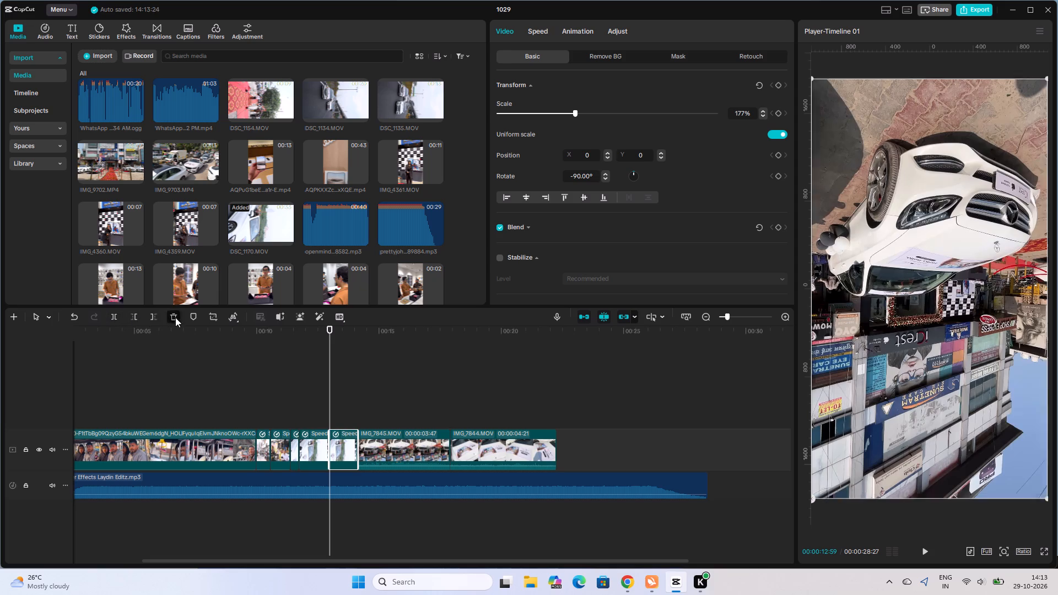
# Play back the edit from just after the 10-second cut through both DSC_1170 segments to check the cut timing against the music.
pyautogui.click(267, 408)
pyautogui.press('space')
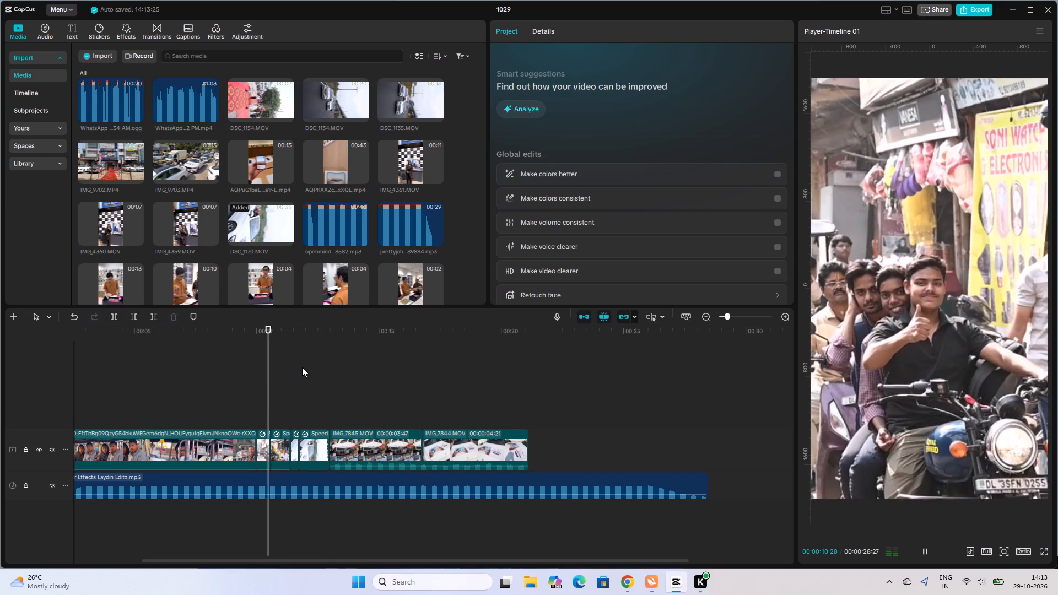
pyautogui.press('space')
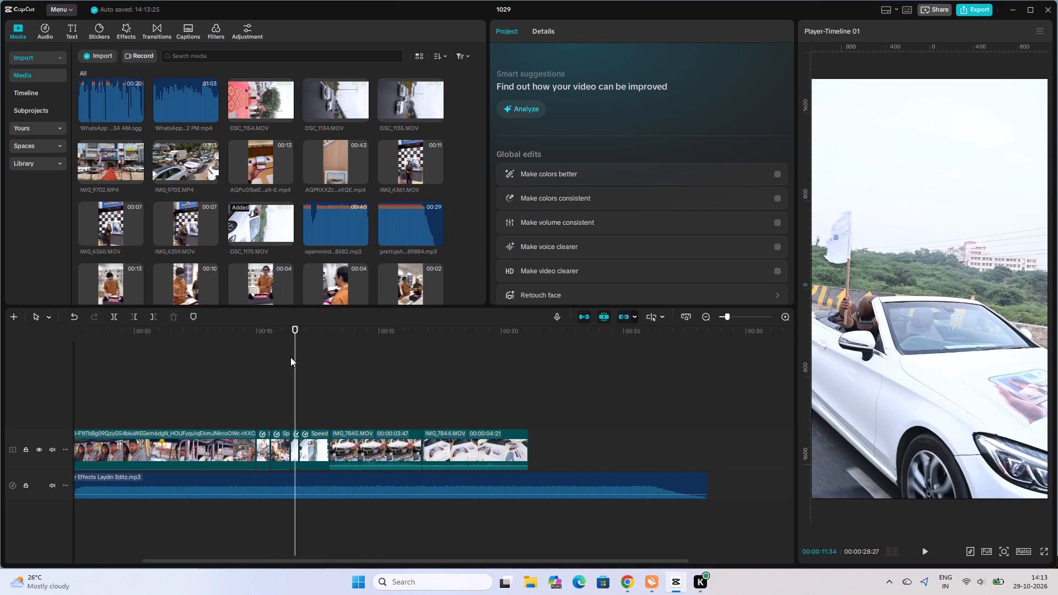
pyautogui.press('space')
pyautogui.press('space')
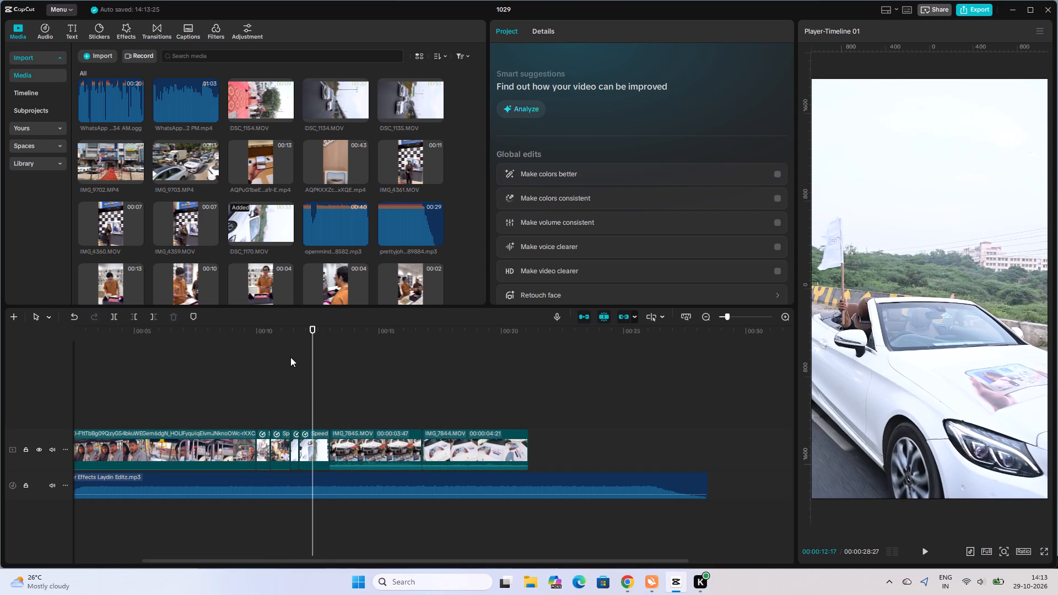
pyautogui.press('space')
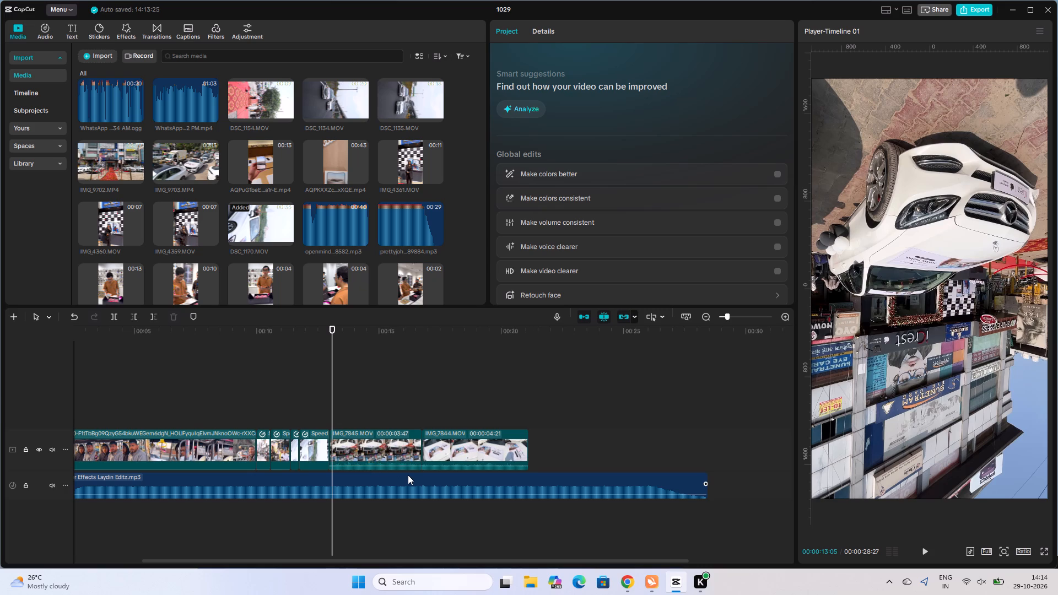
# Browse the media library for the next clip, previewing DSC_1134.
pyautogui.scroll(2, 253, 212)
pyautogui.scroll(1, 351, 210)
pyautogui.click(333, 239)
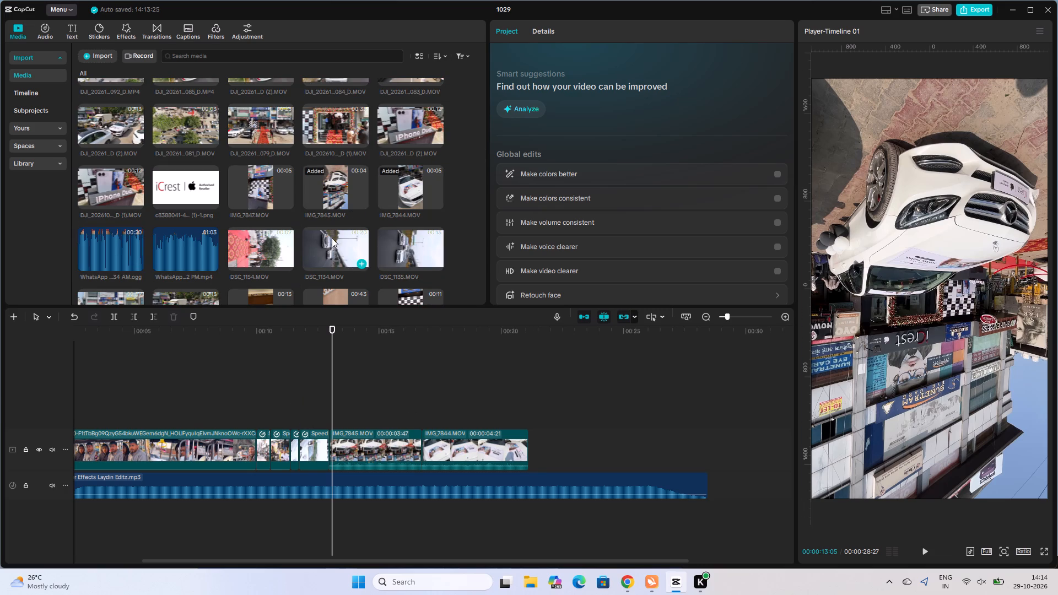
pyautogui.scroll(1, 333, 238)
pyautogui.scroll(1, 280, 220)
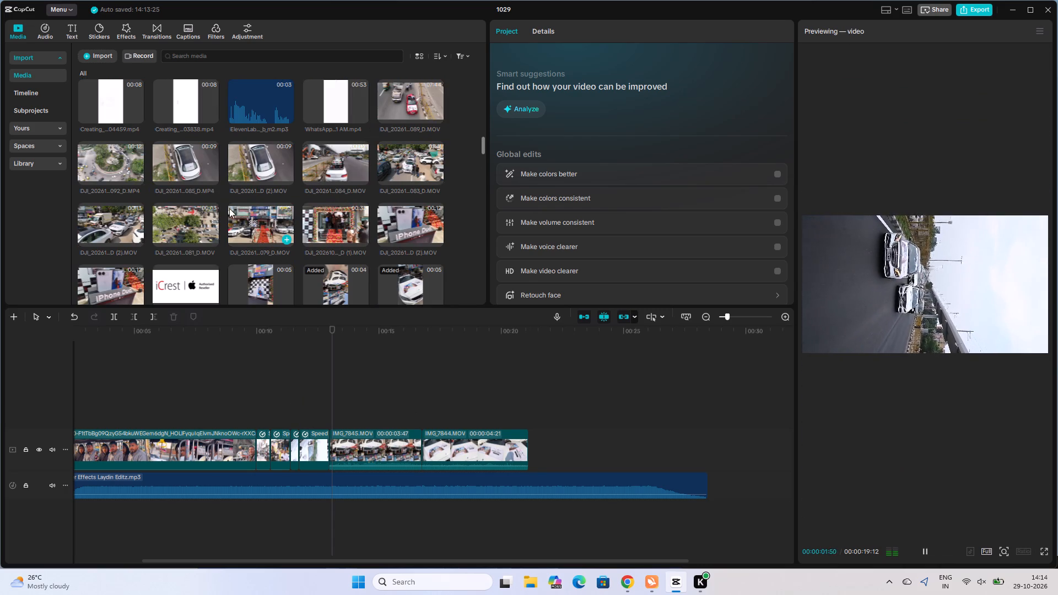
pyautogui.scroll(1, 269, 194)
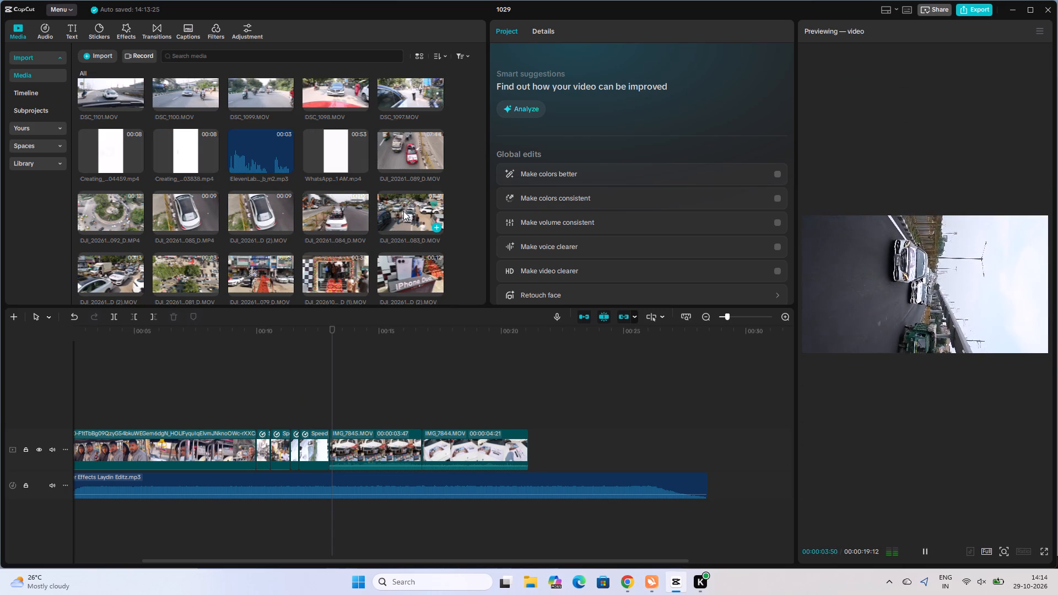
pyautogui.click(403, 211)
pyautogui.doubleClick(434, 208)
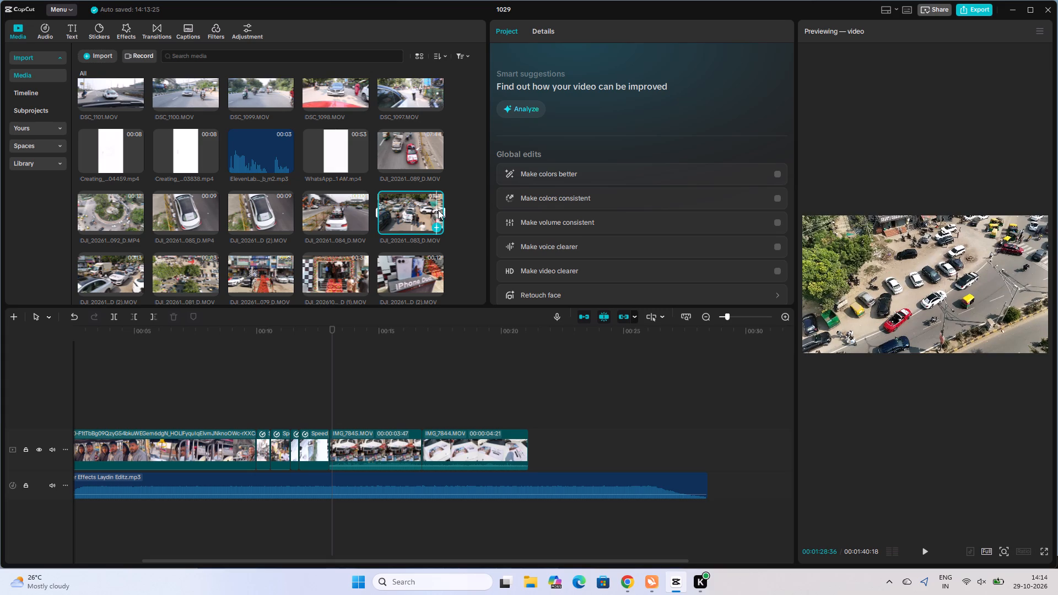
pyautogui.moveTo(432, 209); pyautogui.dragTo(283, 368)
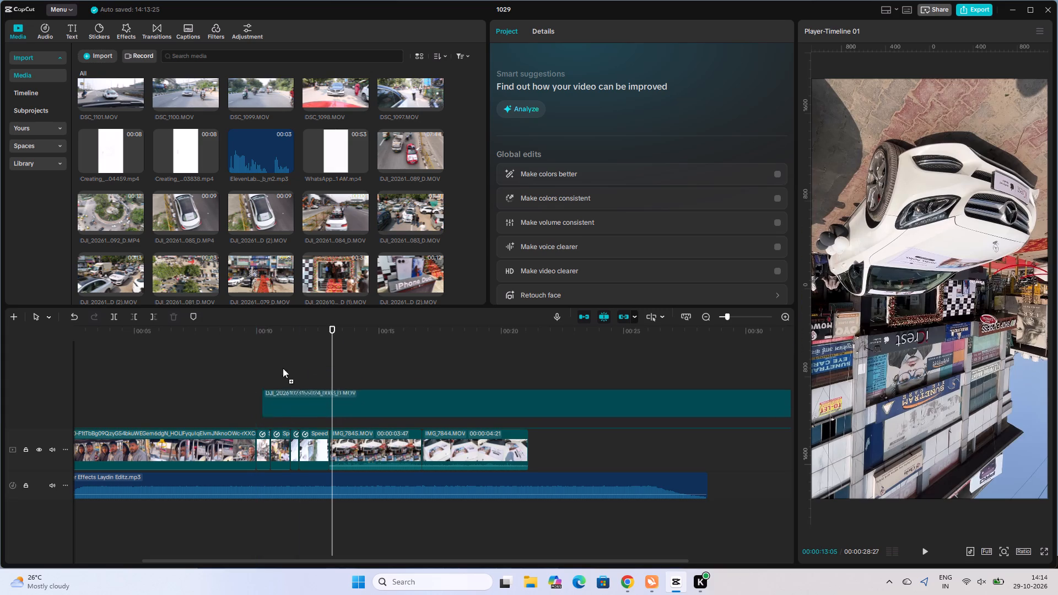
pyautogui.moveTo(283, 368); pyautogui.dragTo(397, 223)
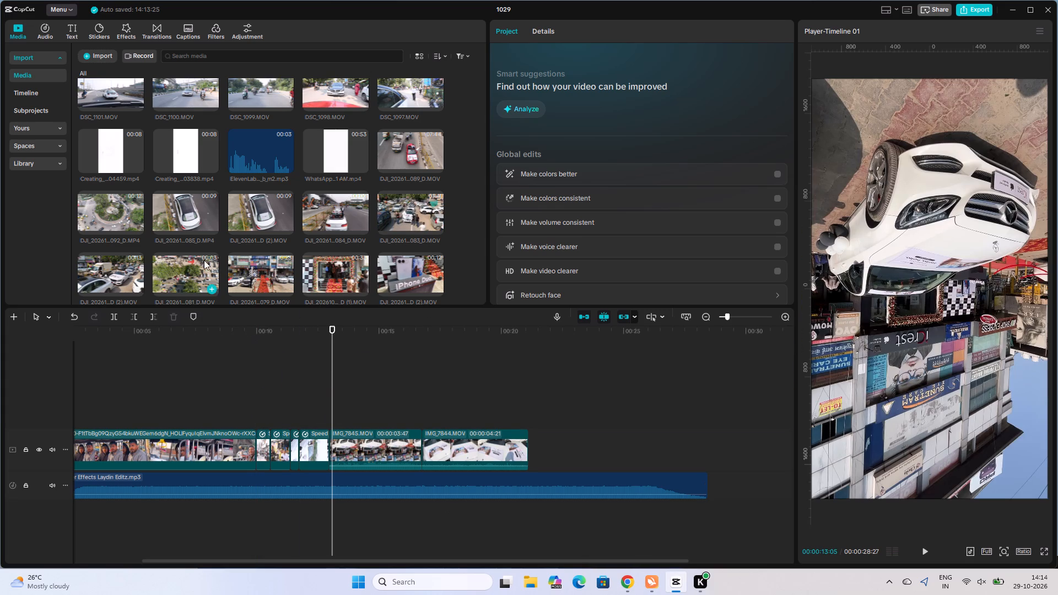
# Look through the DSC street clips in the media library for the next shot, previewing DSC_1180.
pyautogui.scroll(2, 125, 214)
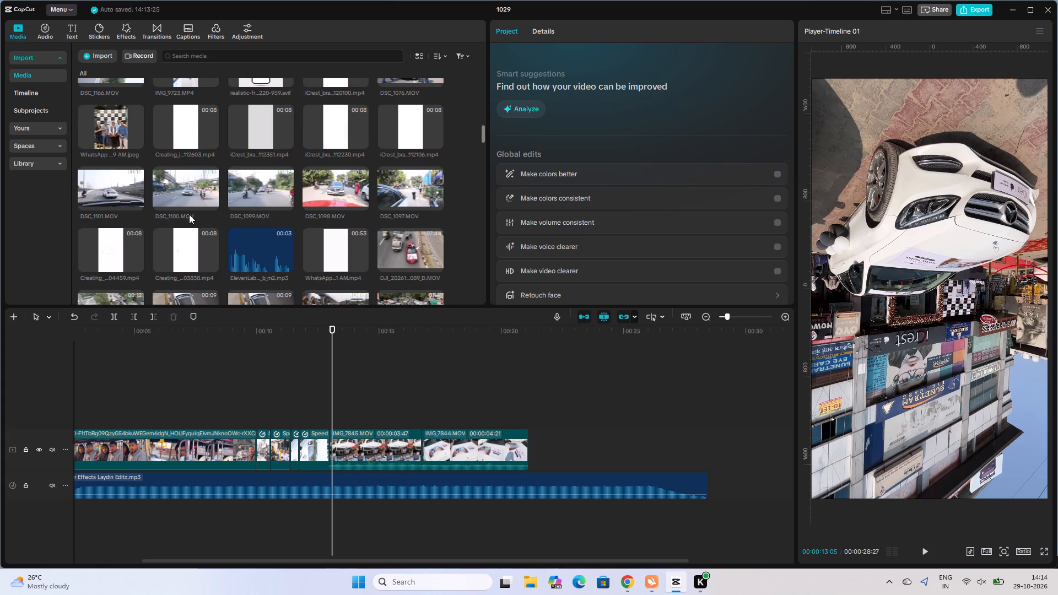
pyautogui.scroll(3, 189, 214)
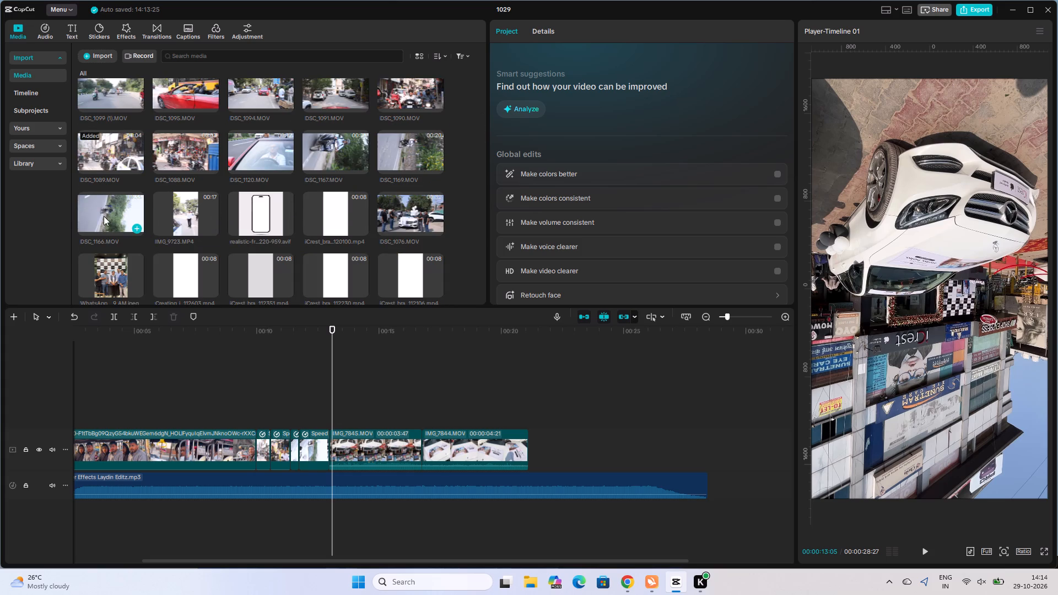
pyautogui.scroll(2, 428, 175)
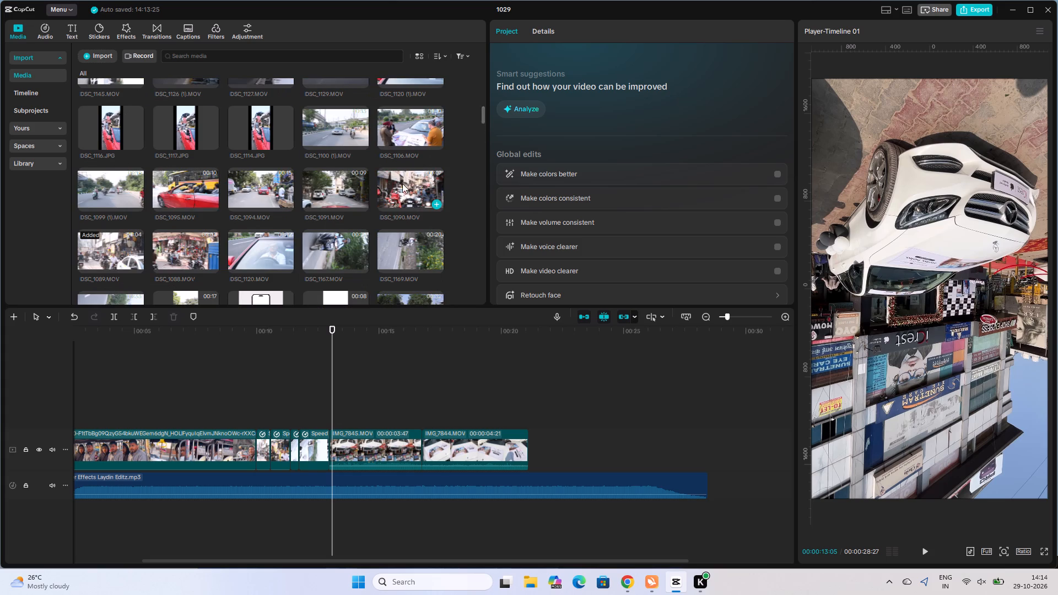
pyautogui.scroll(1, 376, 197)
pyautogui.scroll(2, 333, 213)
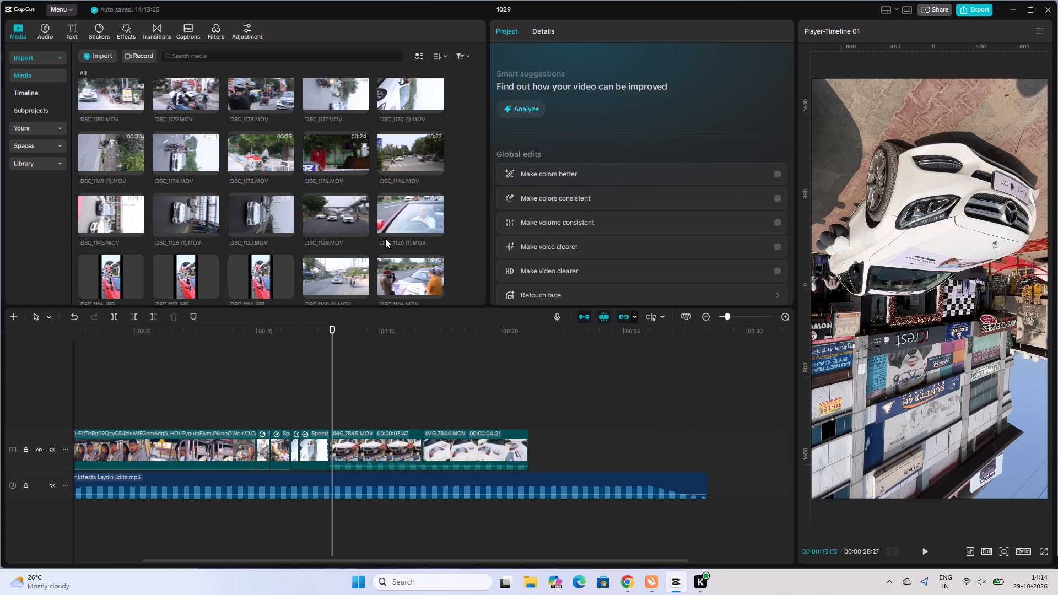
pyautogui.scroll(2, 385, 239)
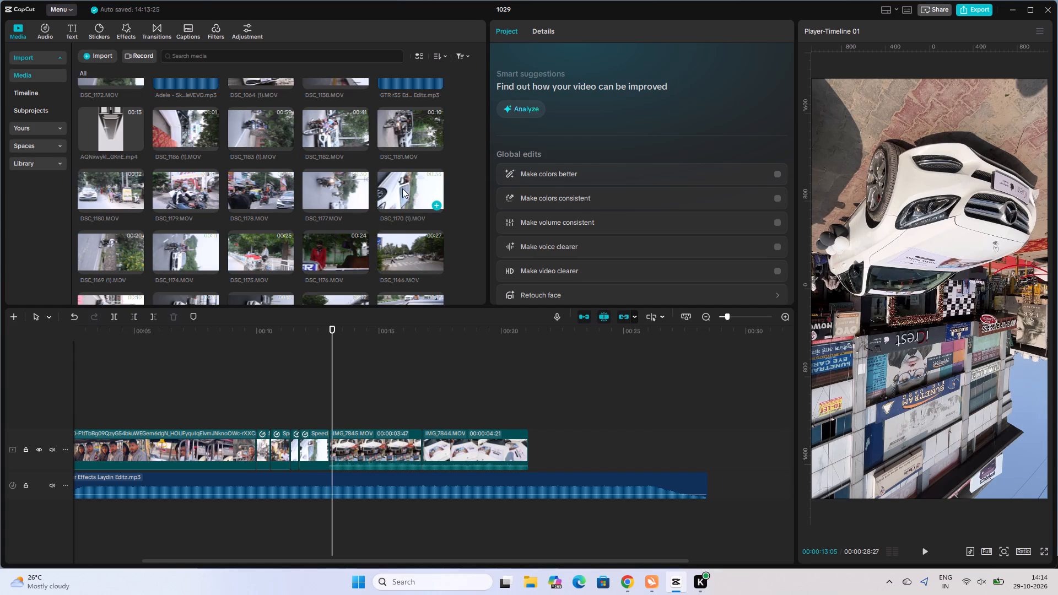
pyautogui.click(88, 190)
pyautogui.scroll(1, 328, 178)
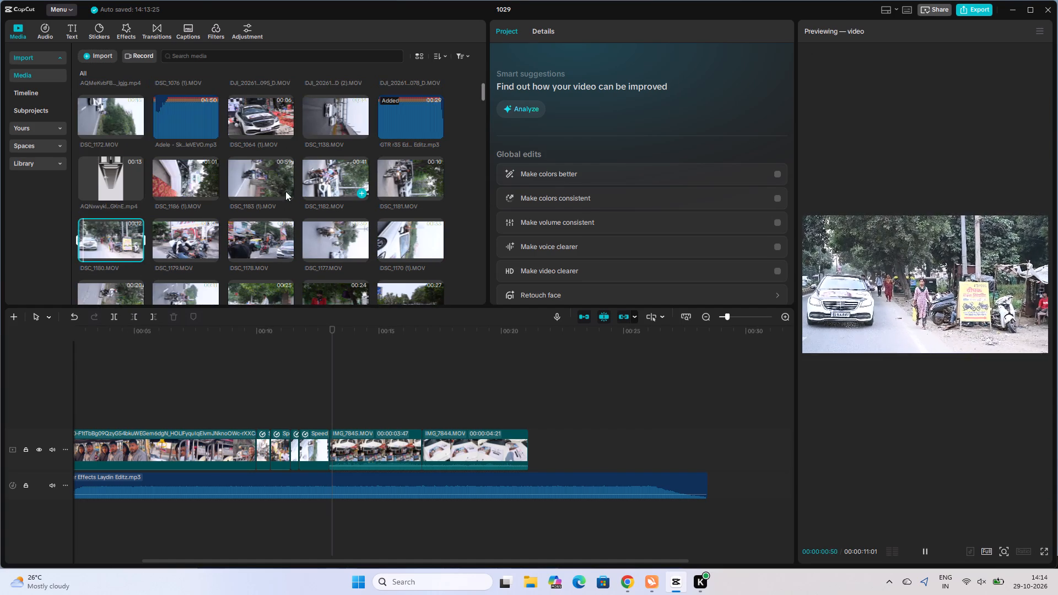
pyautogui.scroll(5, 265, 197)
pyautogui.scroll(2, 320, 190)
pyautogui.scroll(-2, 309, 183)
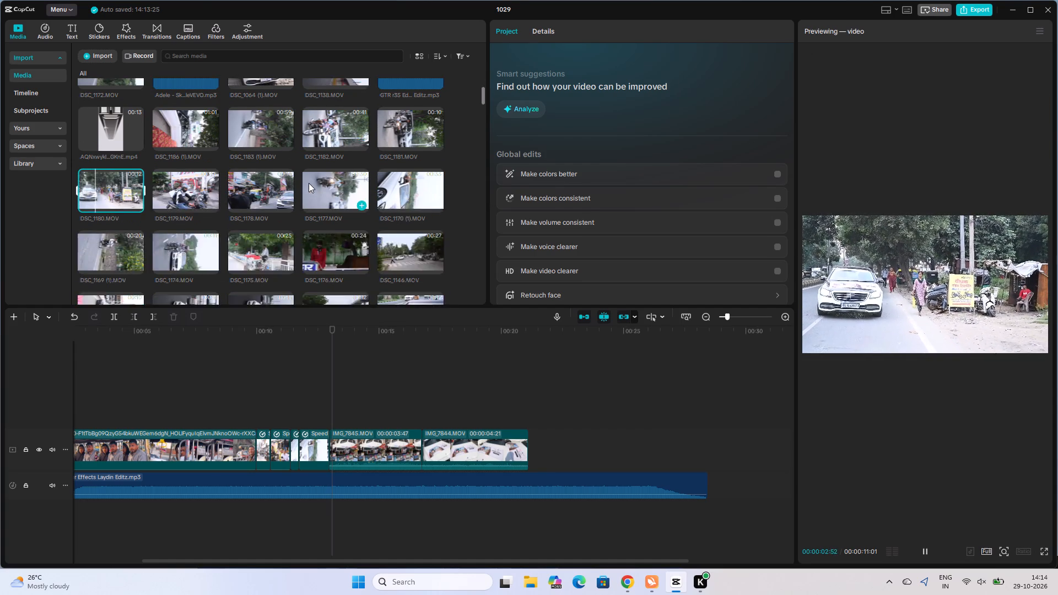
pyautogui.scroll(-3, 309, 183)
pyautogui.scroll(4, 309, 184)
pyautogui.scroll(4, 184, 124)
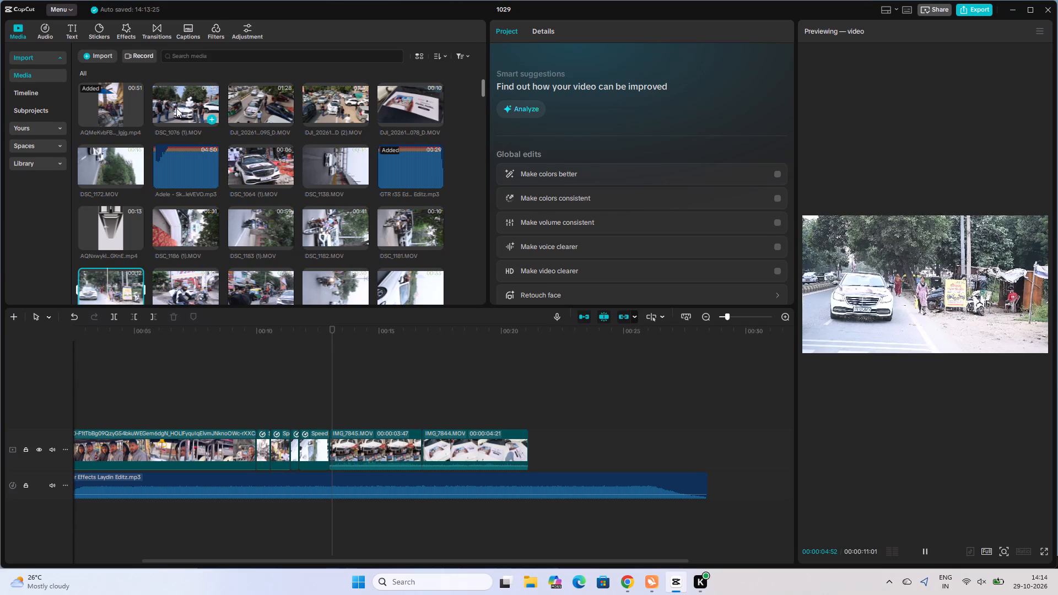
# Preview DSC_1076 (1) and the DJI drone clip ending in 095_D in the media library for the next shot.
pyautogui.click(176, 108)
pyautogui.click(196, 106)
pyautogui.click(209, 106)
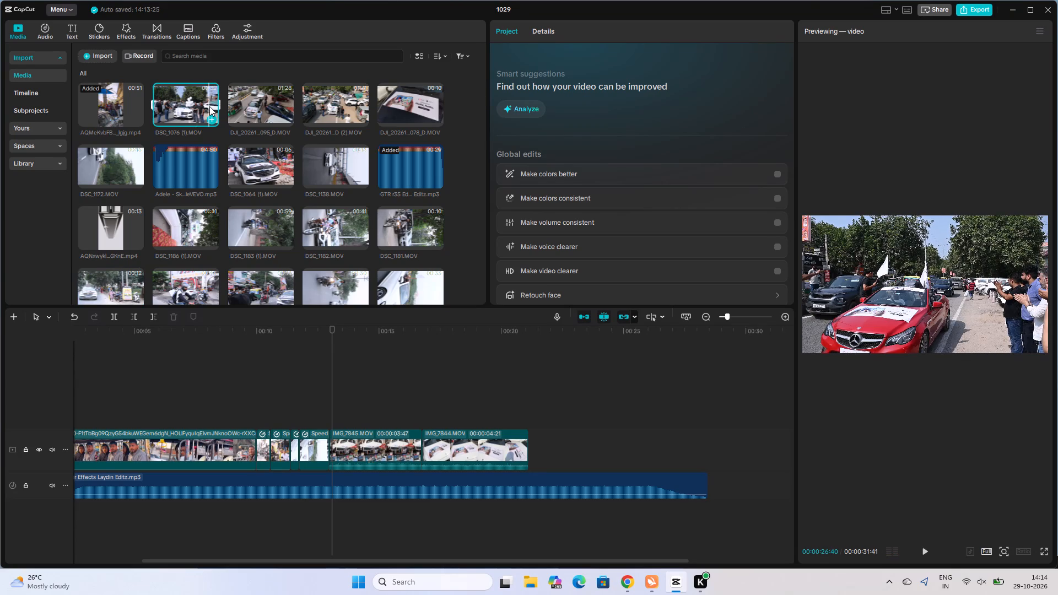
pyautogui.click(209, 106)
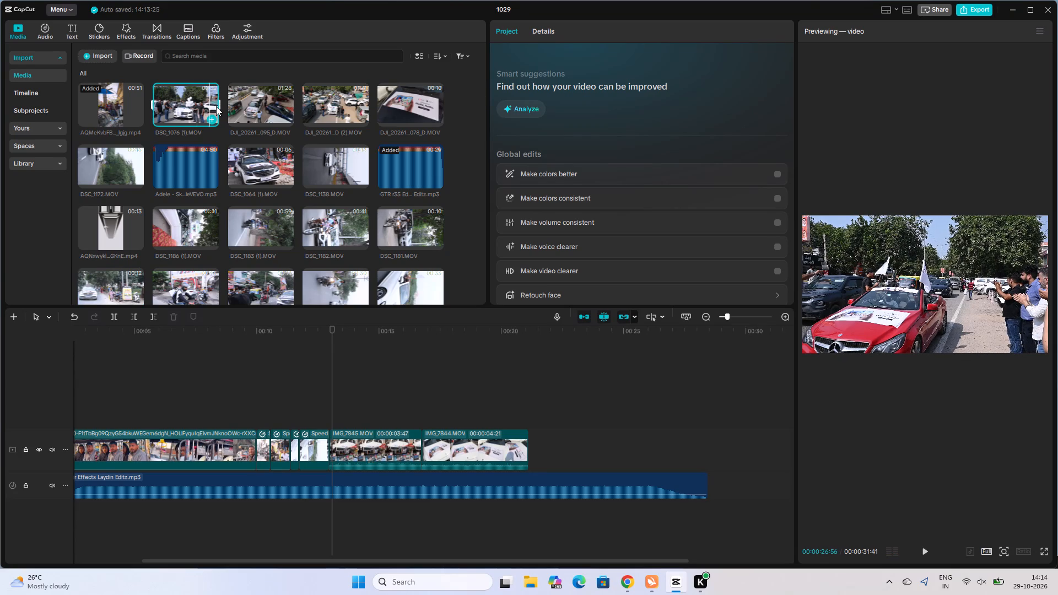
pyautogui.press('space')
pyautogui.press('space')
pyautogui.click(258, 107)
pyautogui.click(258, 107)
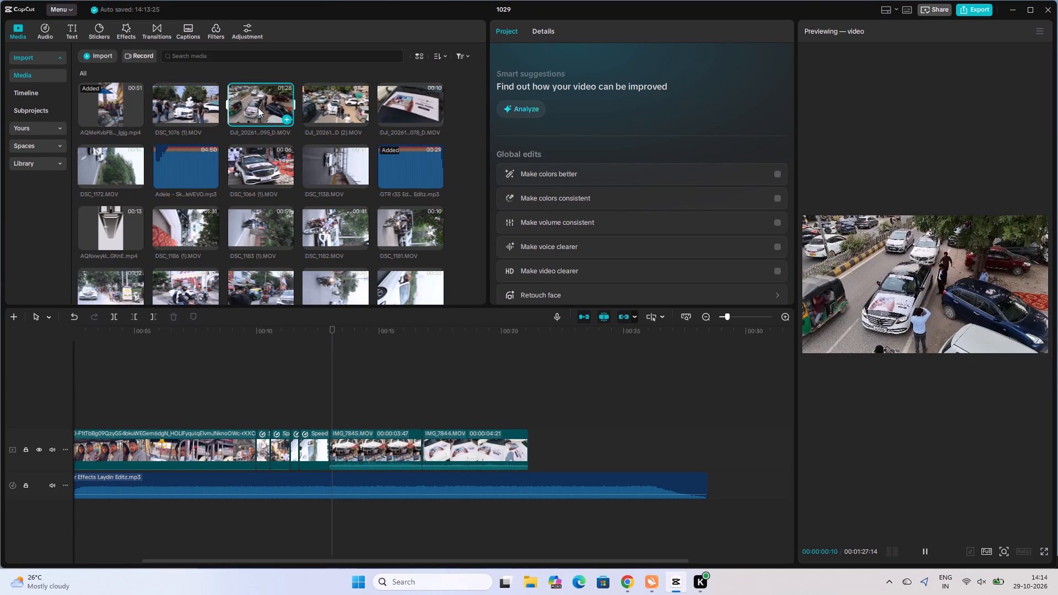
pyautogui.press('space')
pyautogui.press('space')
pyautogui.click(278, 106)
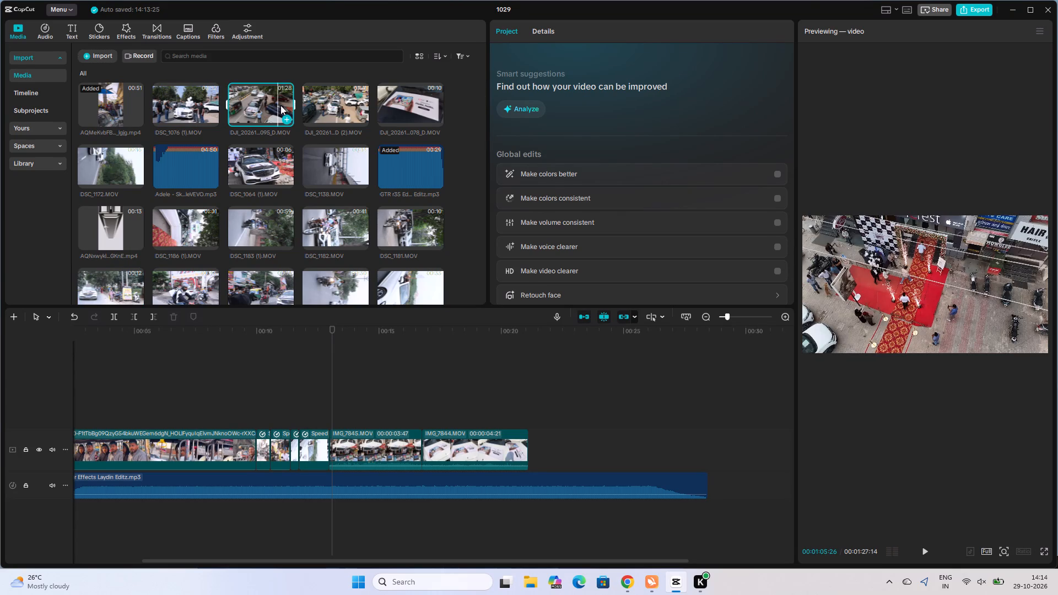
pyautogui.press('space')
pyautogui.click(283, 105)
pyautogui.press('space')
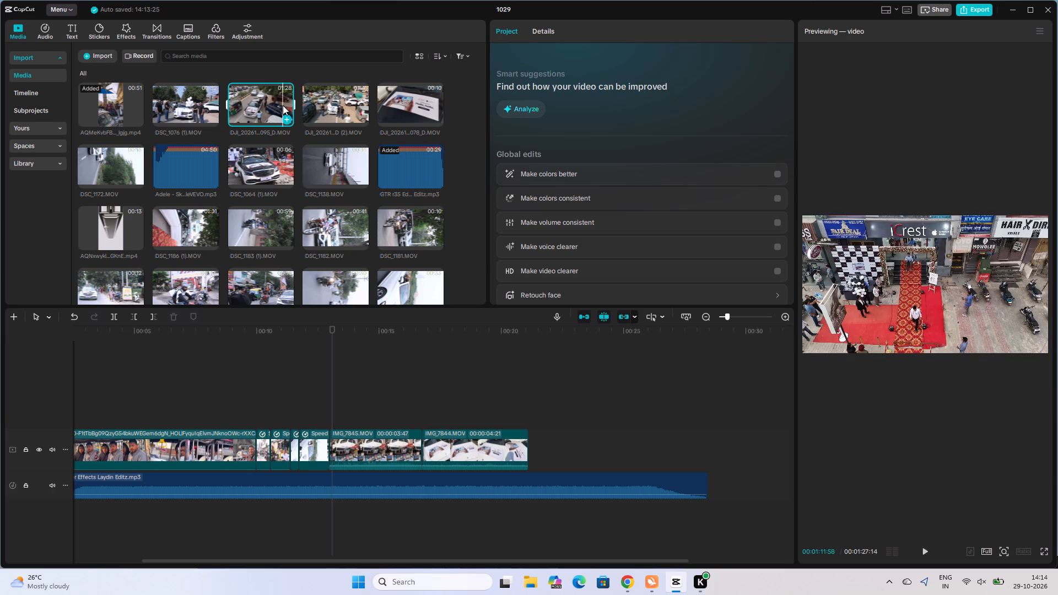
# Preview the DJI drone clip ending in 0083_D (2) and place it on a new track above the main video, over the last sped clip.
pyautogui.click(331, 106)
pyautogui.press('space')
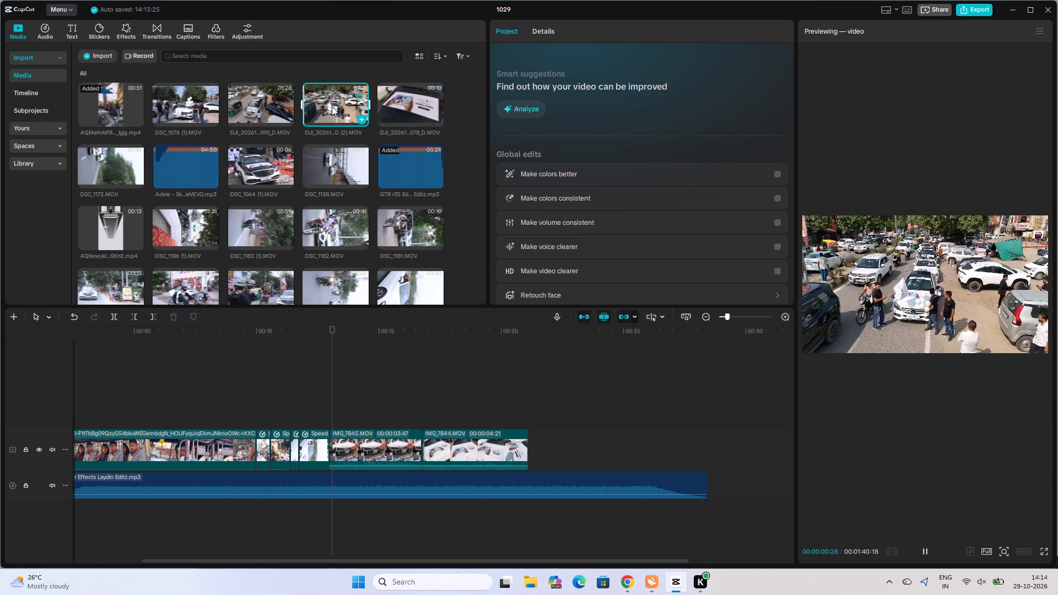
pyautogui.click(337, 106)
pyautogui.press('space')
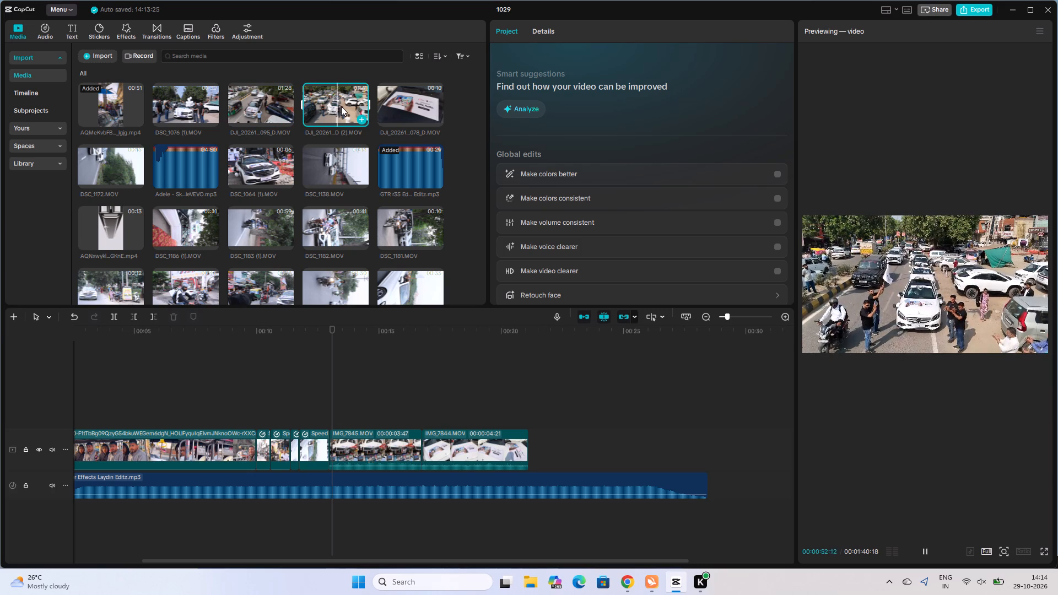
pyautogui.press('space')
pyautogui.moveTo(341, 106); pyautogui.dragTo(322, 410)
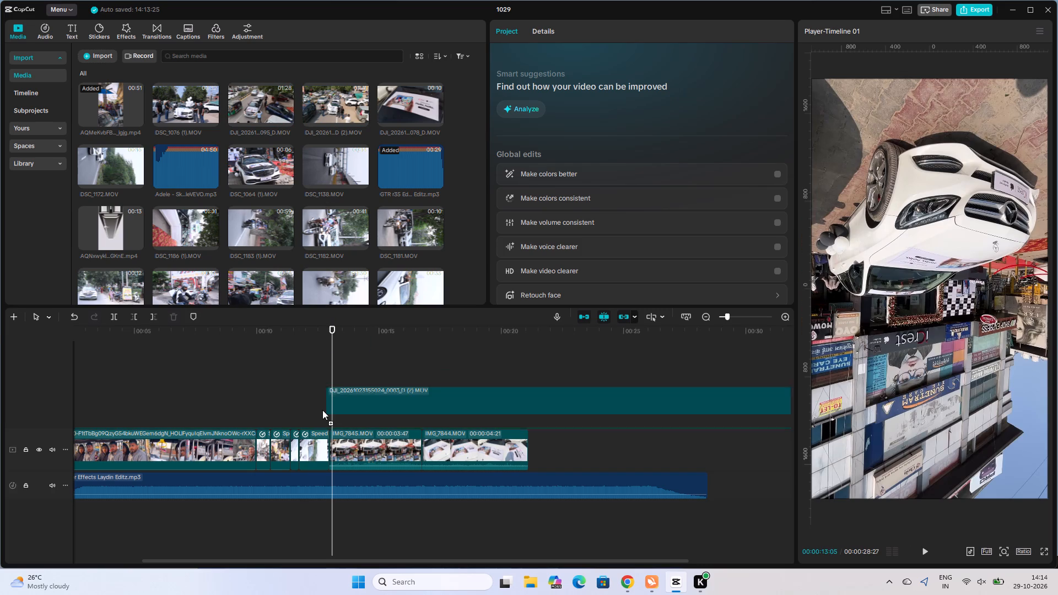
pyautogui.moveTo(322, 410); pyautogui.dragTo(301, 414)
# Play and scrub through the overlaid drone clip to look for a usable section.
pyautogui.click(254, 413)
pyautogui.press('space')
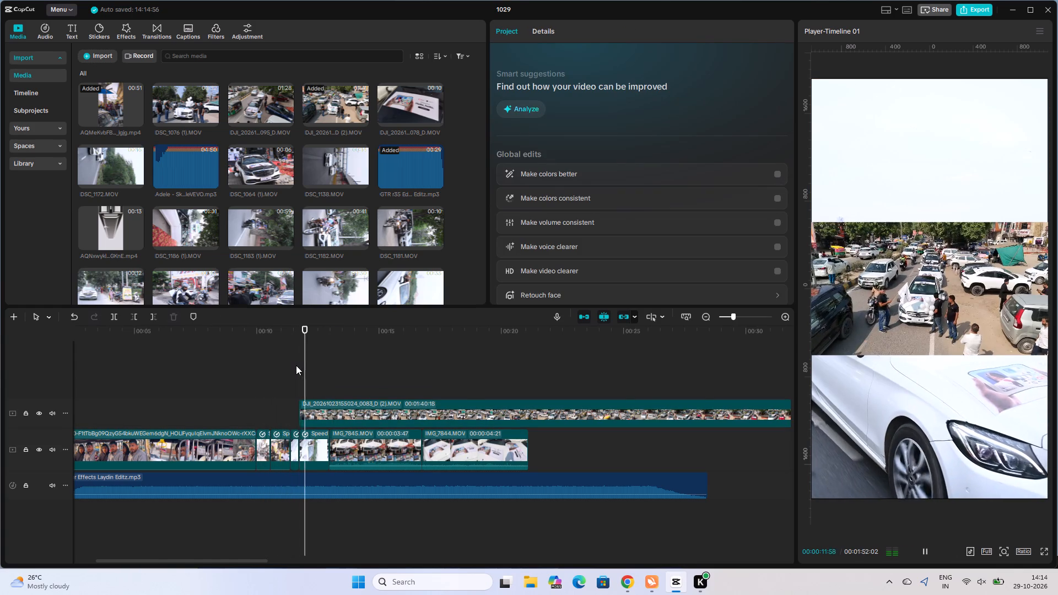
pyautogui.keyDown('ctrl'); pyautogui.scroll(-1, 550, 397); pyautogui.keyUp('ctrl')
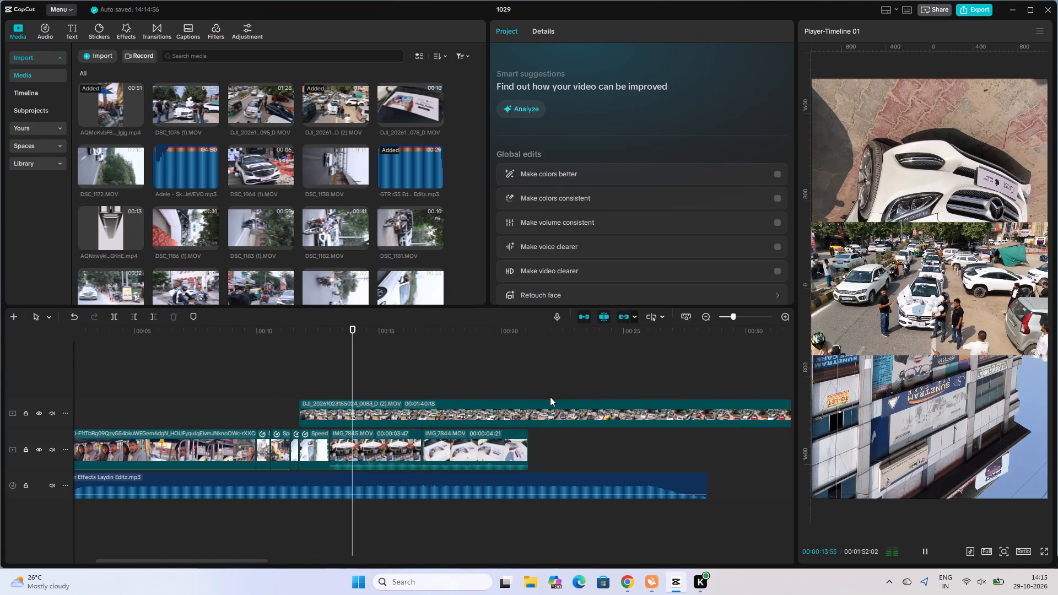
pyautogui.keyDown('ctrl'); pyautogui.scroll(-3, 550, 397); pyautogui.keyUp('ctrl')
pyautogui.click(483, 398)
pyautogui.click(590, 391)
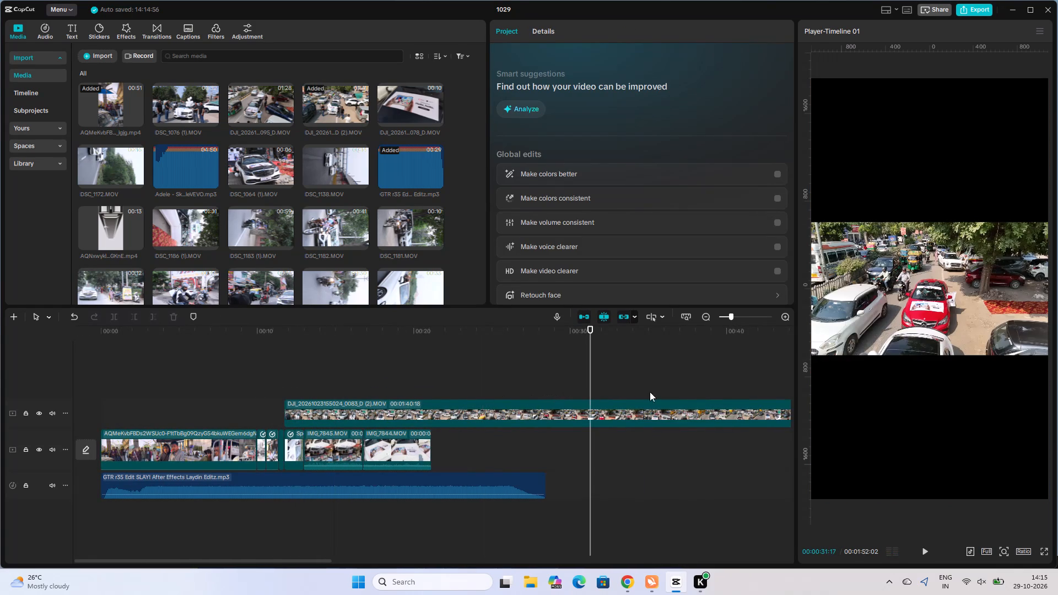
pyautogui.keyDown('ctrl'); pyautogui.scroll(-3, 667, 394); pyautogui.keyUp('ctrl')
pyautogui.moveTo(443, 324); pyautogui.dragTo(393, 342)
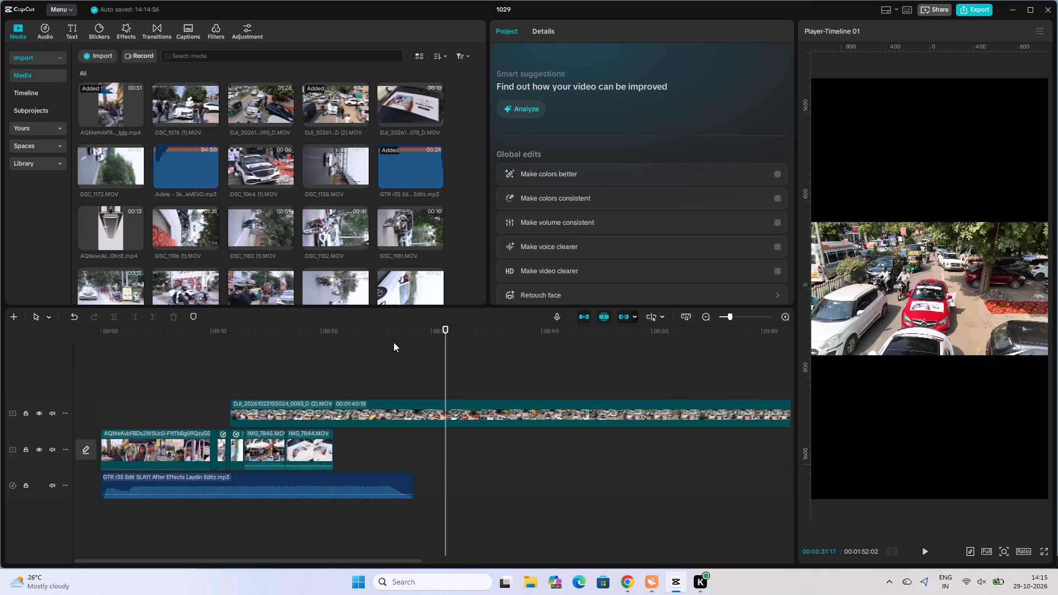
pyautogui.moveTo(442, 329); pyautogui.dragTo(326, 350)
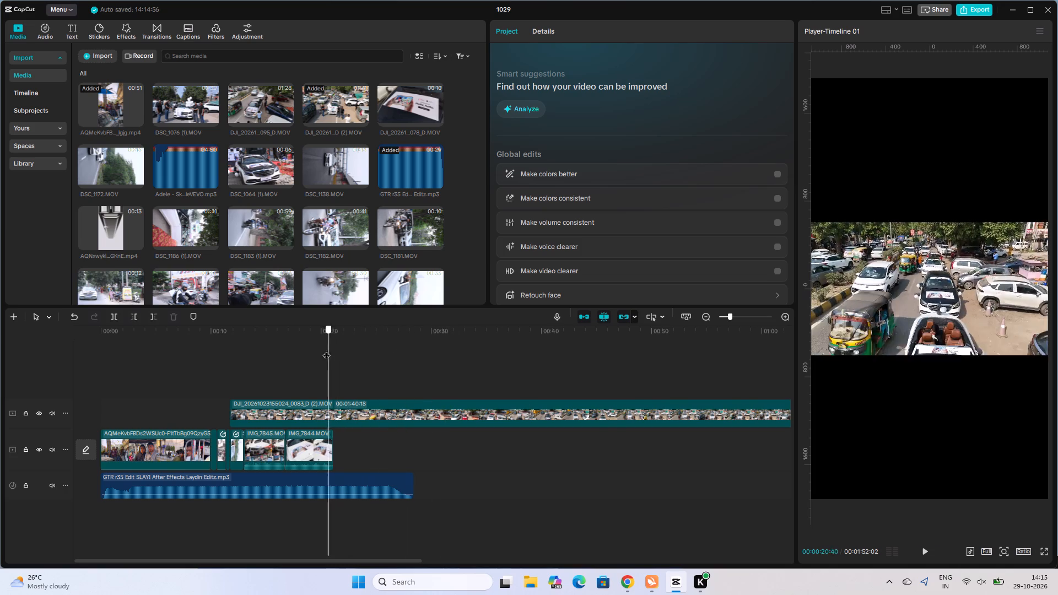
pyautogui.moveTo(326, 350); pyautogui.dragTo(273, 364)
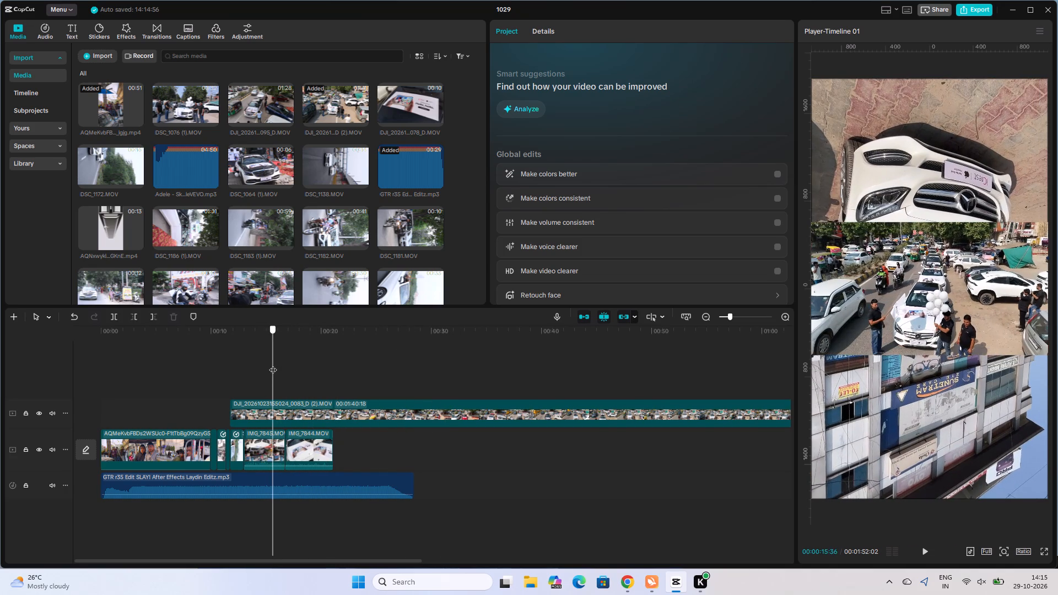
pyautogui.moveTo(273, 364); pyautogui.dragTo(300, 374)
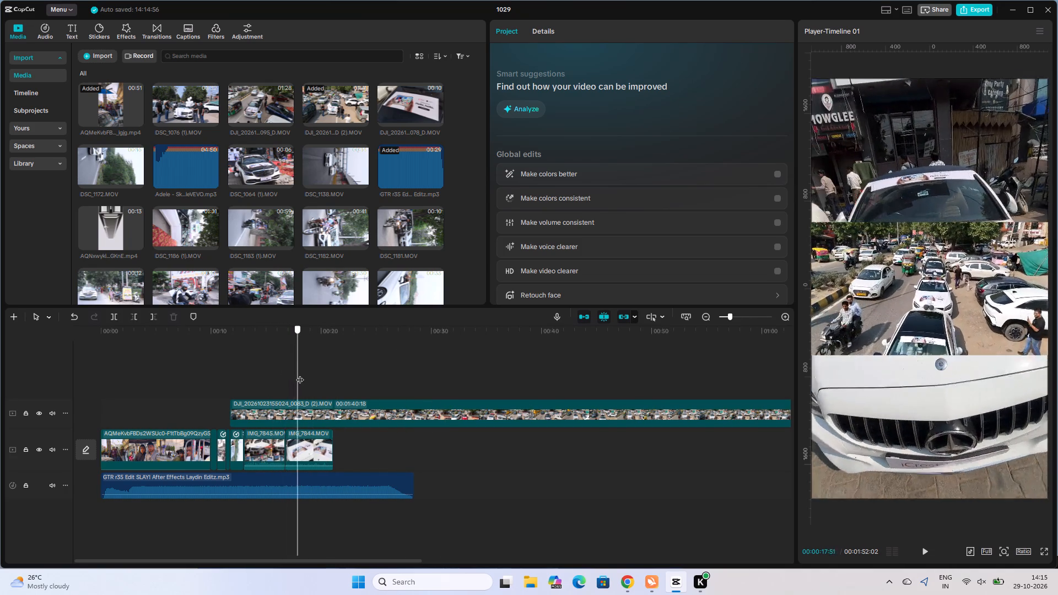
# Split the overlaid drone clip at 00:01:08:20 and delete the part before the split.
pyautogui.moveTo(300, 374); pyautogui.dragTo(524, 394)
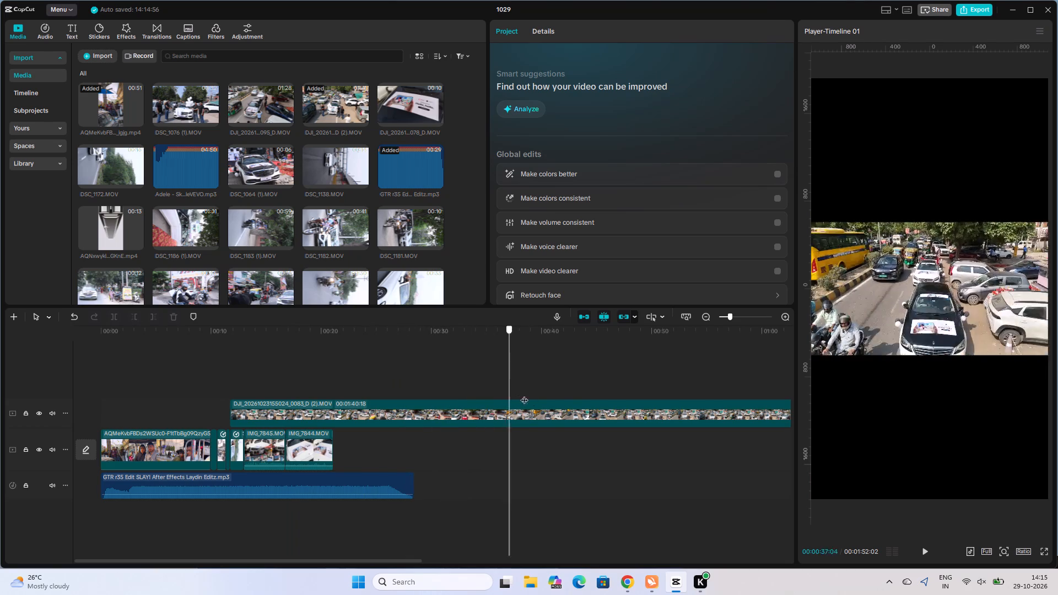
pyautogui.moveTo(524, 394); pyautogui.dragTo(689, 403)
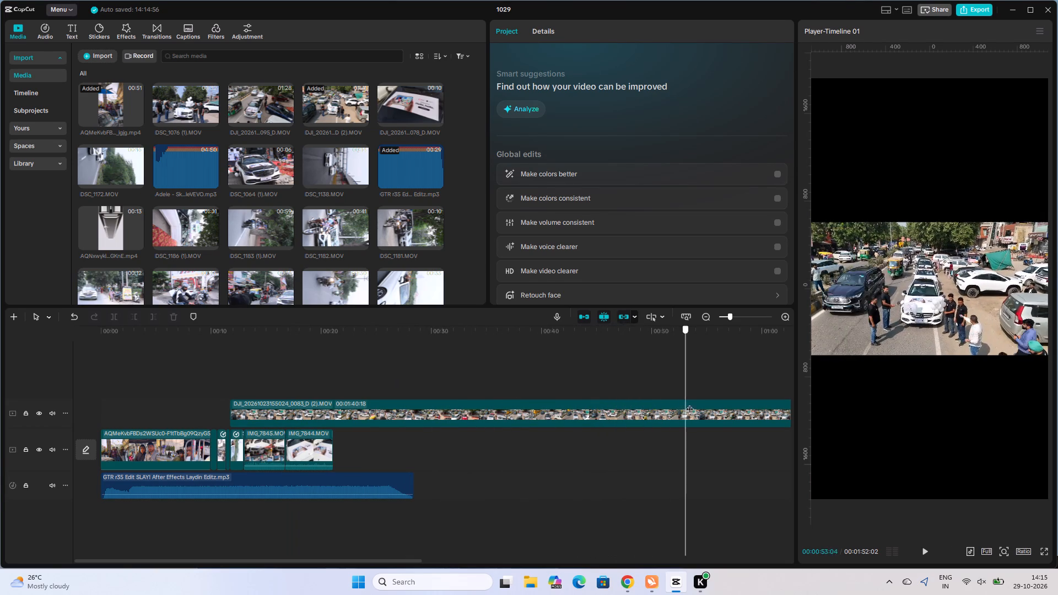
pyautogui.moveTo(689, 403); pyautogui.dragTo(769, 410)
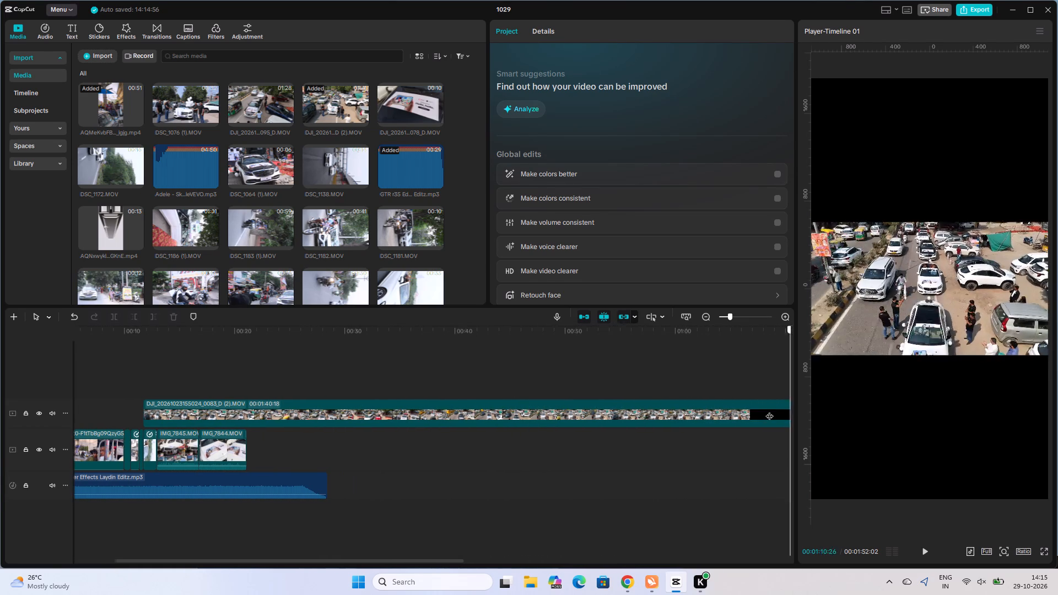
pyautogui.moveTo(769, 410); pyautogui.dragTo(770, 413)
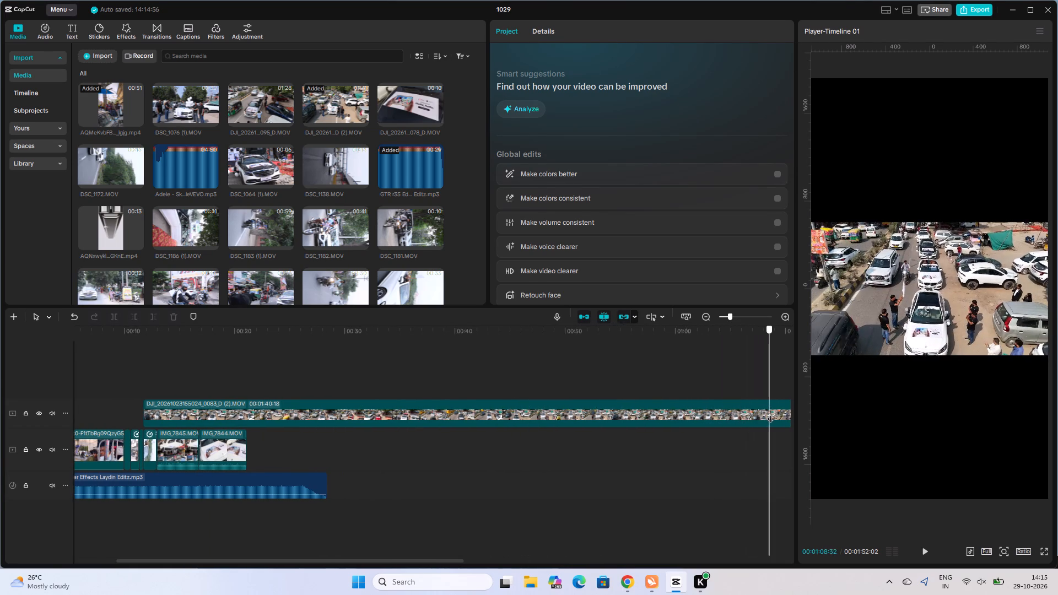
pyautogui.moveTo(770, 413); pyautogui.dragTo(767, 414)
pyautogui.click(764, 414)
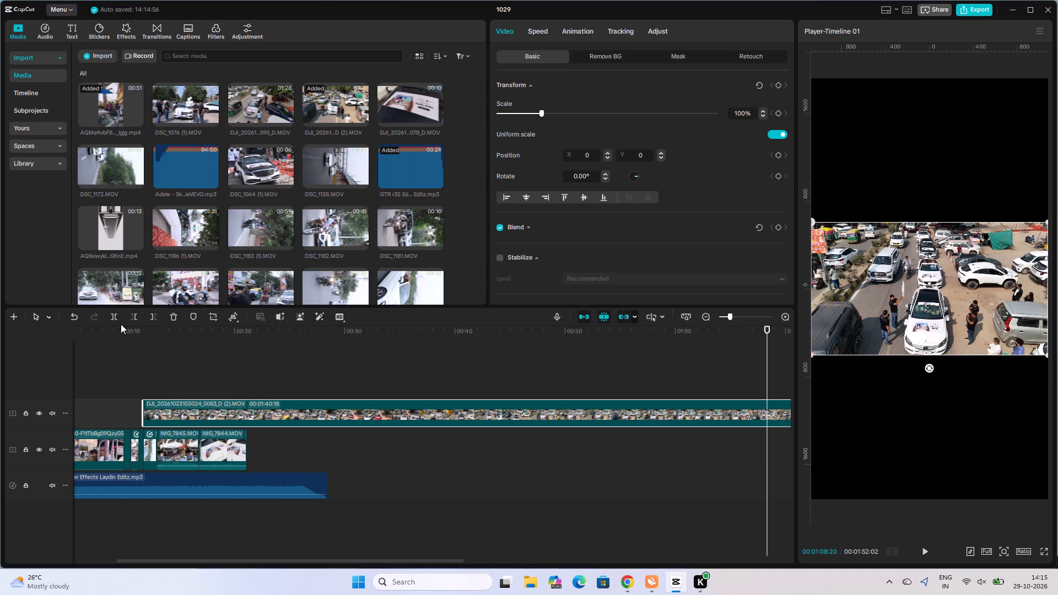
pyautogui.click(116, 320)
pyautogui.click(187, 407)
pyautogui.click(176, 318)
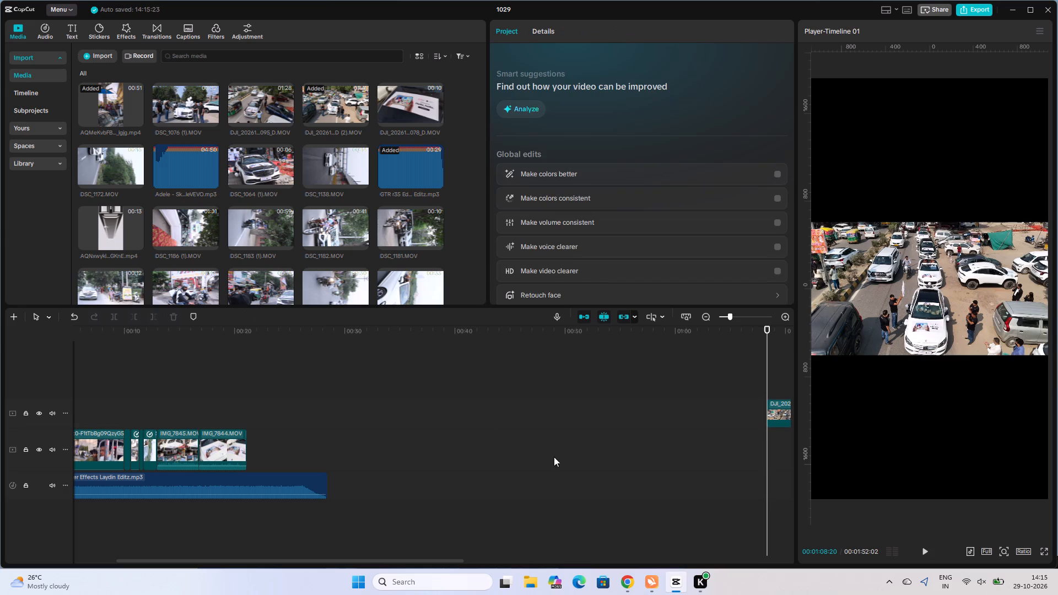
# Move the remaining drone piece to start at 00:00:12:59, above the start of IMG_7845.
pyautogui.moveTo(779, 416); pyautogui.dragTo(242, 416)
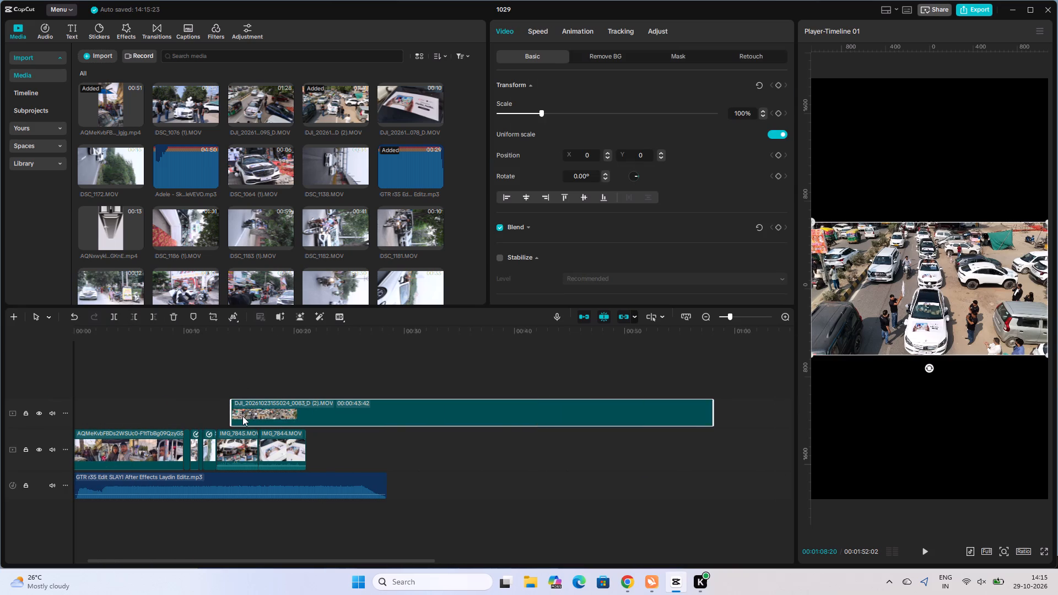
pyautogui.moveTo(242, 416); pyautogui.dragTo(231, 416)
pyautogui.click(219, 391)
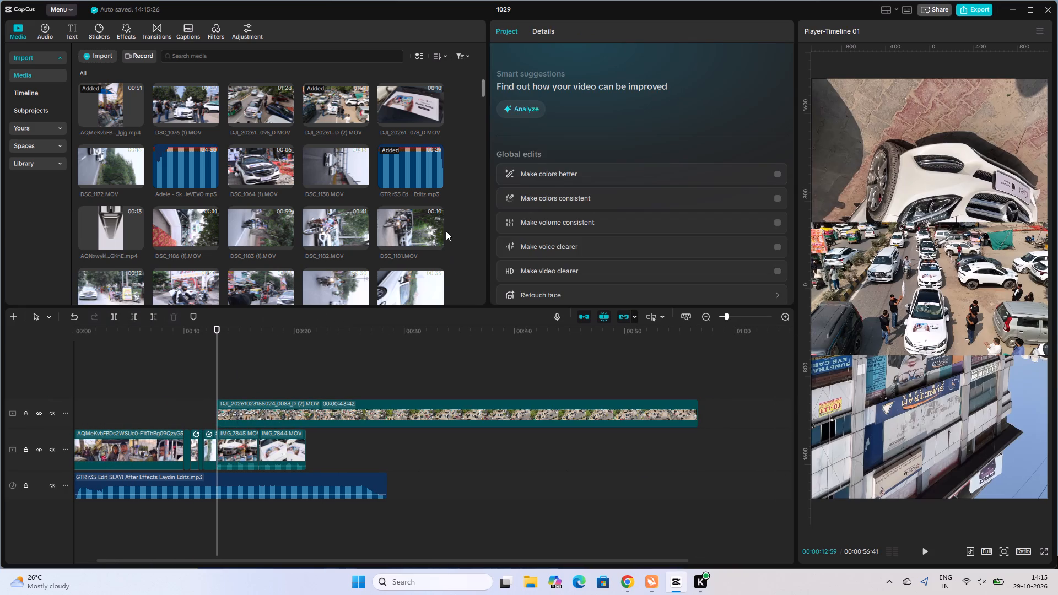
# Set the drone clip's scale to 319% and play it to check the framing.
pyautogui.click(342, 414)
pyautogui.doubleClick(741, 115)
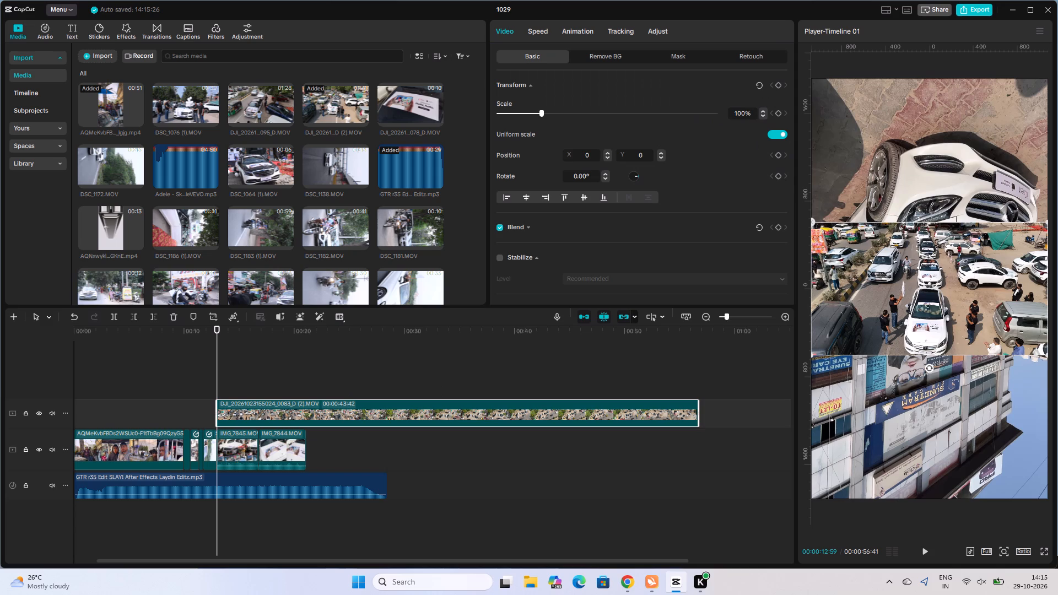
pyautogui.write('319')
pyautogui.press('Return')
pyautogui.press('space')
pyautogui.press('space')
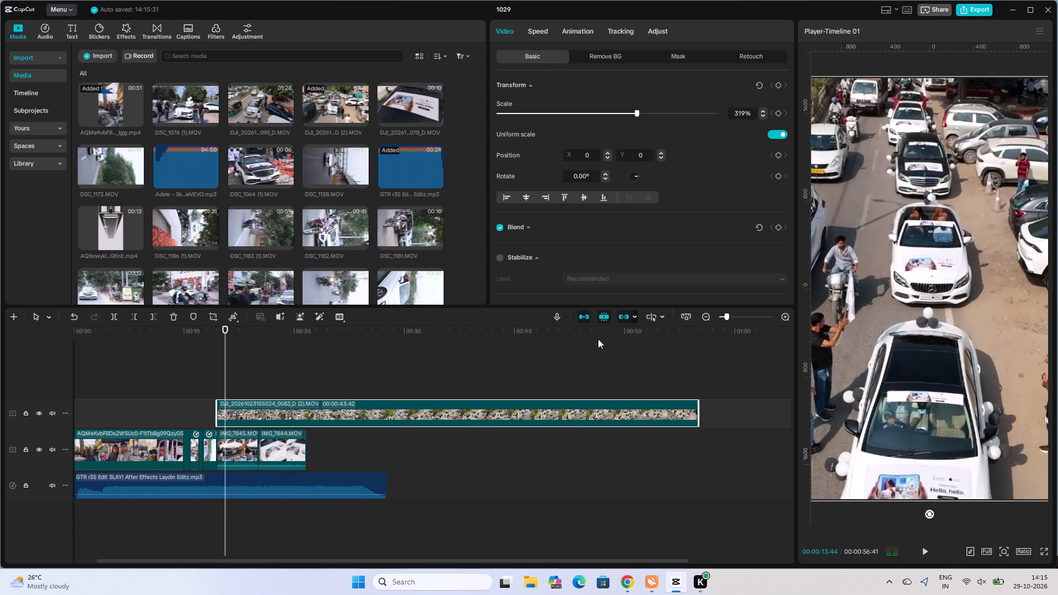
pyautogui.press('space')
pyautogui.press('space')
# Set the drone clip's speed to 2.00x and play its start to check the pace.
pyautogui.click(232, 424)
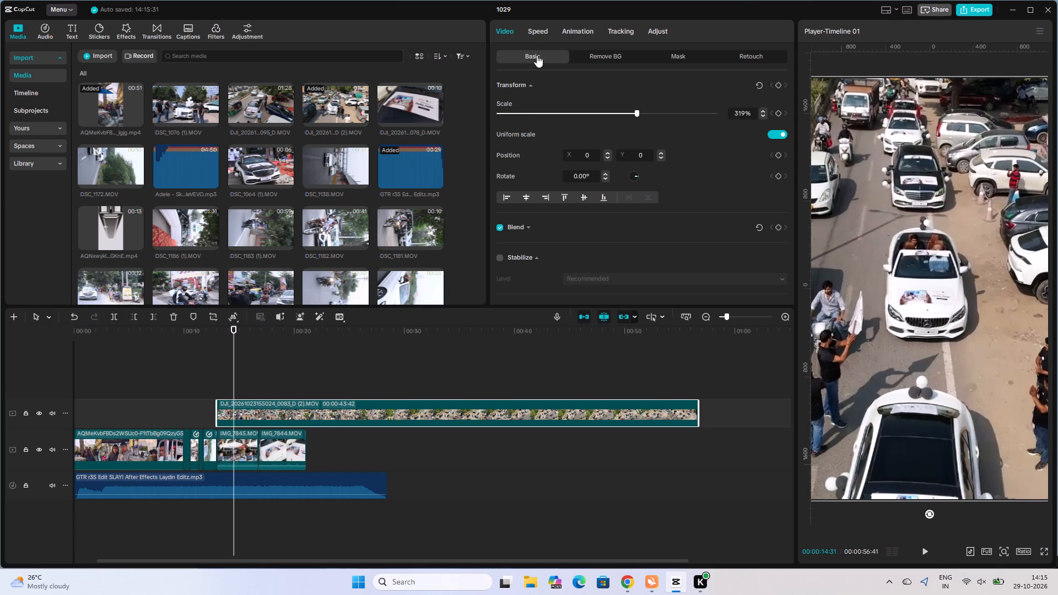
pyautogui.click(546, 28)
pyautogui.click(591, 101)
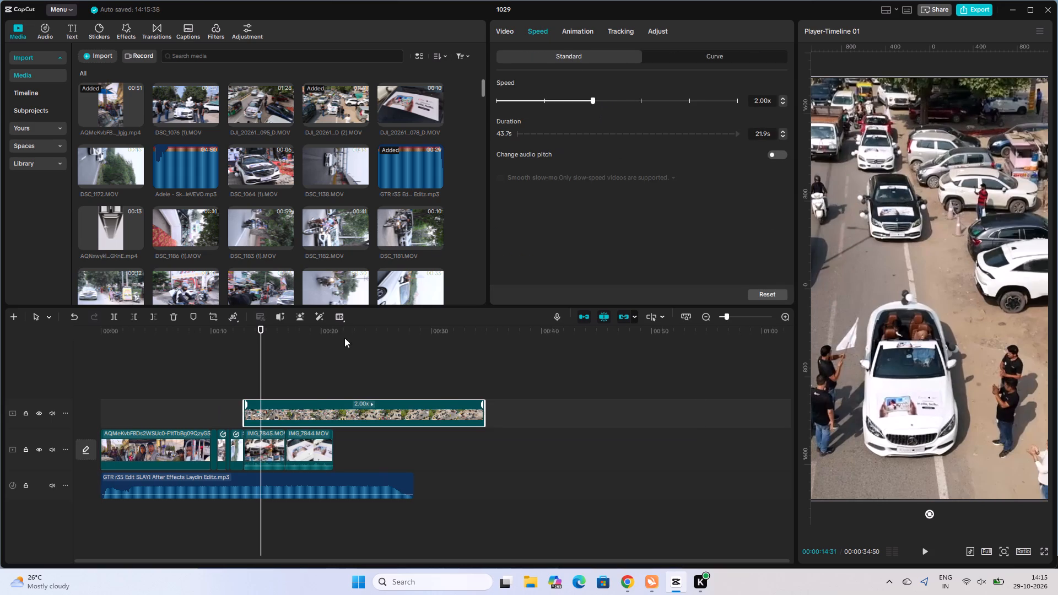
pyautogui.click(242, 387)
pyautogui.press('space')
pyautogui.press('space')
# Set the drone clip's speed to 4.4x.
pyautogui.click(262, 410)
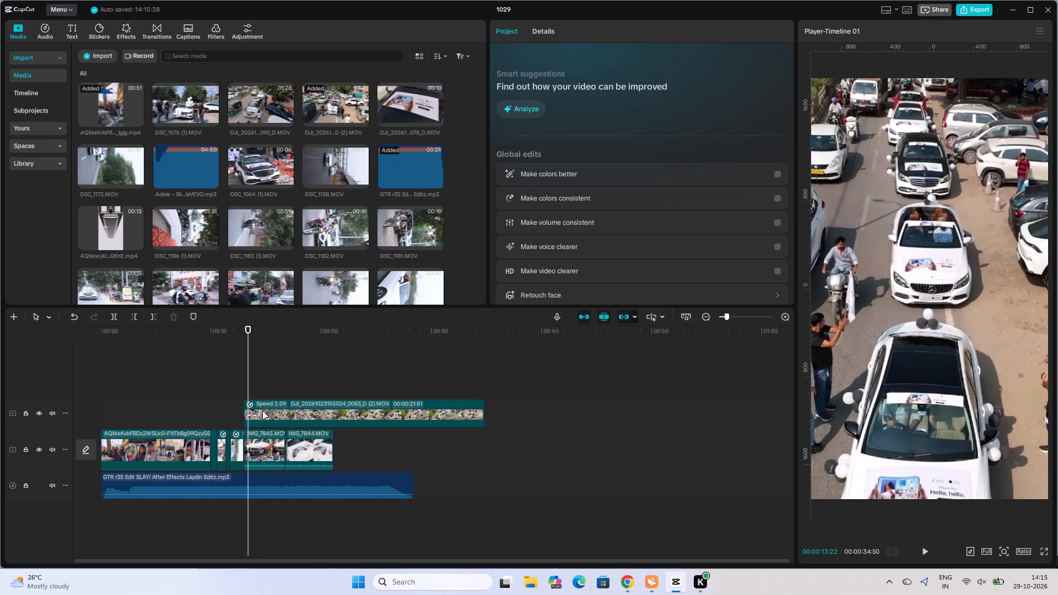
pyautogui.click(540, 29)
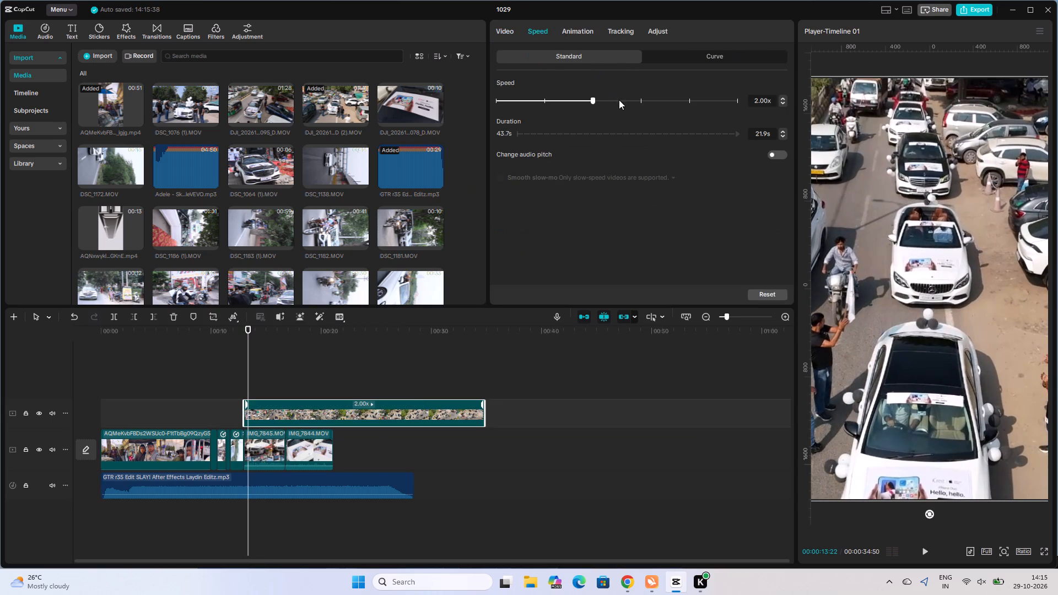
pyautogui.click(619, 100)
pyautogui.click(631, 100)
# Play the drone clip from its start at 00:00:12:59 and split it at 00:00:13:28.
pyautogui.click(242, 393)
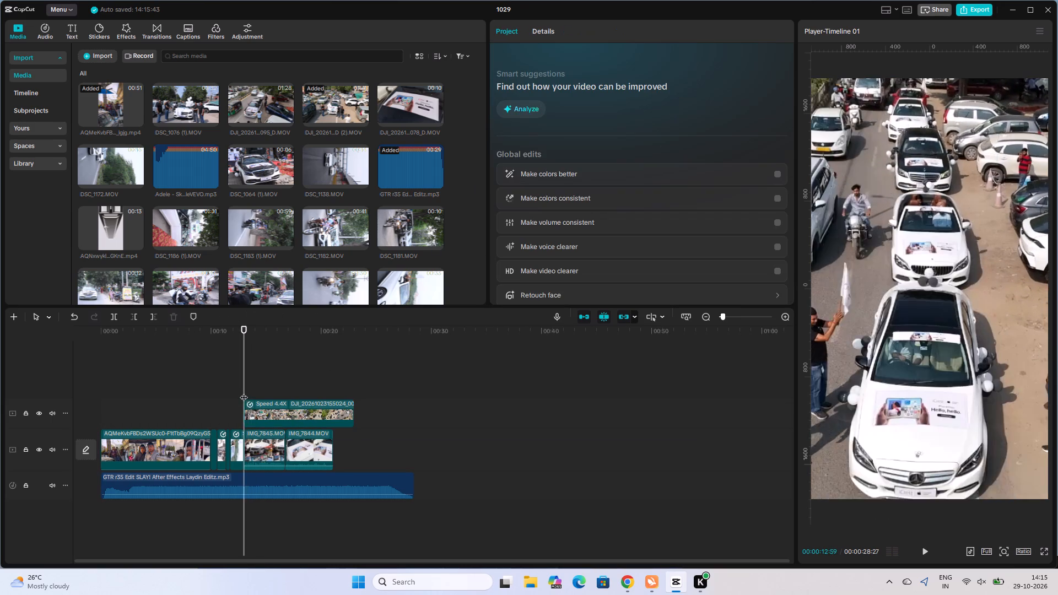
pyautogui.press('space')
pyautogui.press('space')
pyautogui.press('space')
pyautogui.press('space')
pyautogui.click(257, 408)
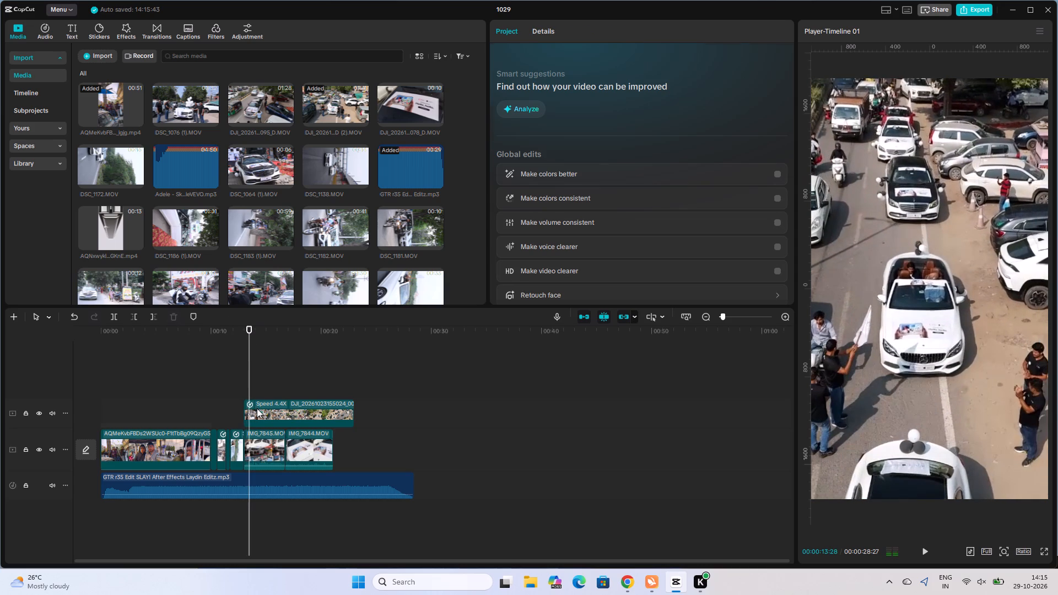
pyautogui.click(112, 319)
# Play on from the first split, split the drone clip again at 00:00:14:00, and delete the part after it.
pyautogui.press('space')
pyautogui.press('space')
pyautogui.press('space')
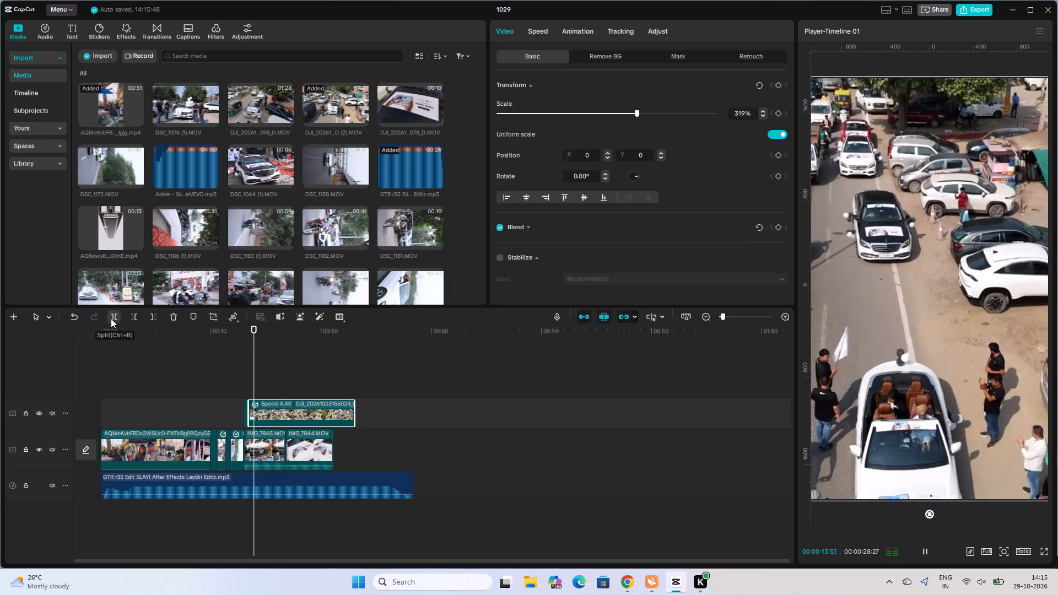
pyautogui.press('space')
pyautogui.click(111, 318)
pyautogui.click(171, 317)
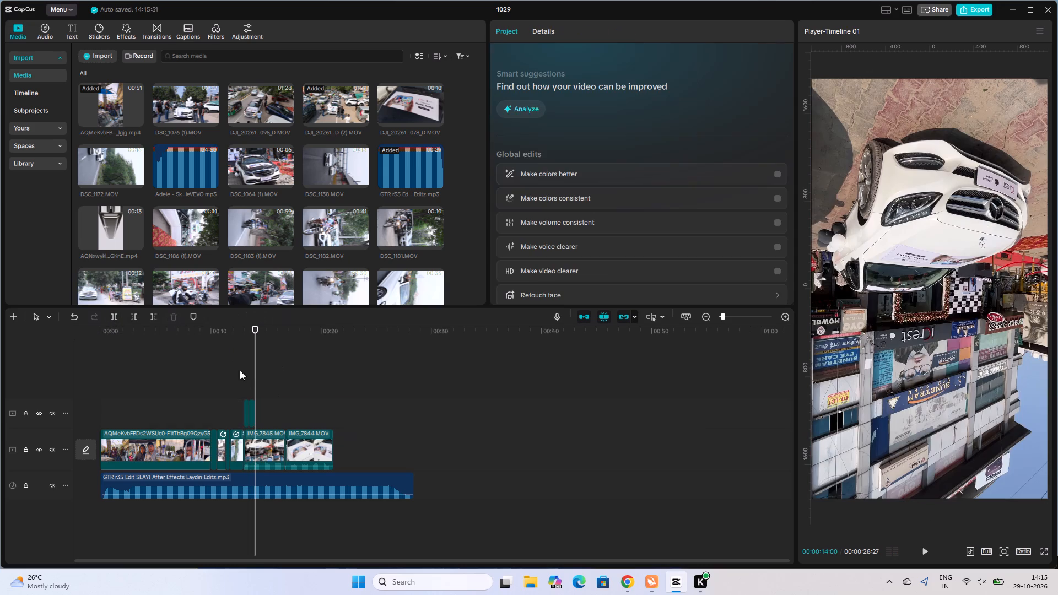
pyautogui.keyDown('ctrl'); pyautogui.scroll(8, 280, 393); pyautogui.keyUp('ctrl')
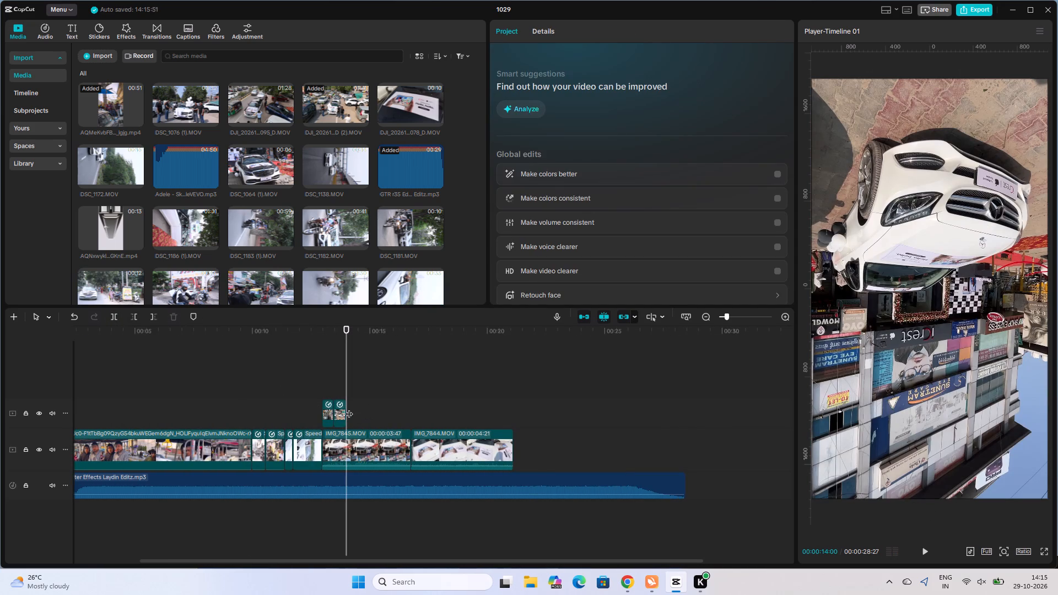
# Set the speed of the second drone part, after the split at 00:00:13:28, to 0.62x.
pyautogui.click(342, 412)
pyautogui.click(542, 26)
pyautogui.click(531, 101)
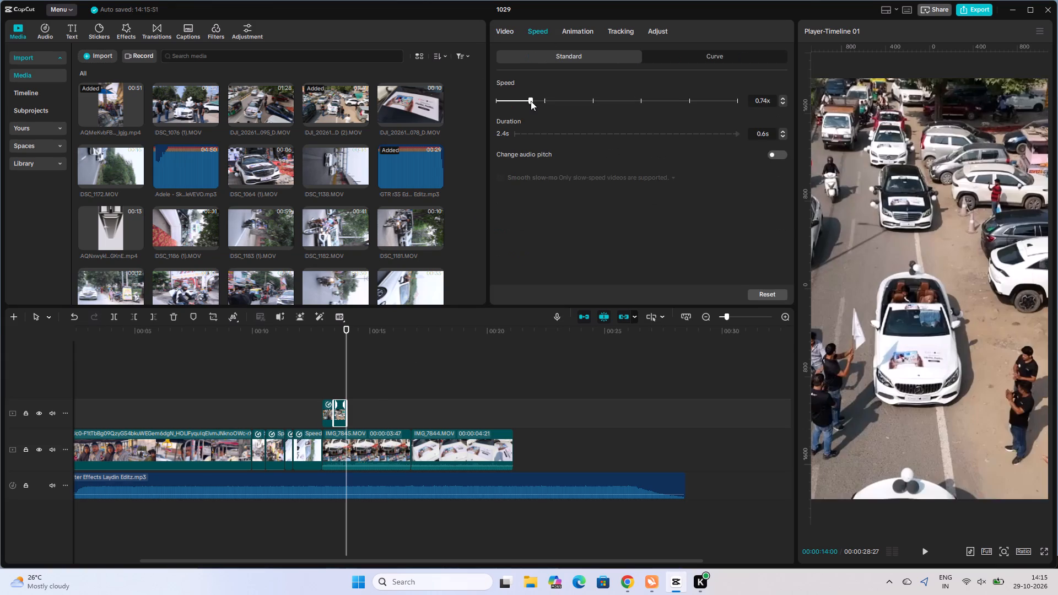
pyautogui.click(525, 101)
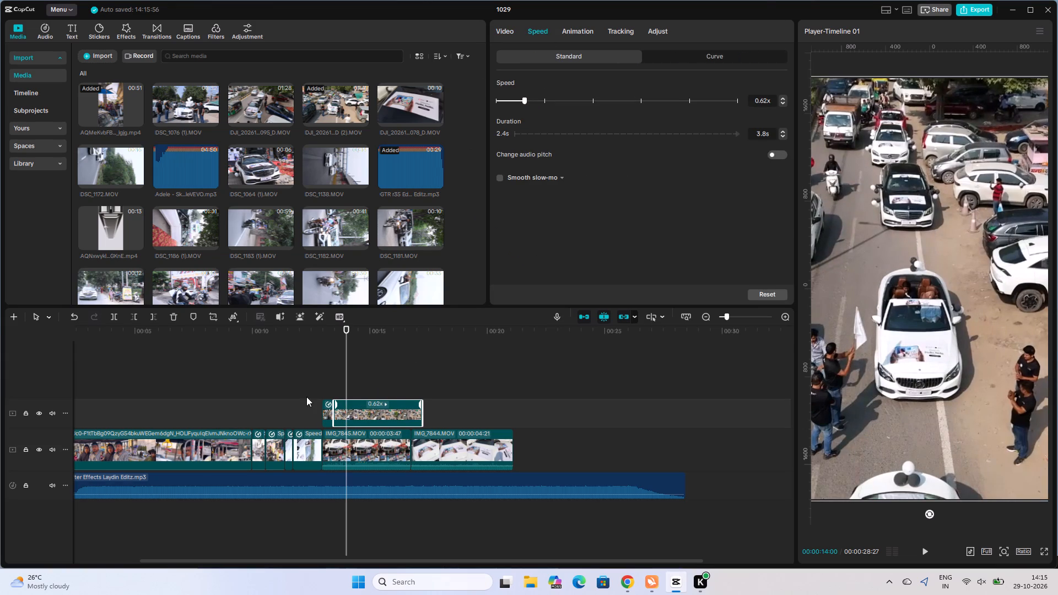
# Move both drone parts together from the upper track into the main track, directly before IMG_7845.MOV.
pyautogui.moveTo(306, 397); pyautogui.dragTo(352, 412)
pyautogui.moveTo(363, 413); pyautogui.dragTo(363, 440)
# Play through the inserted drone parts, split the slowed one at 00:00:15:09, and delete the part after it.
pyautogui.click(310, 402)
pyautogui.press('space')
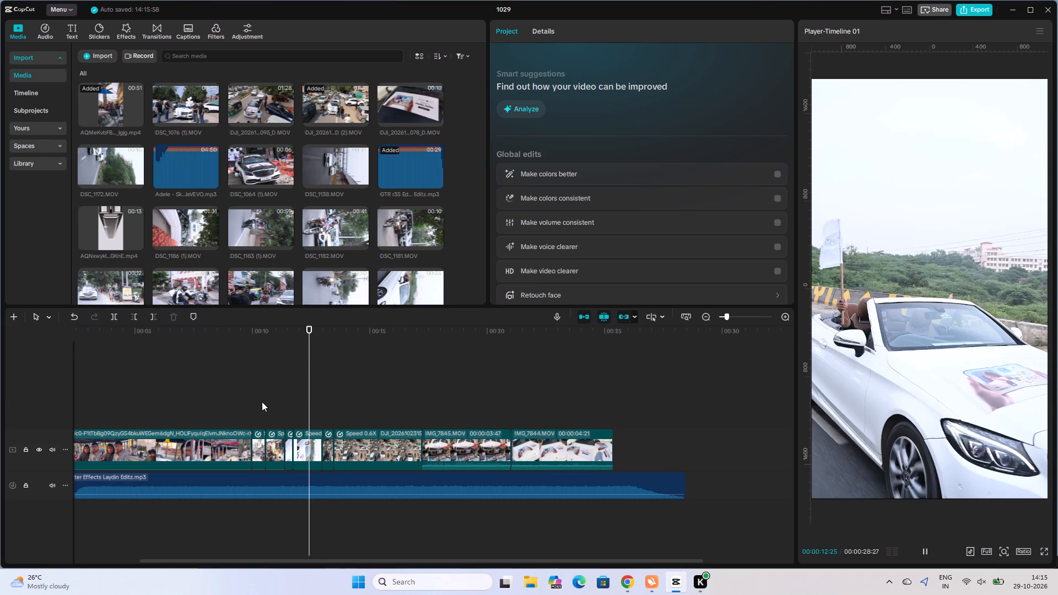
pyautogui.press('space')
pyautogui.press('space')
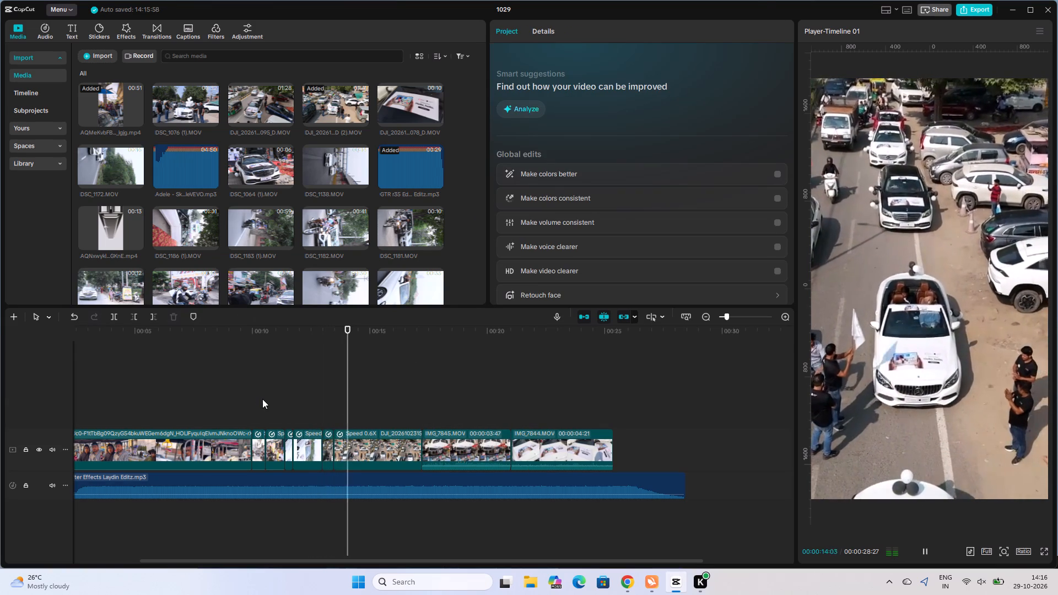
pyautogui.click(235, 399)
pyautogui.press('space')
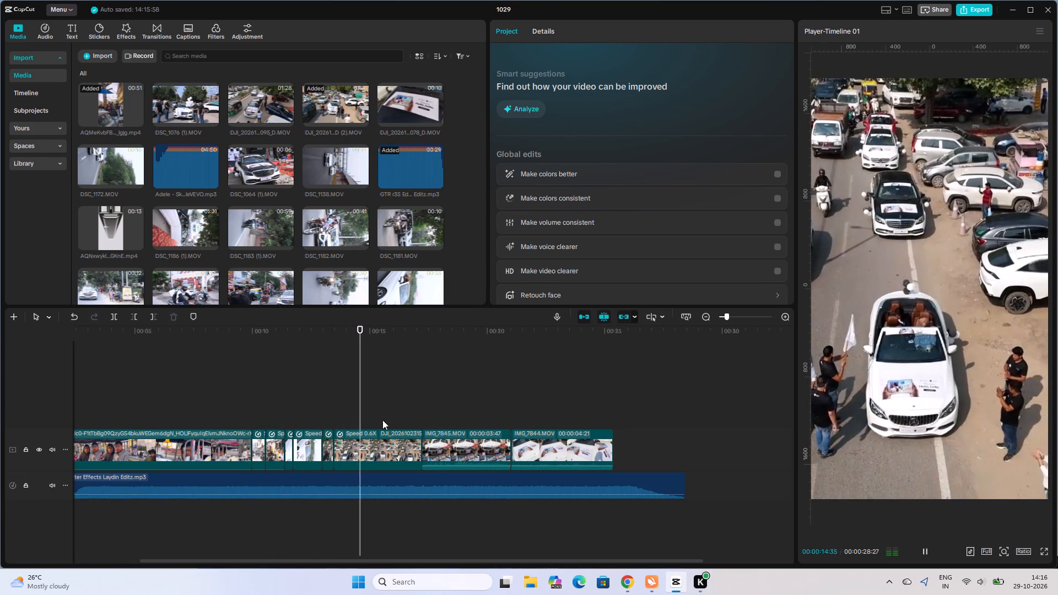
pyautogui.press('space')
pyautogui.click(376, 439)
pyautogui.click(115, 316)
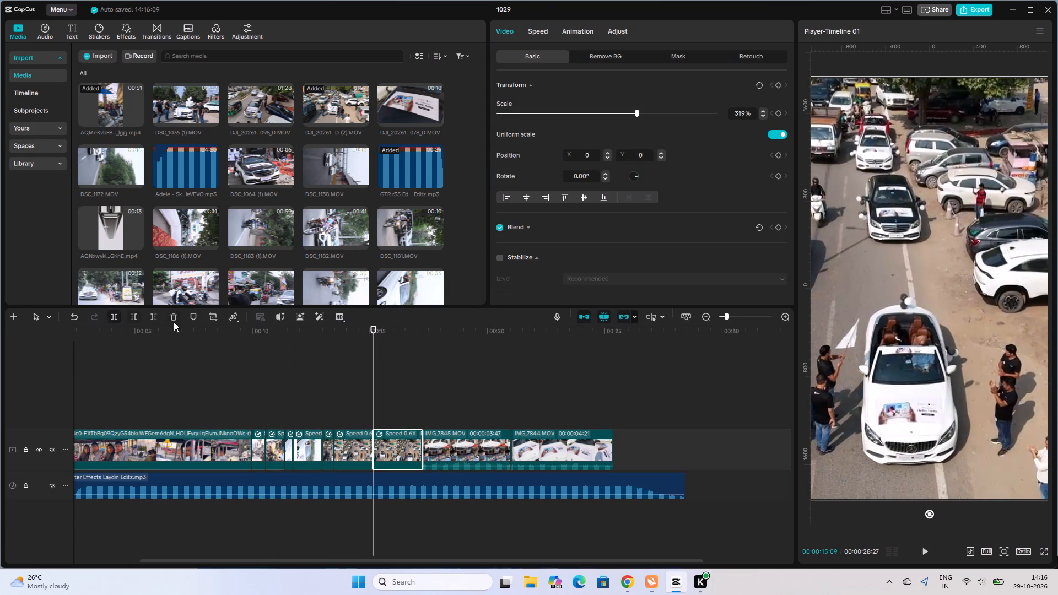
pyautogui.click(176, 318)
# Replay the drone parts, split the slowed one at 00:00:14:36, and delete the remainder after the split.
pyautogui.click(319, 420)
pyautogui.press('space')
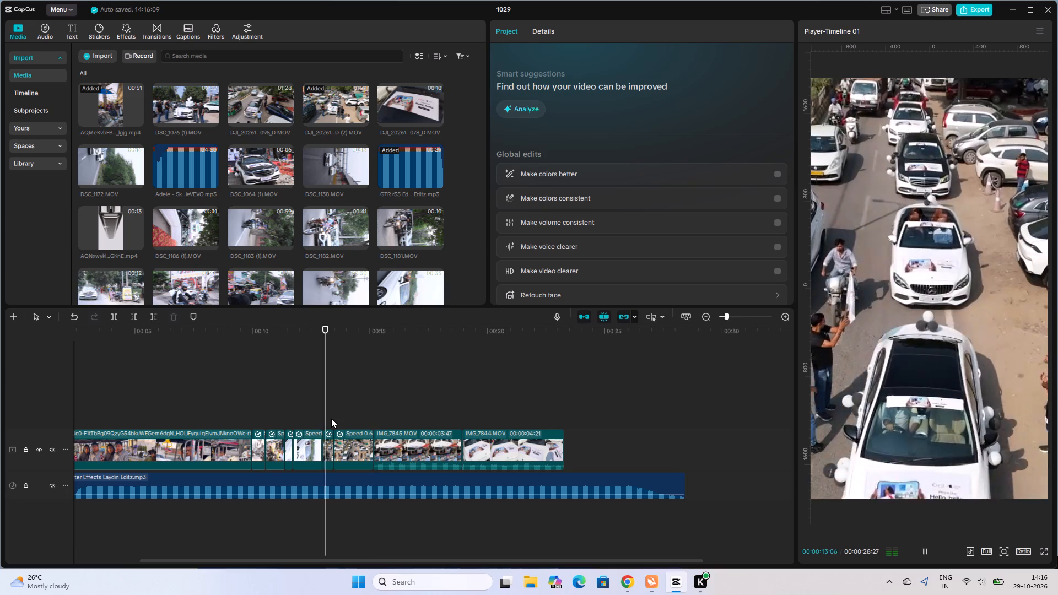
pyautogui.press('space')
pyautogui.click(357, 456)
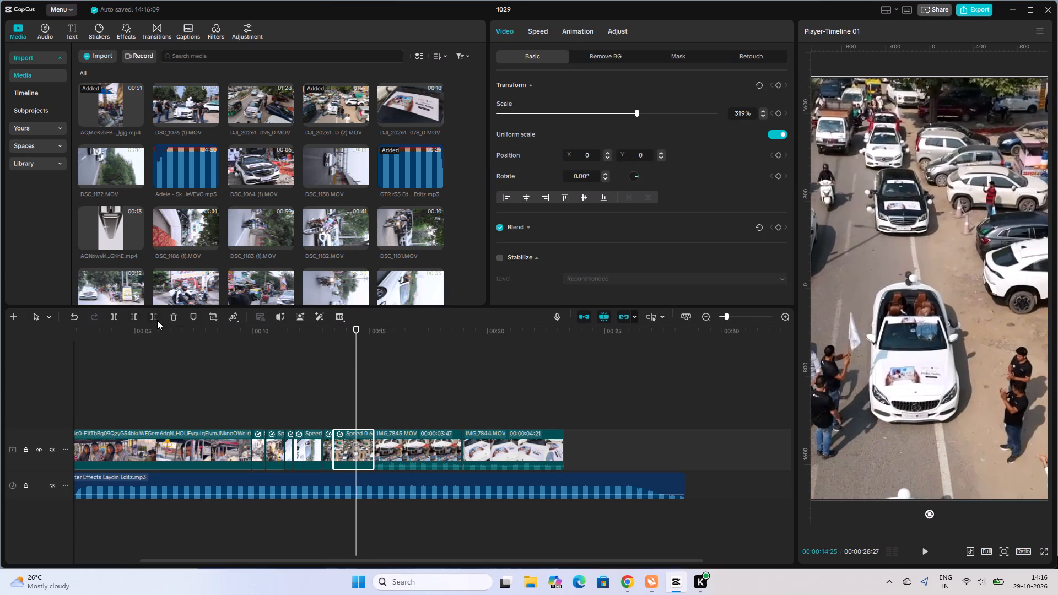
pyautogui.press('space')
pyautogui.press('space')
pyautogui.click(164, 317)
pyautogui.click(169, 316)
pyautogui.hotkey('ctrl', 'z')
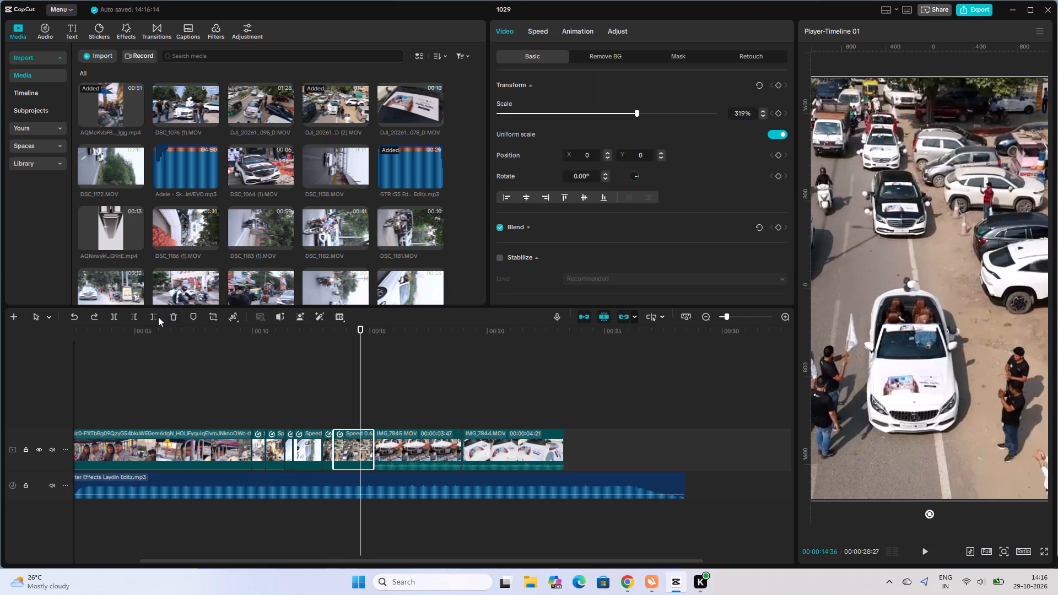
pyautogui.click(105, 316)
pyautogui.click(112, 313)
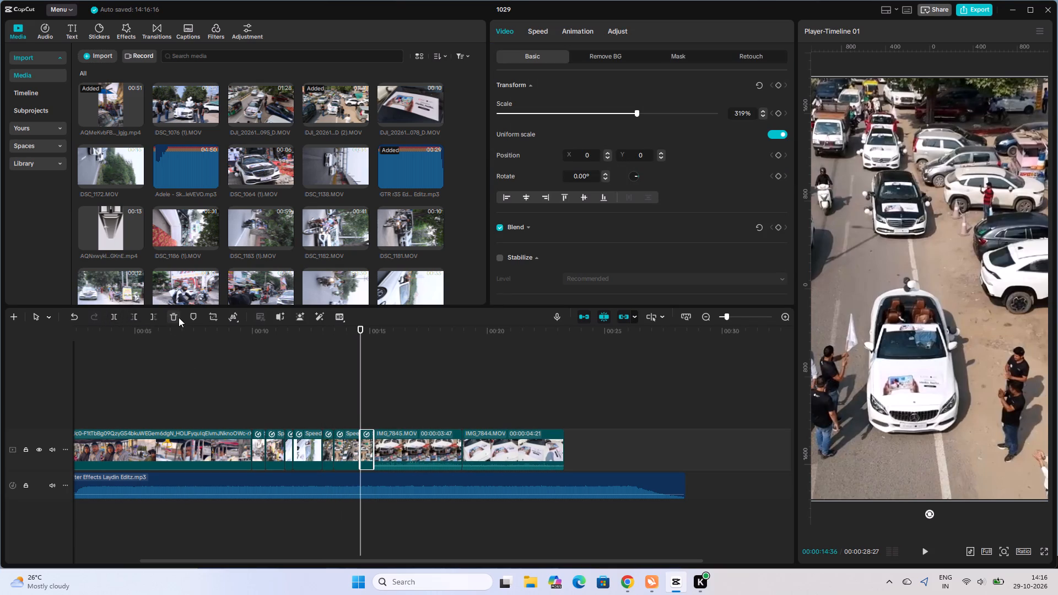
pyautogui.click(176, 316)
# Play on past the drone cut and preview DSC_1127.MOV and DSC_1126 (1).MOV from the media library.
pyautogui.press('space')
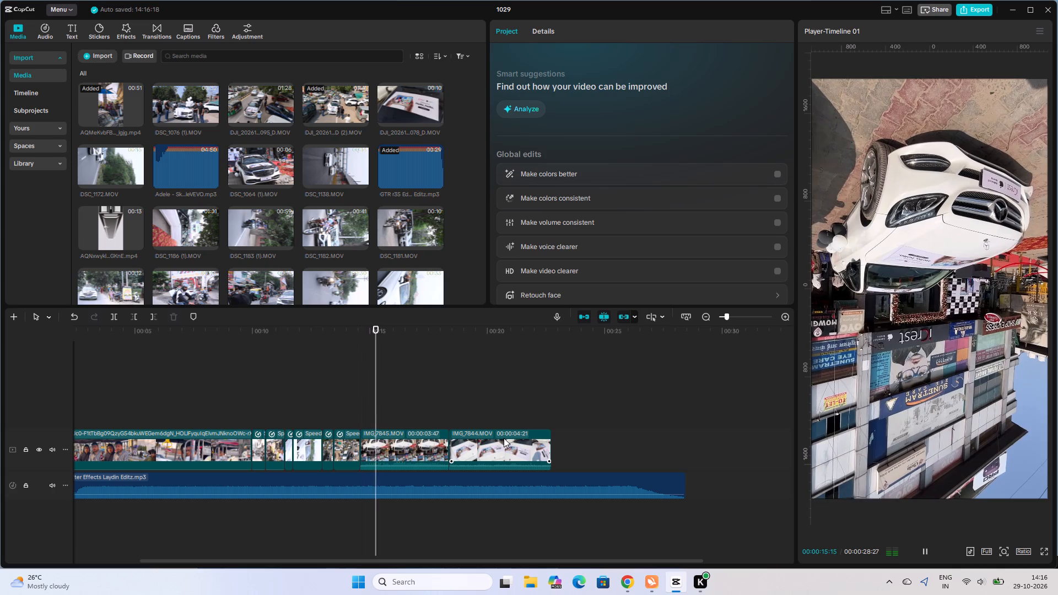
pyautogui.press('space')
pyautogui.click(383, 441)
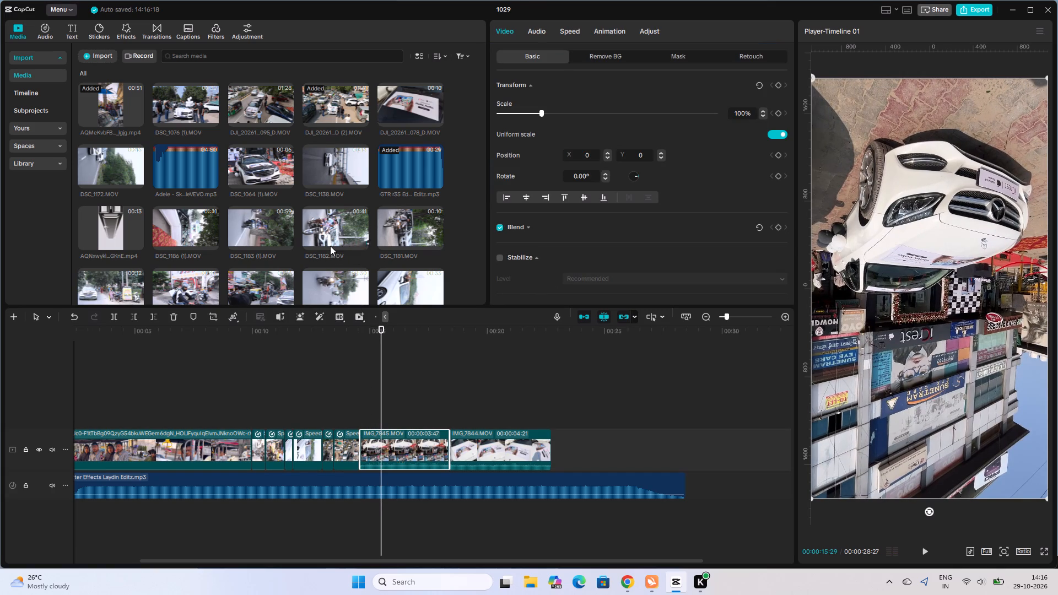
pyautogui.scroll(-2, 328, 247)
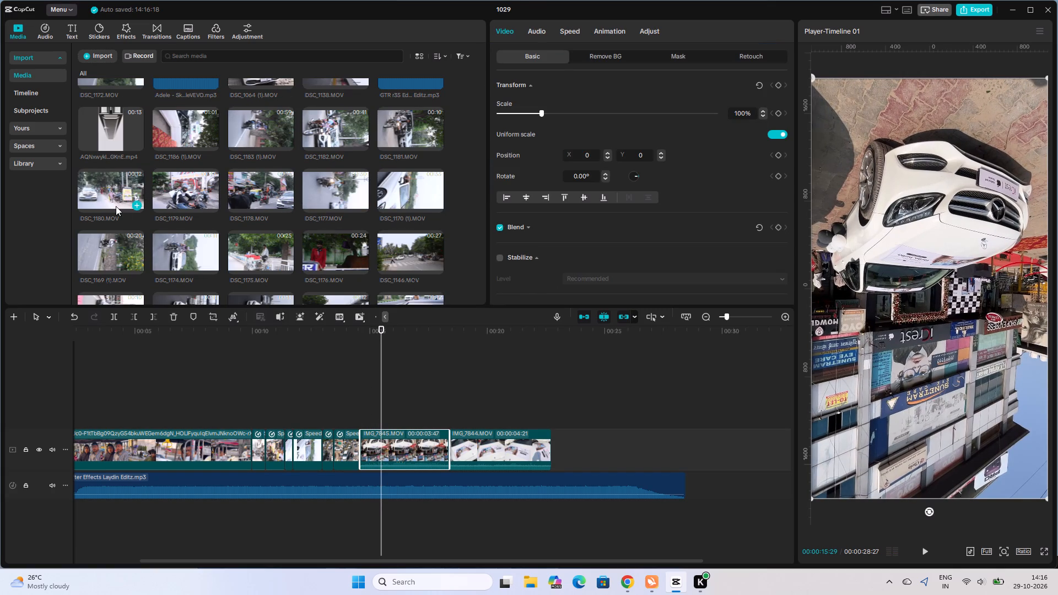
pyautogui.scroll(-2, 360, 232)
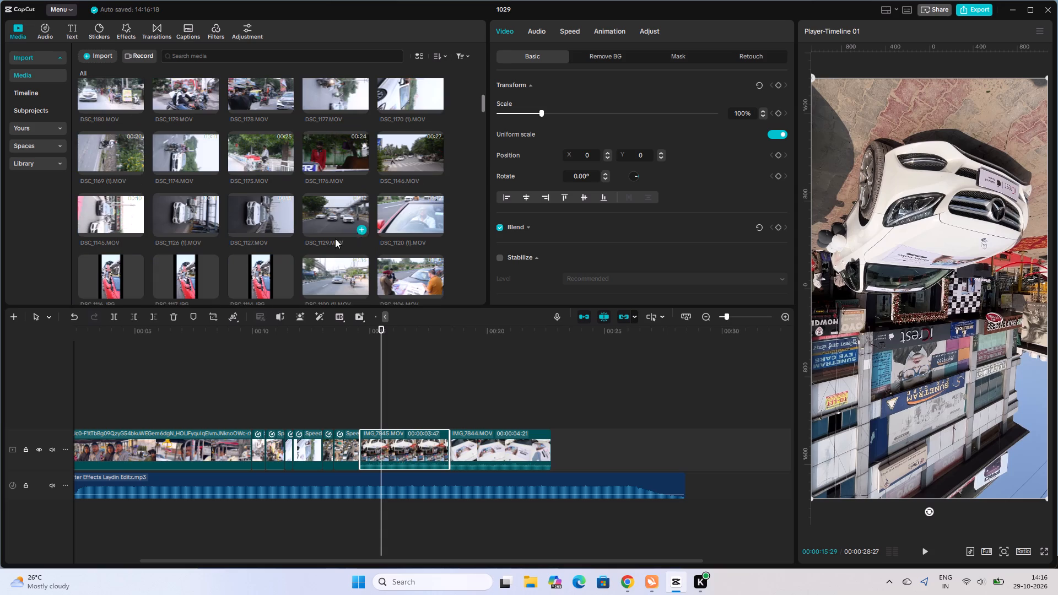
pyautogui.click(273, 208)
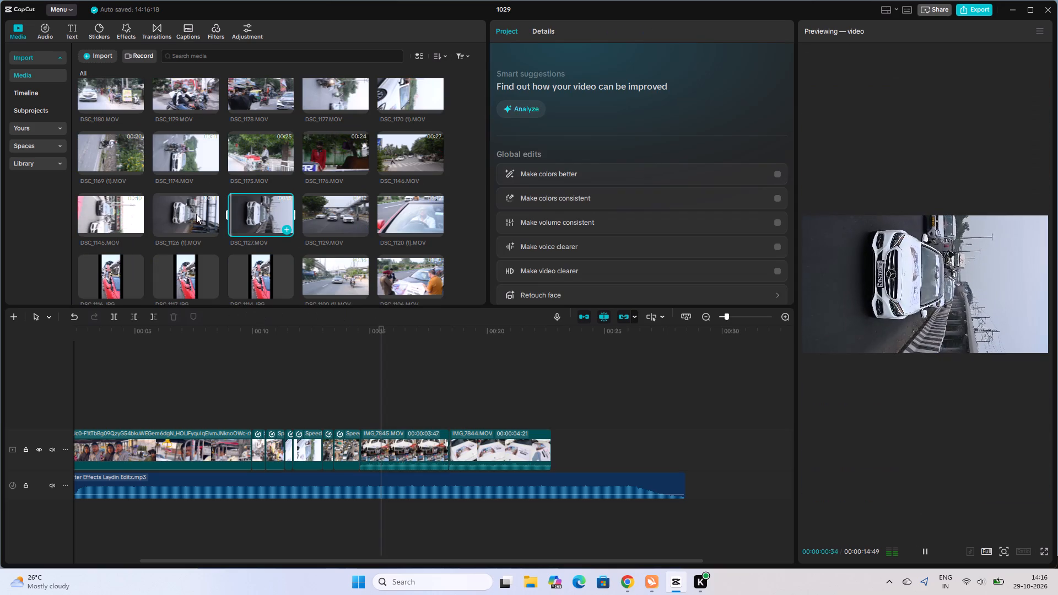
pyautogui.click(191, 216)
pyautogui.click(261, 217)
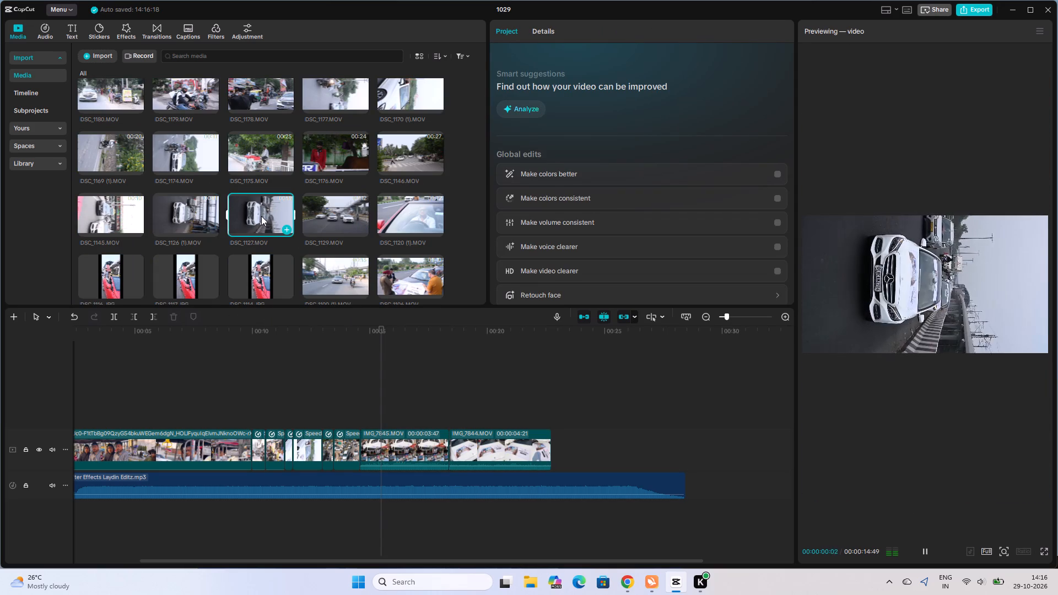
pyautogui.press('space')
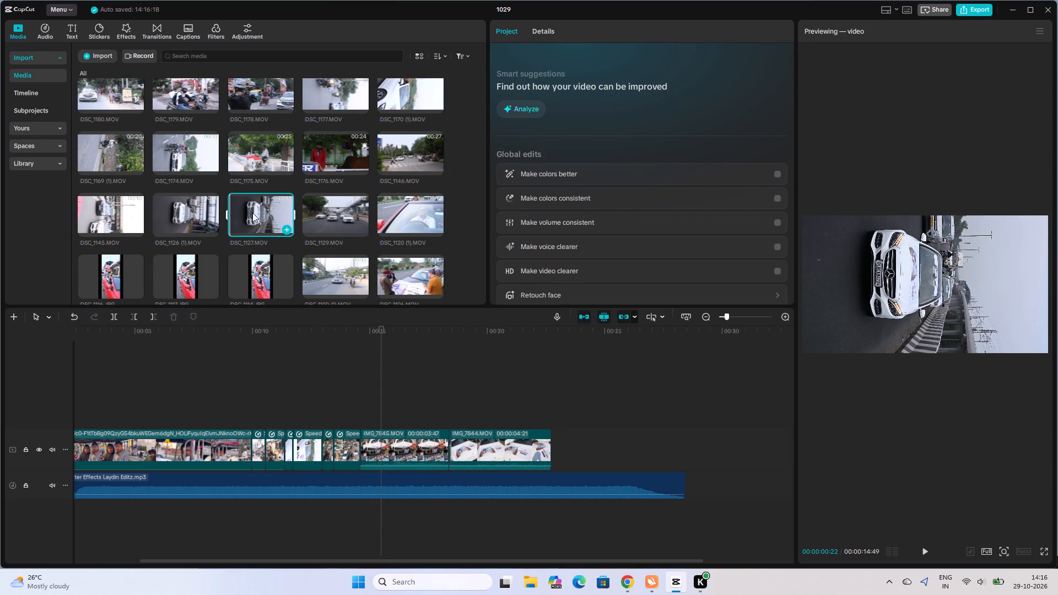
# Find DSC_1134.MOV in the media library and insert it on the main track between the drone clip and IMG_7845.MOV.
pyautogui.scroll(-4, 334, 232)
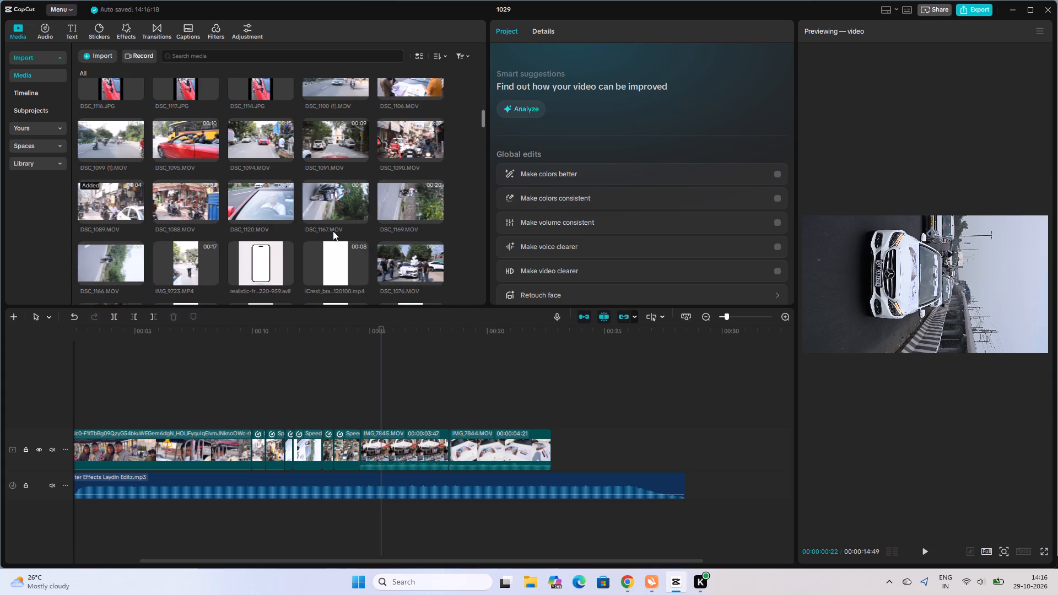
pyautogui.scroll(-7, 328, 210)
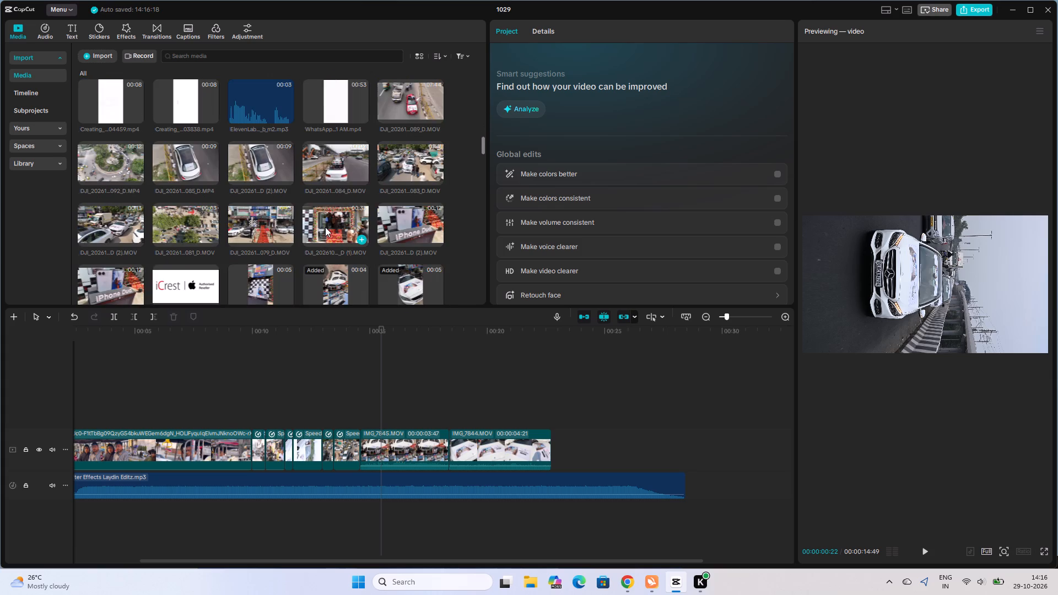
pyautogui.scroll(-4, 325, 227)
pyautogui.scroll(2, 327, 228)
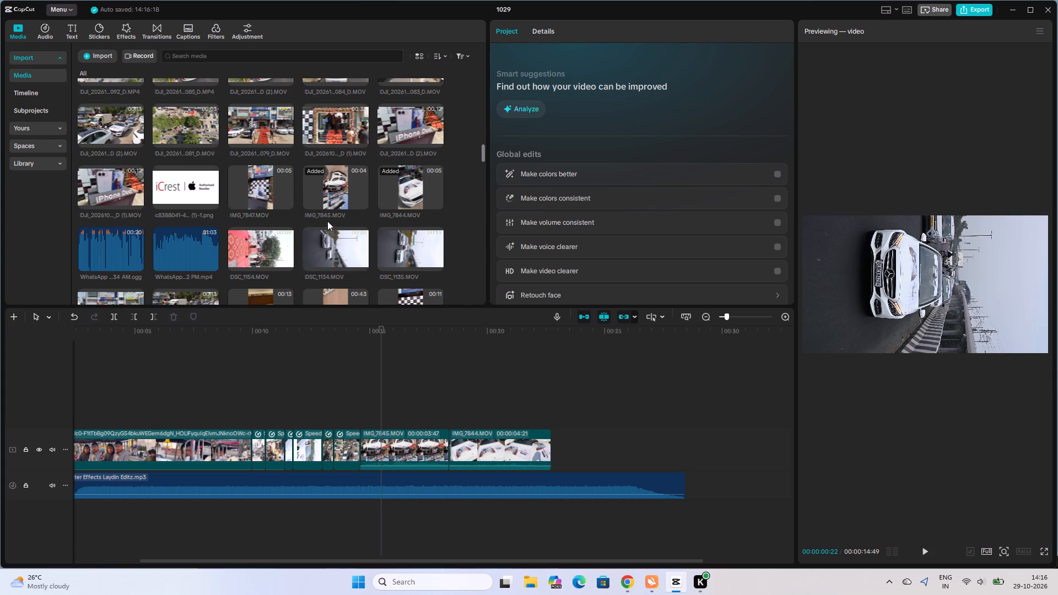
pyautogui.click(330, 240)
pyautogui.moveTo(334, 243); pyautogui.dragTo(364, 441)
# Set the DSC_1134.MOV clip's speed to 5.0x.
pyautogui.click(569, 30)
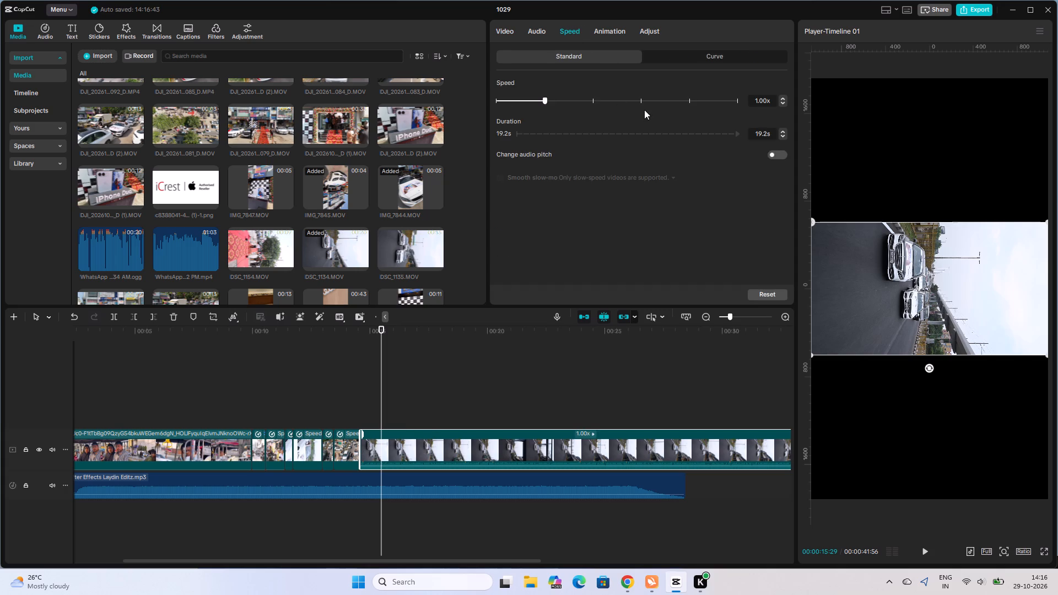
pyautogui.click(643, 102)
# Rotate the DSC_1134.MOV clip to -90° and scale it to 219% to fill the vertical frame.
pyautogui.click(499, 29)
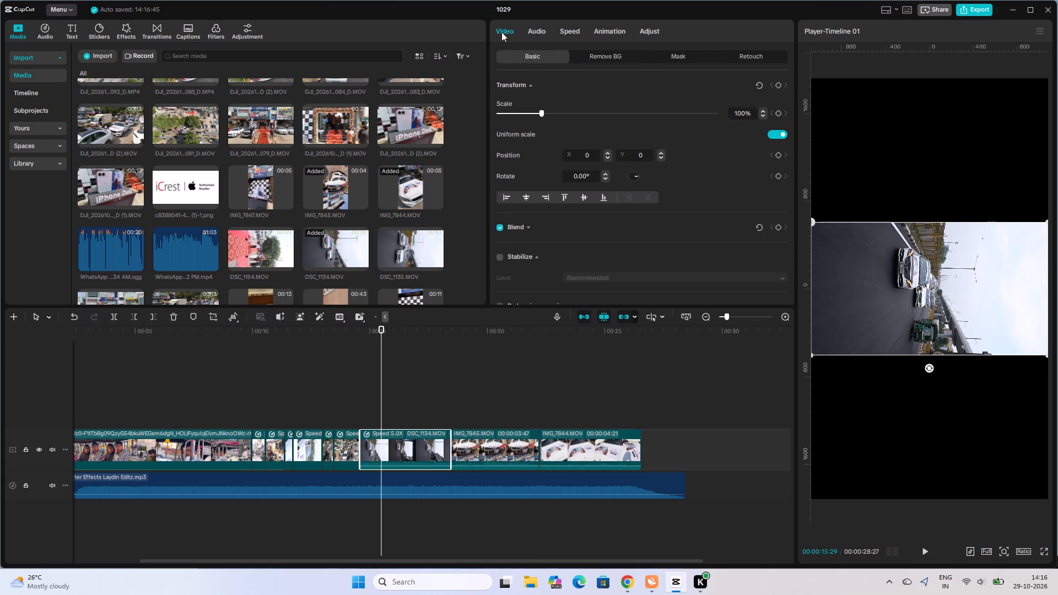
pyautogui.moveTo(925, 365); pyautogui.dragTo(985, 300)
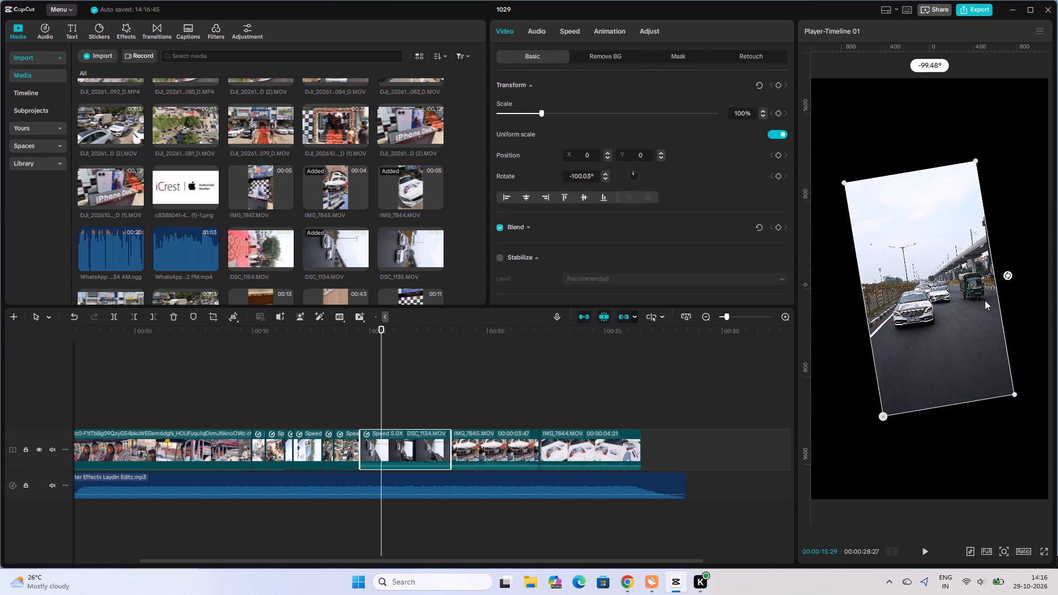
pyautogui.moveTo(985, 300); pyautogui.dragTo(983, 301)
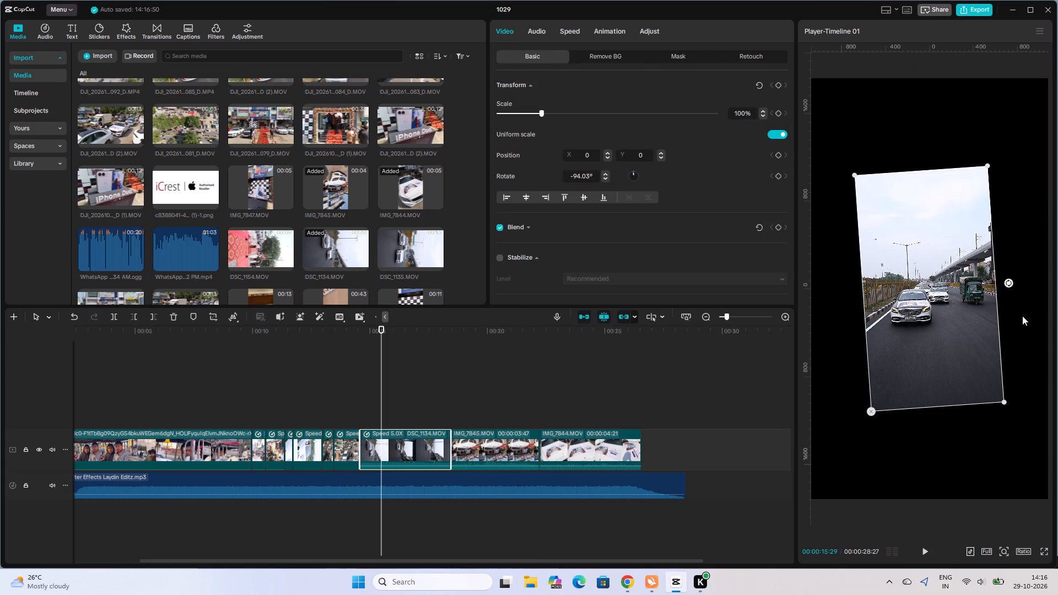
pyautogui.click(1007, 286)
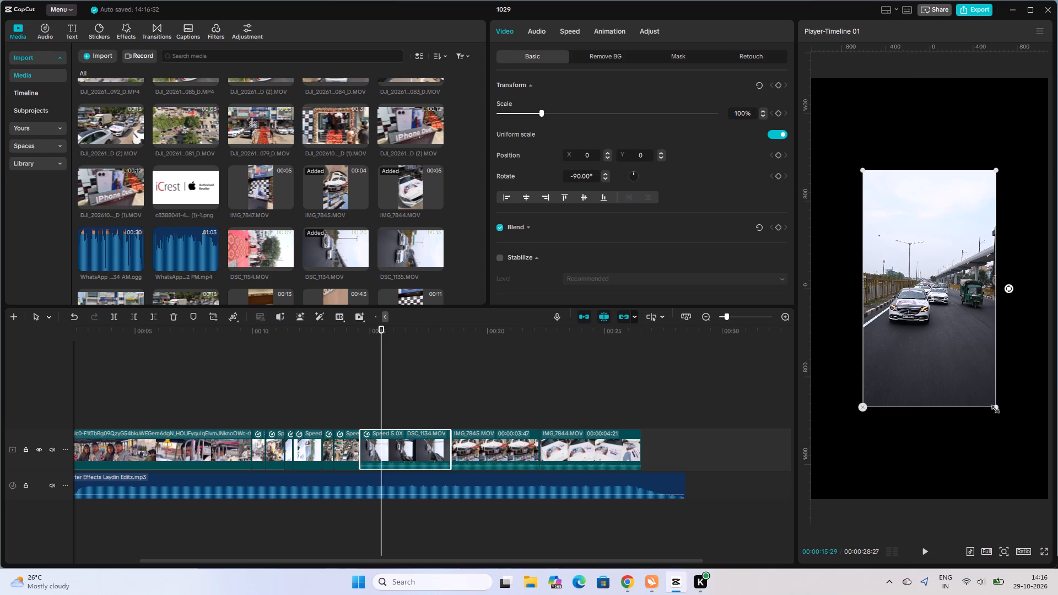
pyautogui.moveTo(994, 408); pyautogui.dragTo(1057, 594)
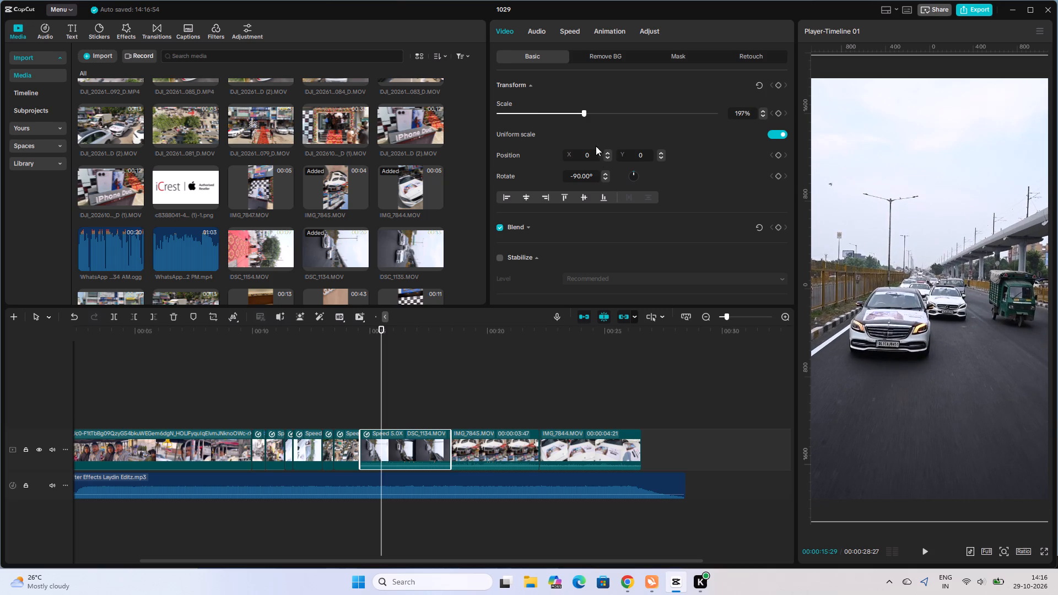
pyautogui.click(593, 114)
# Play the start of the DSC_1134.MOV clip, split it at 00:00:15:31, and delete the part before the split.
pyautogui.press('space')
pyautogui.press('space')
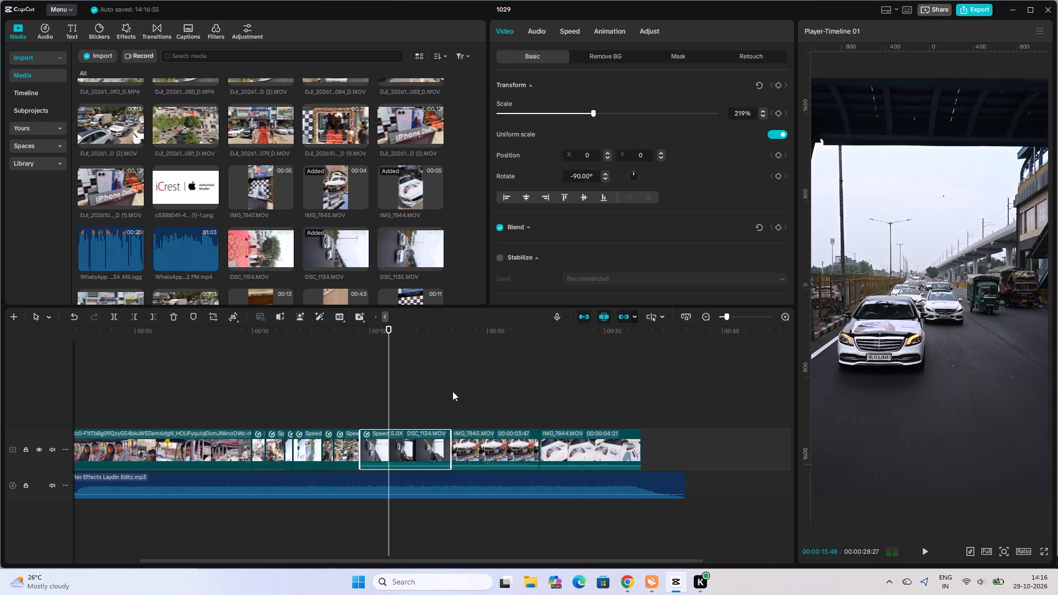
pyautogui.click(379, 429)
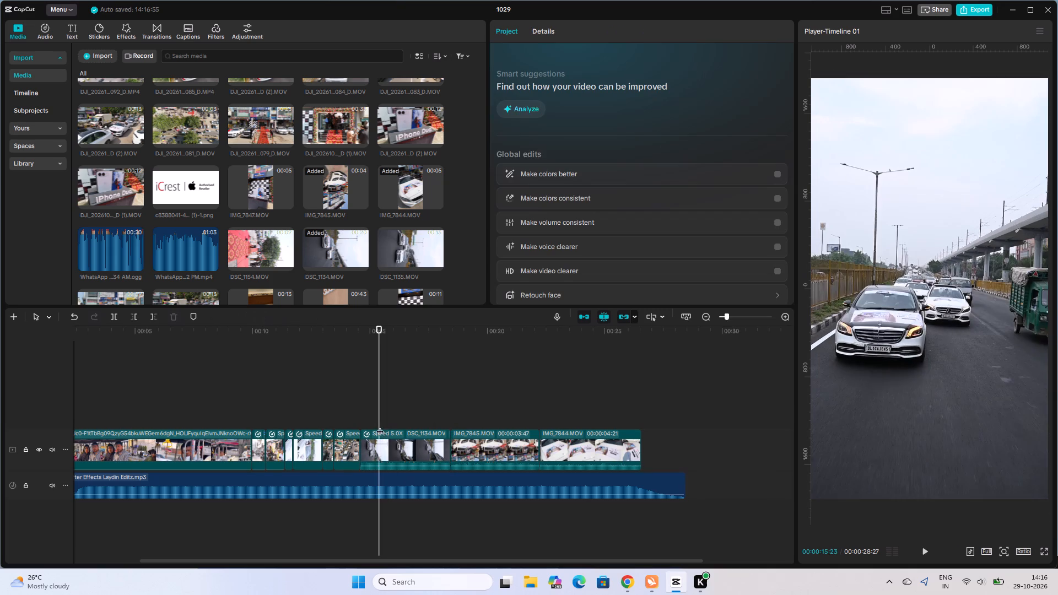
pyautogui.press('space')
pyautogui.press('space')
pyautogui.press('space')
pyautogui.press('space')
pyautogui.press('space')
pyautogui.click(391, 428)
pyautogui.press('space')
pyautogui.moveTo(393, 424); pyautogui.dragTo(387, 426)
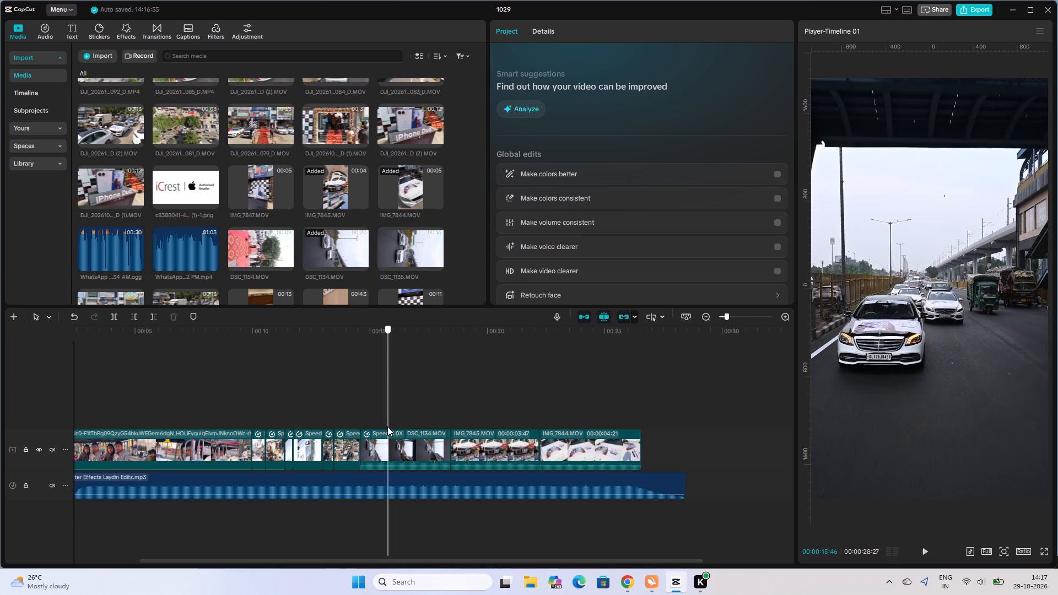
pyautogui.moveTo(387, 426); pyautogui.dragTo(382, 429)
pyautogui.click(375, 451)
pyautogui.click(116, 312)
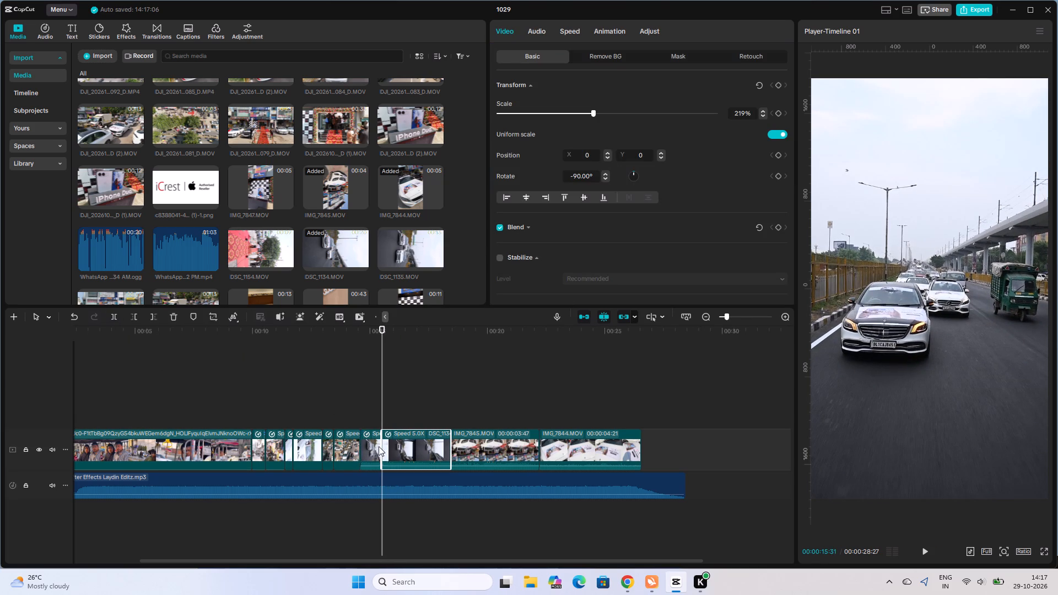
pyautogui.click(374, 448)
pyautogui.click(176, 317)
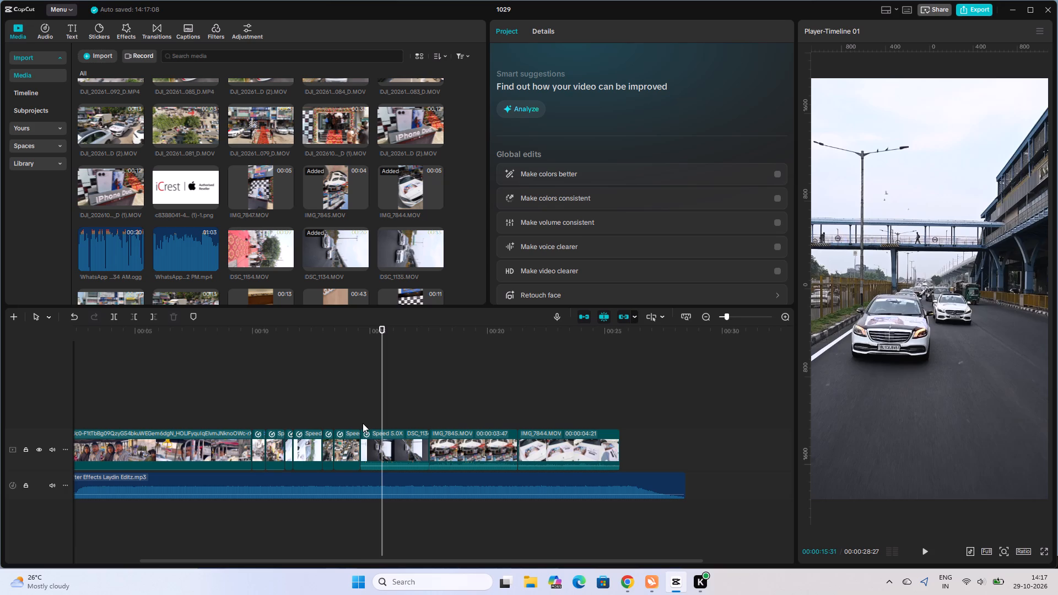
# Split the DSC_1134.MOV clip at 00:00:14:53 and again at 00:00:15:04, and delete the part after the second split.
pyautogui.click(363, 423)
pyautogui.moveTo(379, 466); pyautogui.dragTo(380, 477)
pyautogui.moveTo(362, 411); pyautogui.dragTo(363, 412)
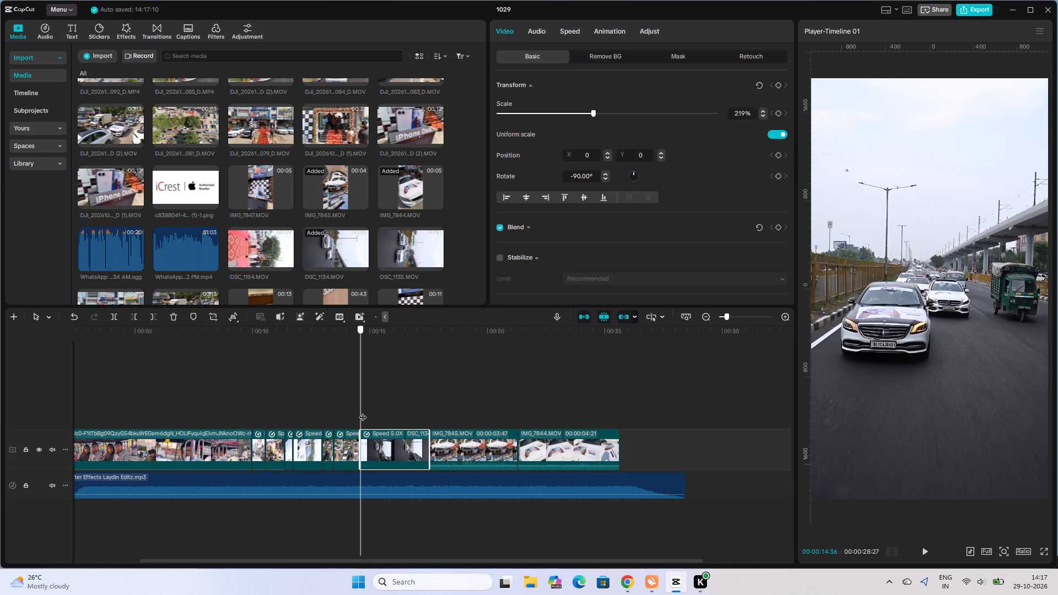
pyautogui.moveTo(363, 412); pyautogui.dragTo(367, 417)
pyautogui.click(114, 317)
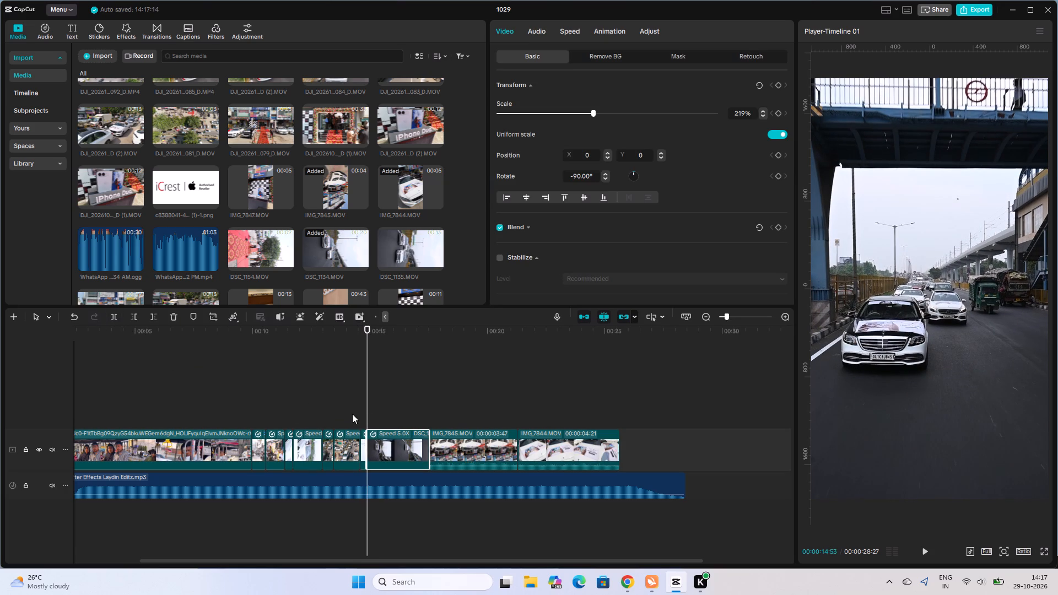
pyautogui.moveTo(370, 420); pyautogui.dragTo(371, 425)
pyautogui.click(114, 319)
pyautogui.click(168, 318)
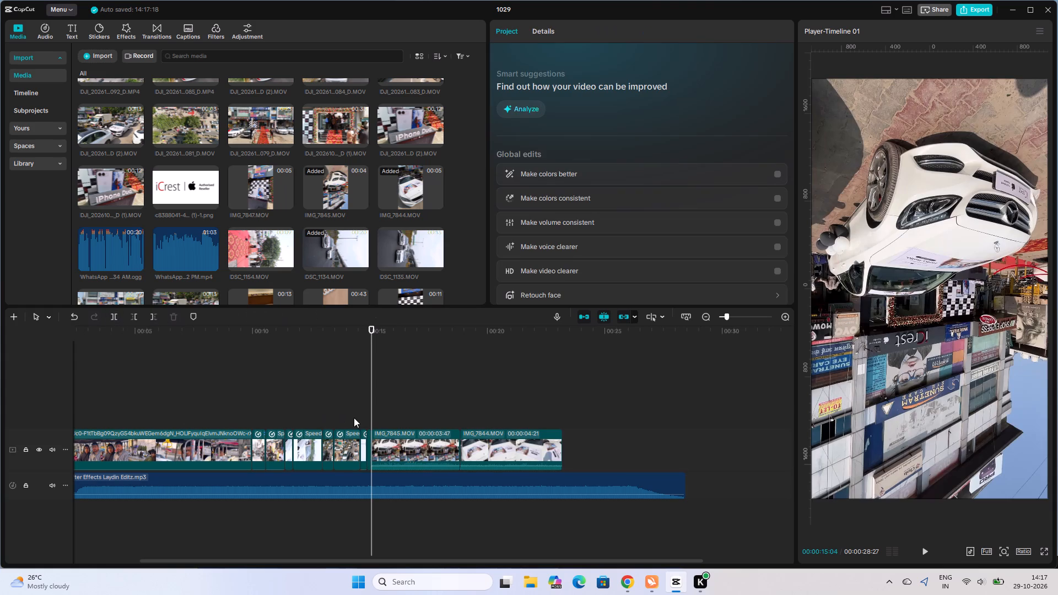
# Set the speed of the second DSC_1134.MOV piece, just before IMG_7845.MOV, to 0.50x.
pyautogui.click(361, 424)
pyautogui.click(370, 440)
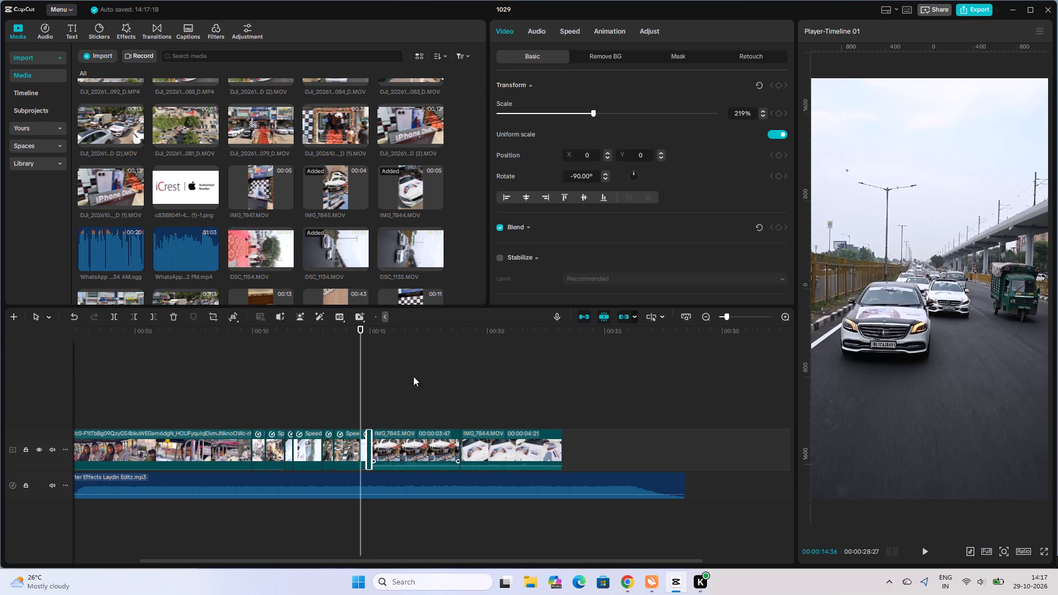
pyautogui.click(569, 36)
pyautogui.click(534, 101)
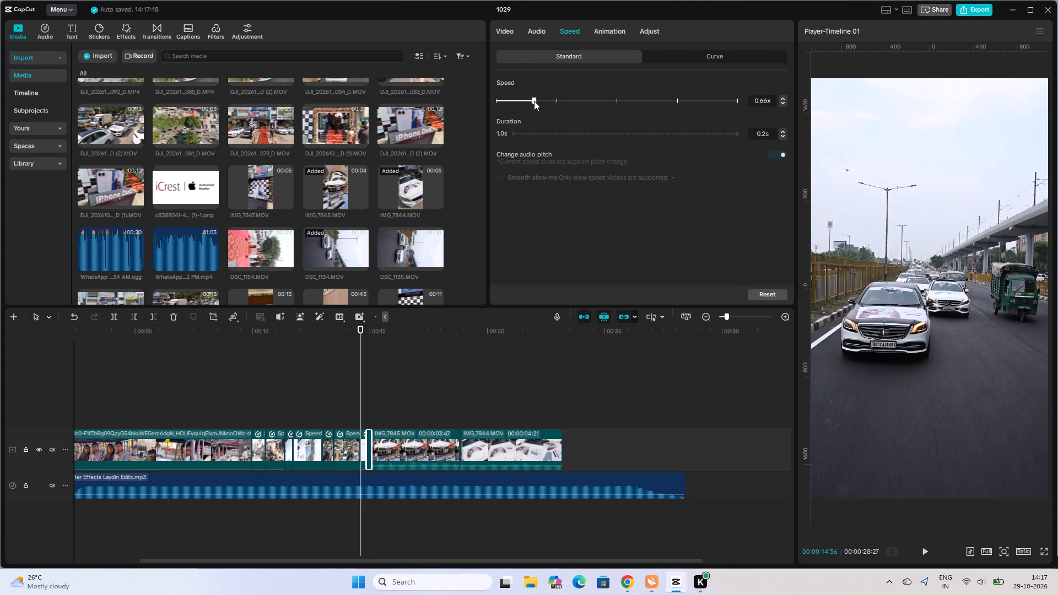
pyautogui.click(523, 105)
# Turn on stabilization for both DSC_1134.MOV pieces together at the Recommended level.
pyautogui.moveTo(356, 420); pyautogui.dragTo(357, 420)
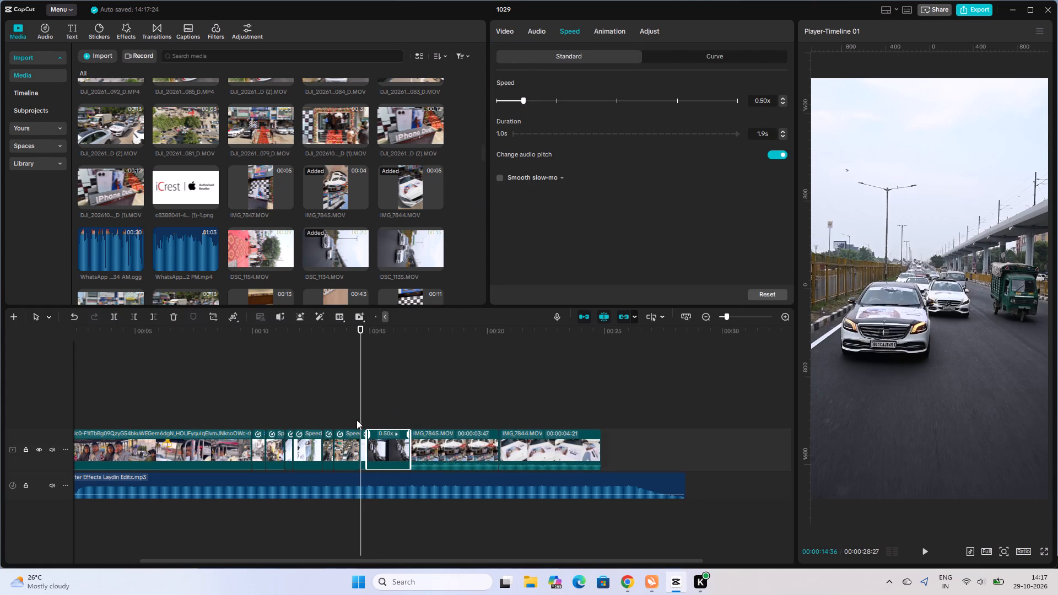
pyautogui.moveTo(357, 420); pyautogui.dragTo(365, 422)
pyautogui.moveTo(366, 412); pyautogui.dragTo(371, 445)
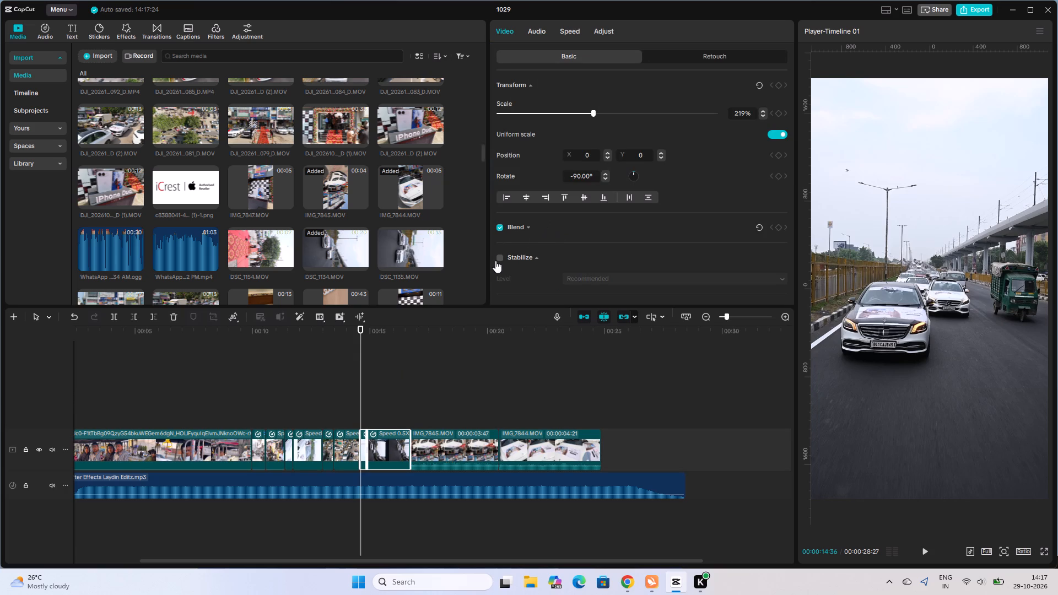
pyautogui.click(497, 259)
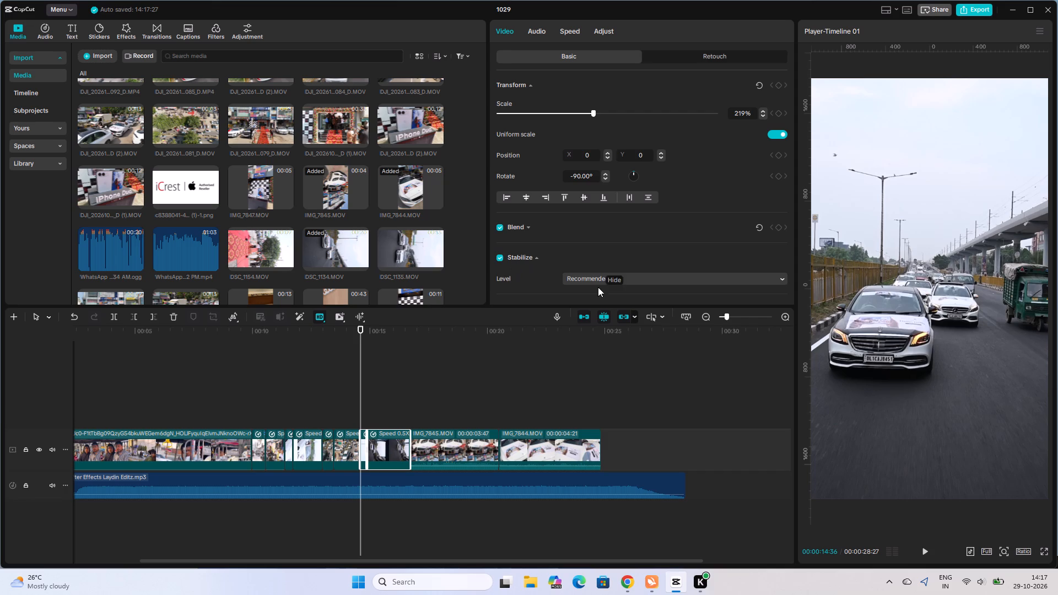
# Set the player's preview playback quality to Full quality.
pyautogui.click(980, 554)
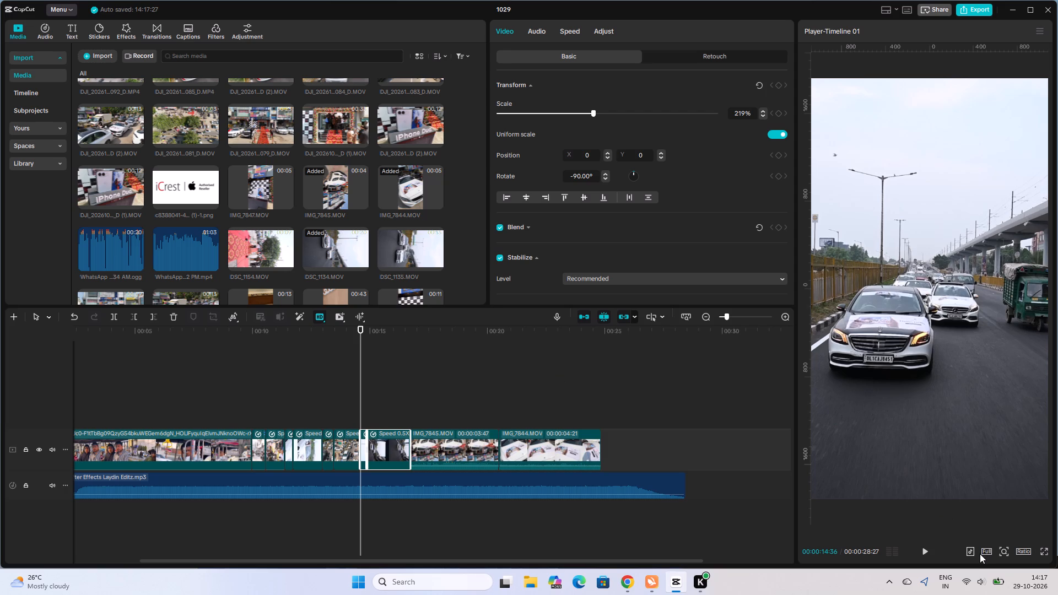
pyautogui.click(985, 553)
pyautogui.click(985, 552)
pyautogui.click(985, 552)
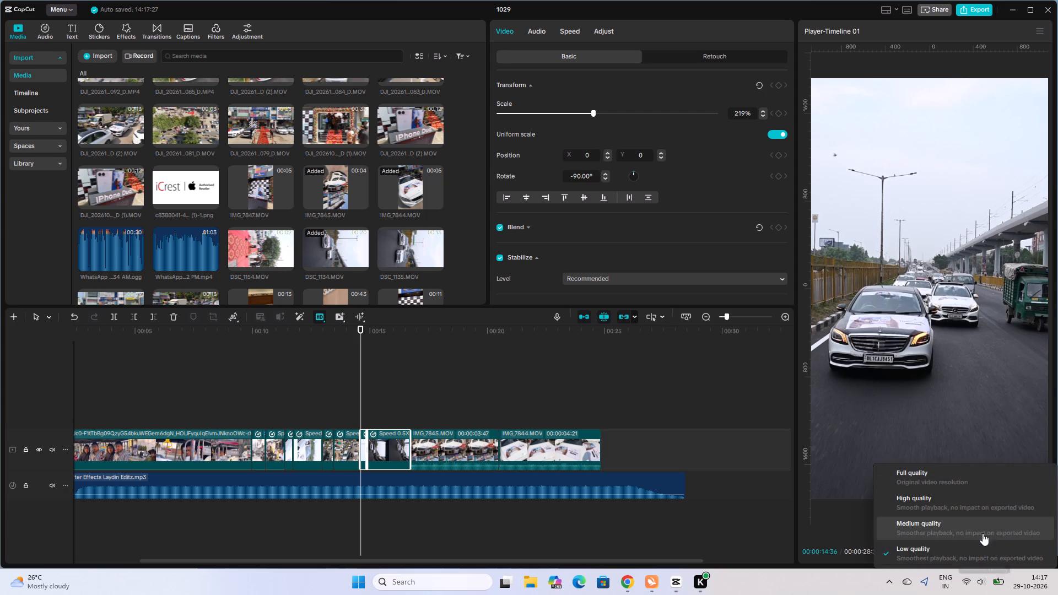
pyautogui.click(963, 474)
# Turn on the Instagram Reels social media preview overlay in the player.
pyautogui.click(970, 554)
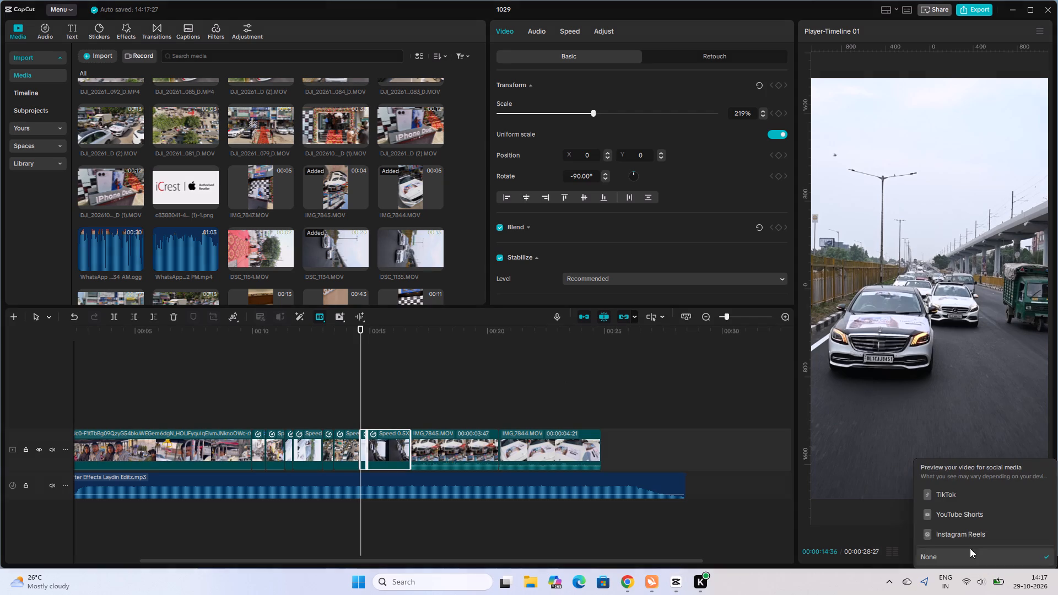
pyautogui.click(971, 533)
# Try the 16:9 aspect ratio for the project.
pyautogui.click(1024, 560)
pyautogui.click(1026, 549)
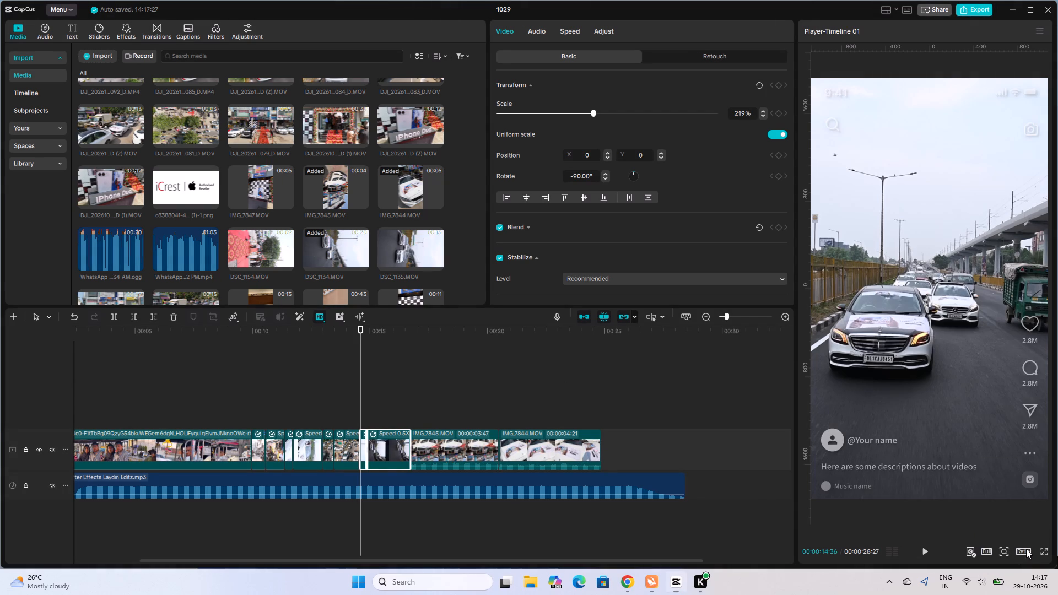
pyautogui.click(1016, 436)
# Set the project's aspect ratio to 9:16.
pyautogui.click(1032, 553)
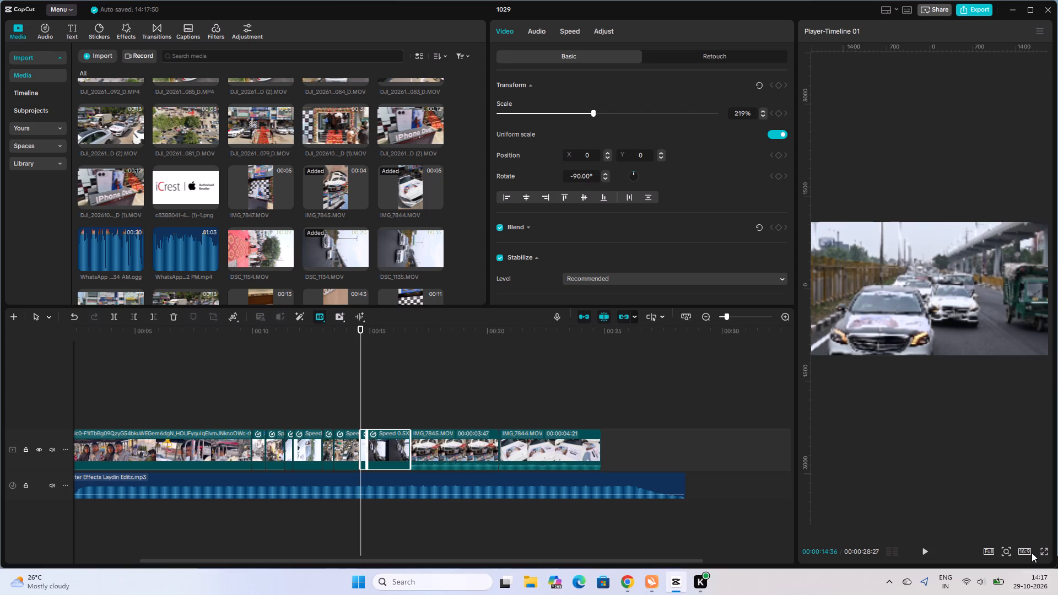
pyautogui.click(1025, 549)
pyautogui.click(1031, 506)
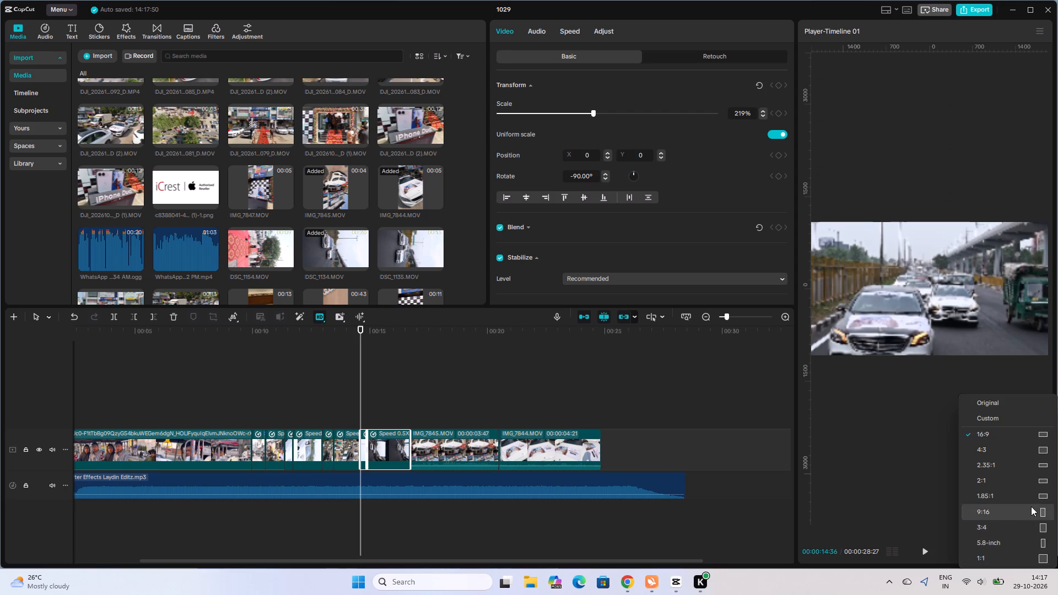
# Play the timeline from shortly before the two DSC_1134.MOV pieces to review the edit in the vertical frame.
pyautogui.click(339, 412)
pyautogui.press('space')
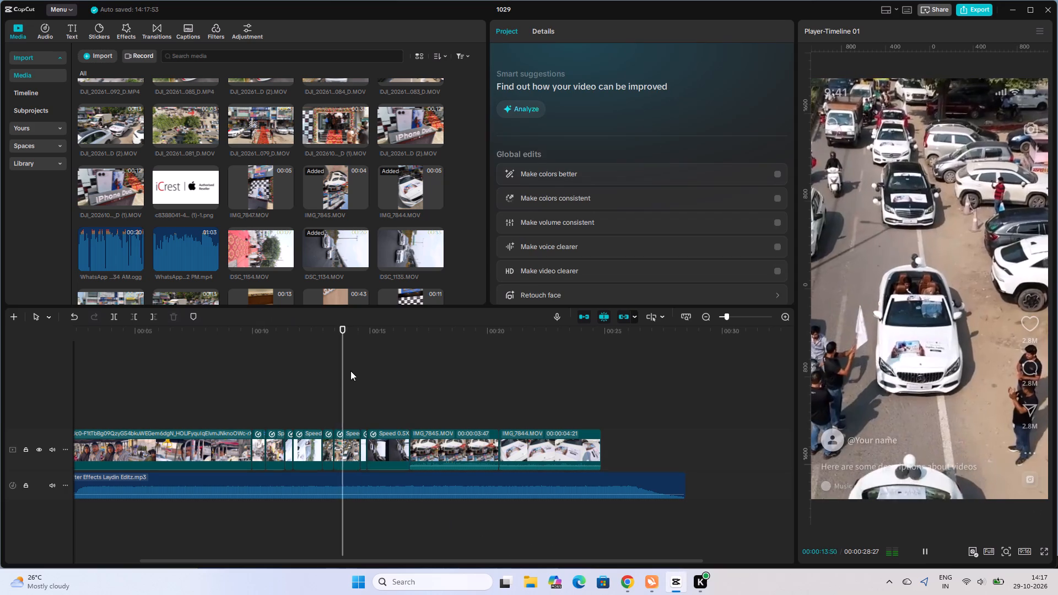
# Play back the two stabilized DSC_1134.MOV pieces to check the motion and the speed change.
pyautogui.press('space')
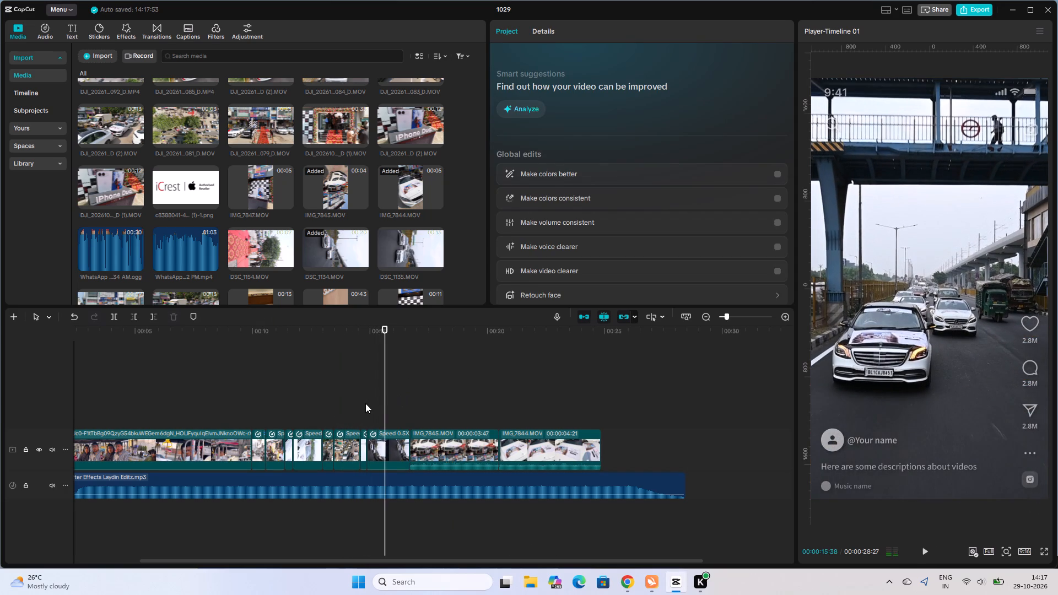
pyautogui.click(364, 407)
pyautogui.click(358, 410)
pyautogui.press('space')
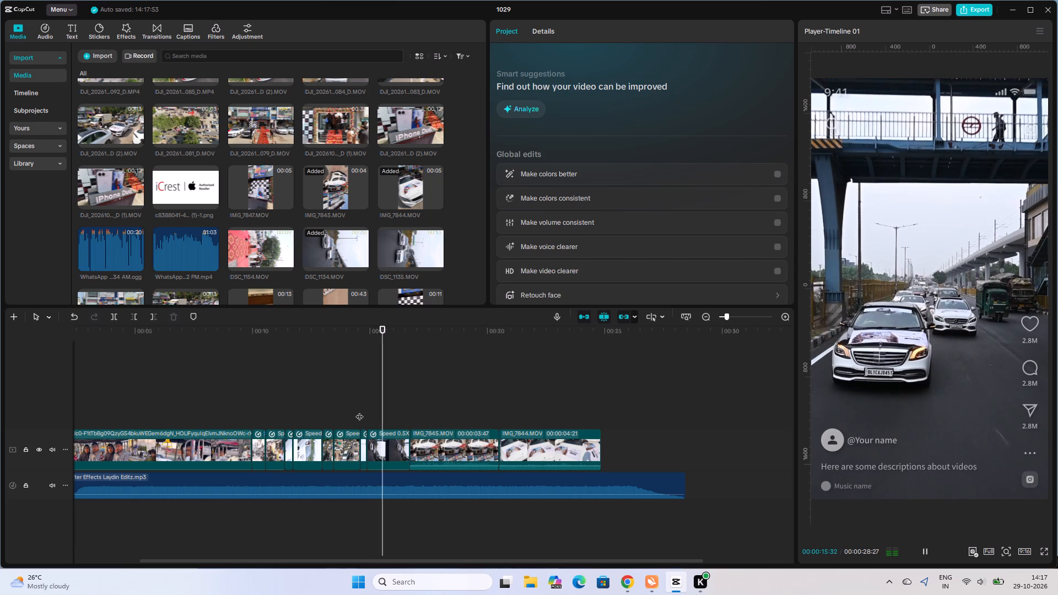
pyautogui.press('space')
pyautogui.moveTo(361, 411); pyautogui.dragTo(379, 455)
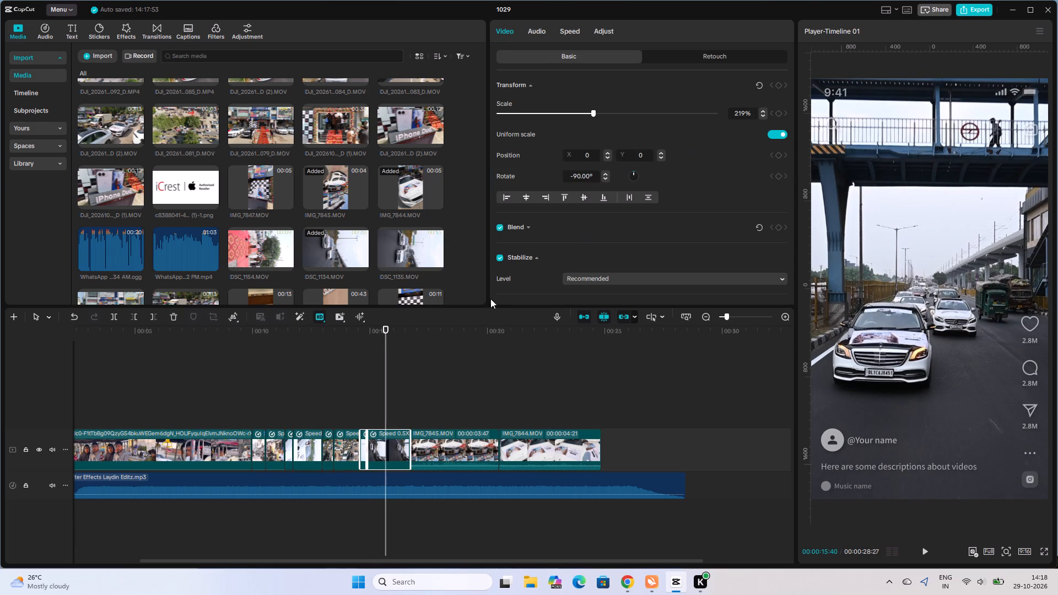
pyautogui.click(358, 415)
pyautogui.press('space')
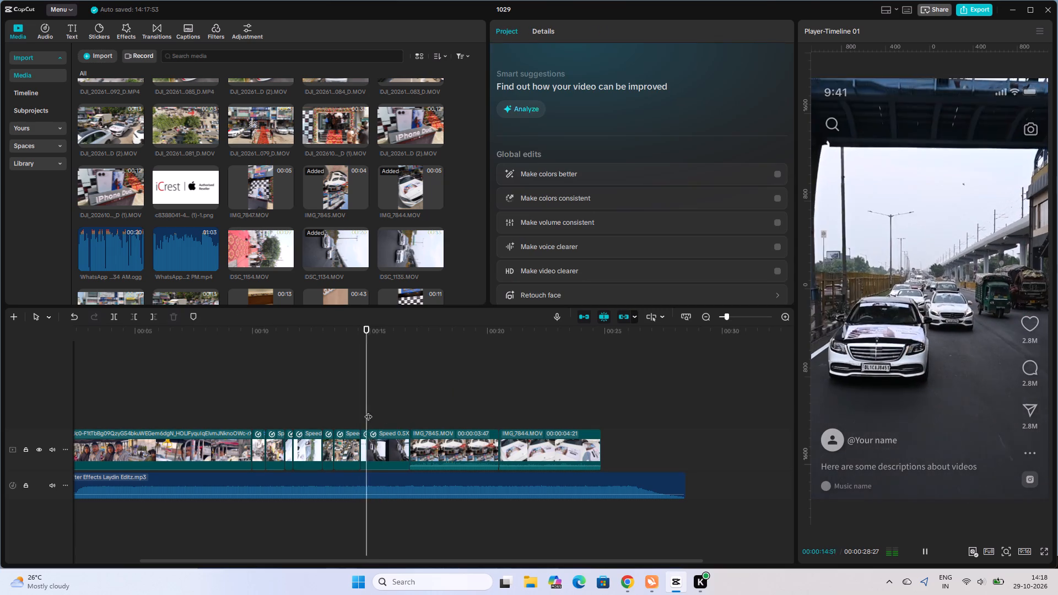
pyautogui.press('space')
pyautogui.press('space')
pyautogui.press('space')
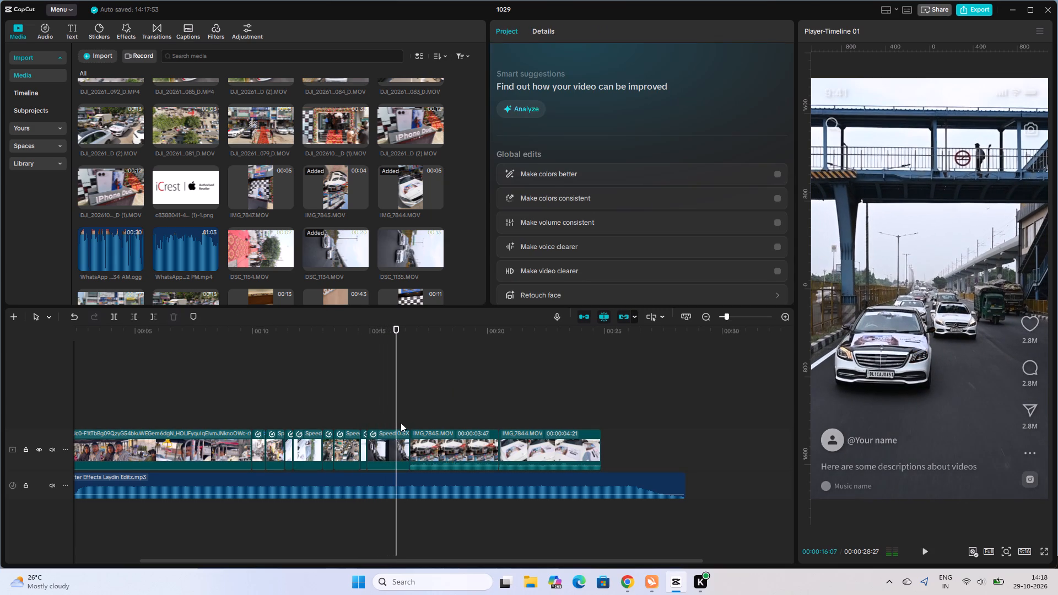
# Trim the end of the slow-motion DSC_1134.MOV piece back to about 00:00:16:17.
pyautogui.press('space')
pyautogui.press('space')
pyautogui.click(403, 436)
pyautogui.click(400, 420)
pyautogui.moveTo(412, 448); pyautogui.dragTo(398, 453)
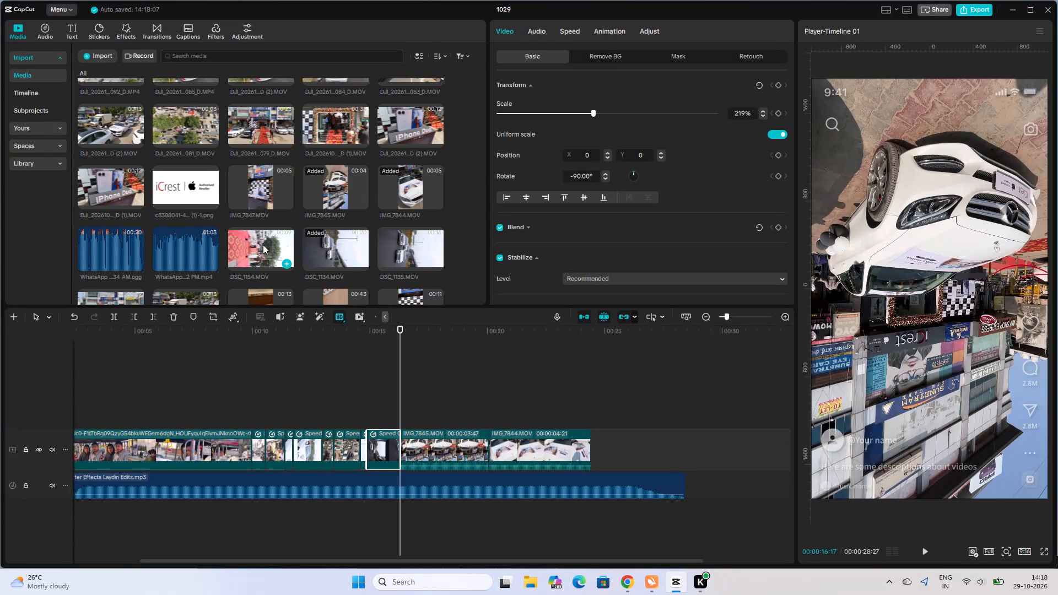
# Preview DSC_1154.MOV and the drone clips of the decorated iCrest storefront in the media library.
pyautogui.click(263, 245)
pyautogui.press('space')
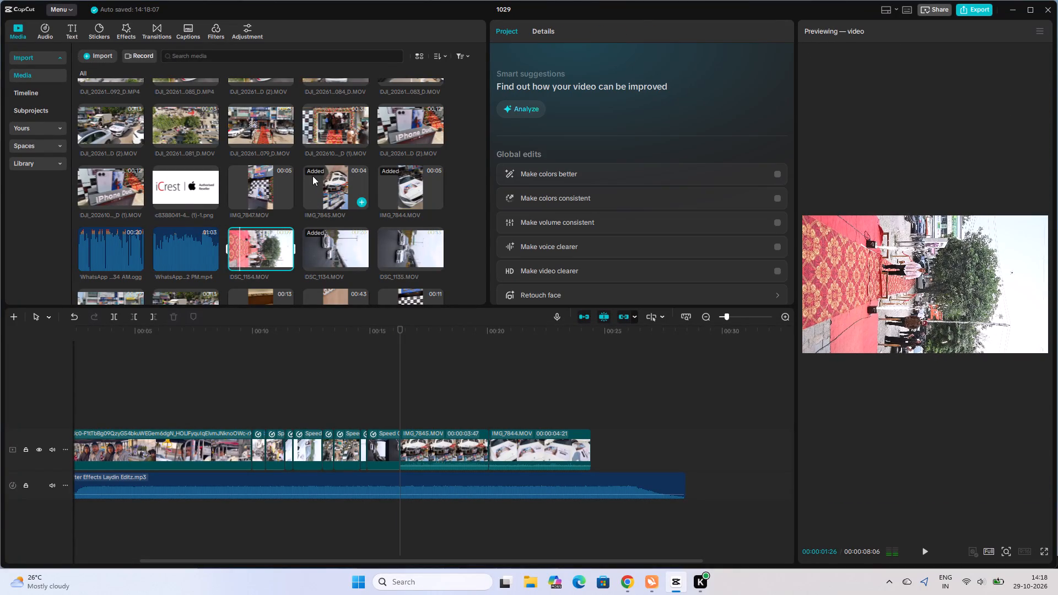
pyautogui.click(332, 122)
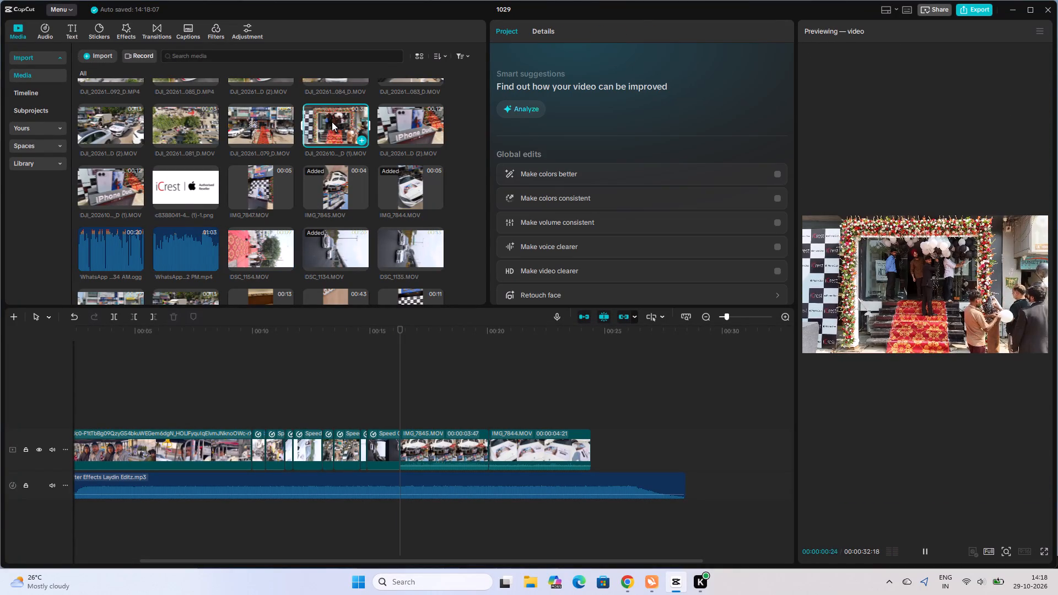
pyautogui.doubleClick(342, 127)
pyautogui.click(346, 126)
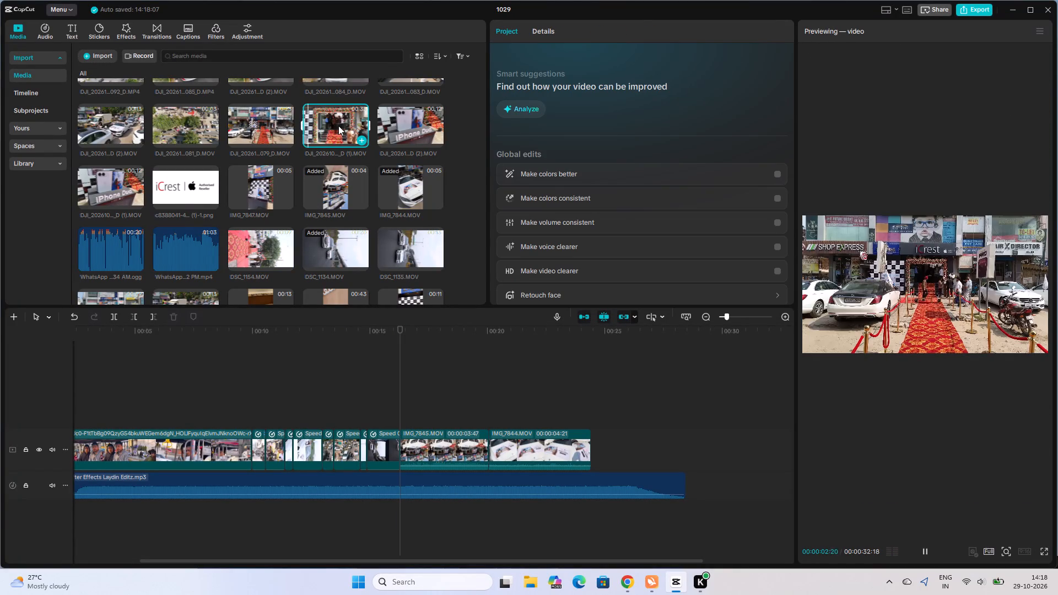
pyautogui.click(332, 125)
pyautogui.click(347, 127)
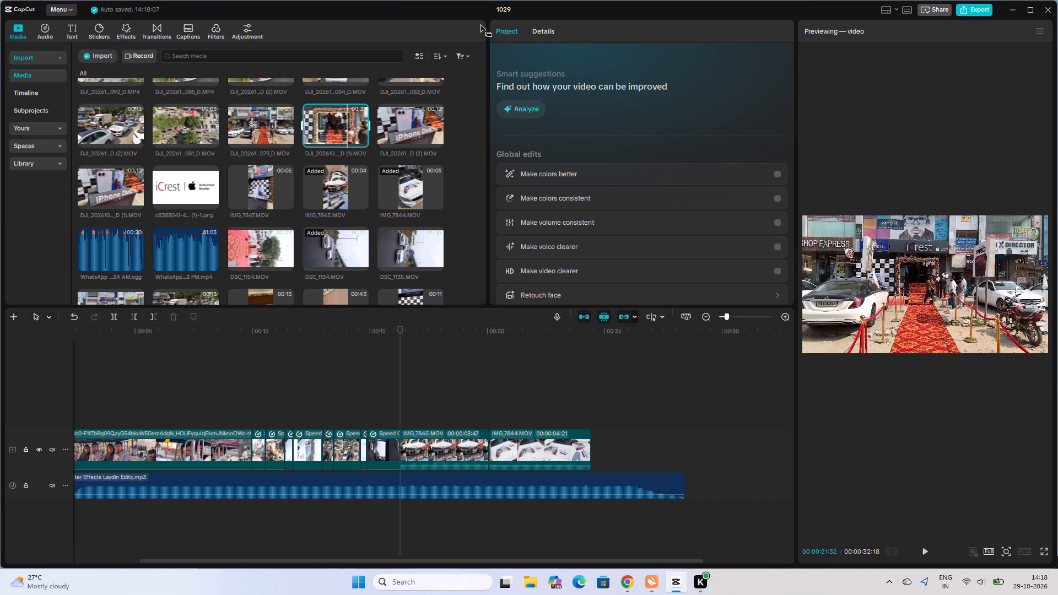
pyautogui.press('space')
pyautogui.press('space')
pyautogui.click(410, 125)
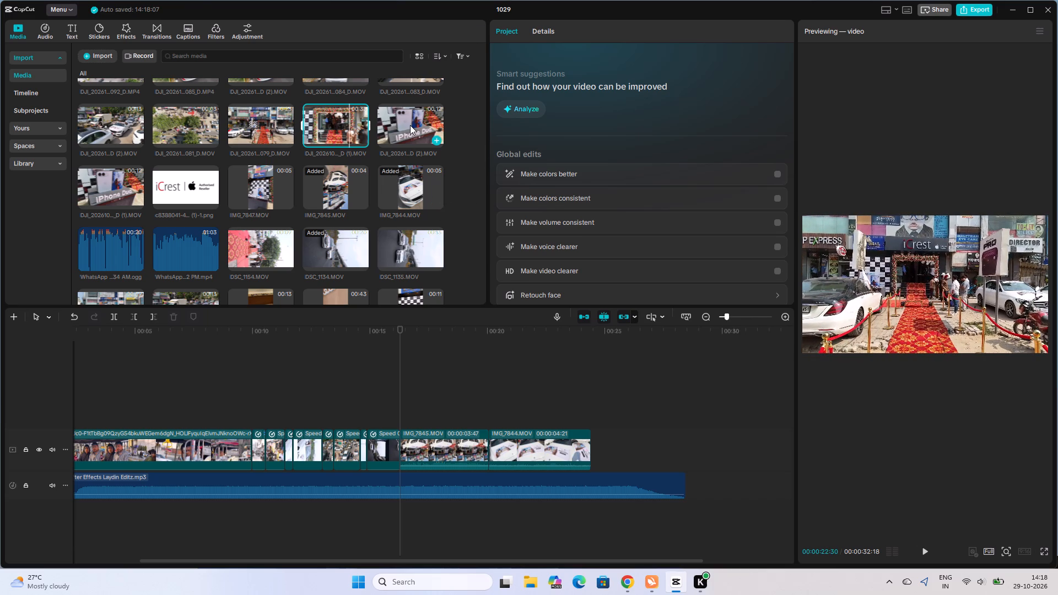
pyautogui.press('space')
pyautogui.click(268, 121)
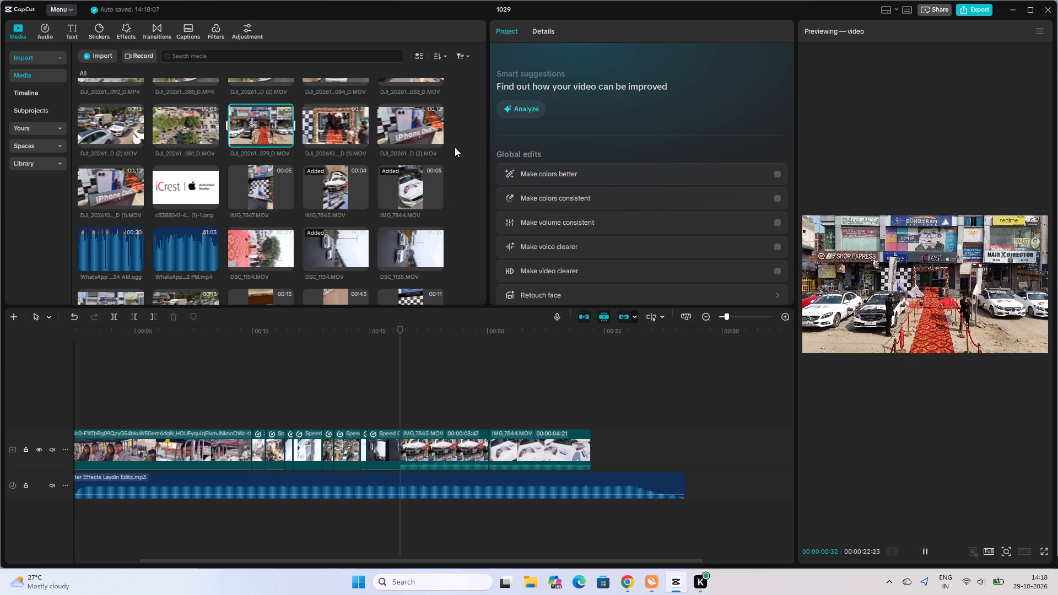
pyautogui.press('space')
# Play back the trimmed slow-motion DSC_1134.MOV piece up to its new end.
pyautogui.click(367, 412)
pyautogui.press('space')
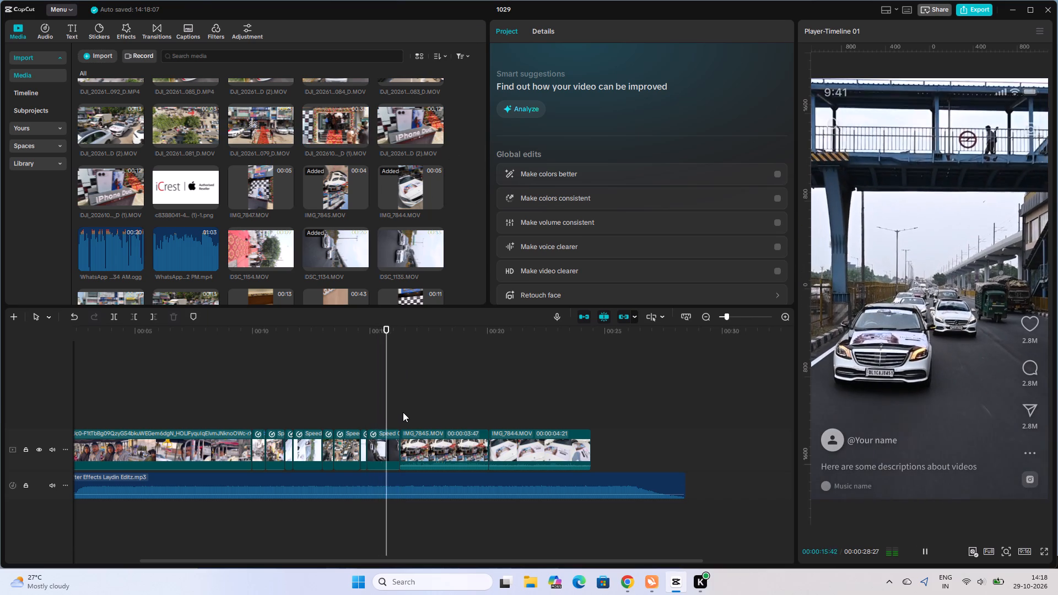
pyautogui.press('space')
# Preview the iPhone Duo display clip and browse the media library's store, street and car clips for the next shot.
pyautogui.click(412, 112)
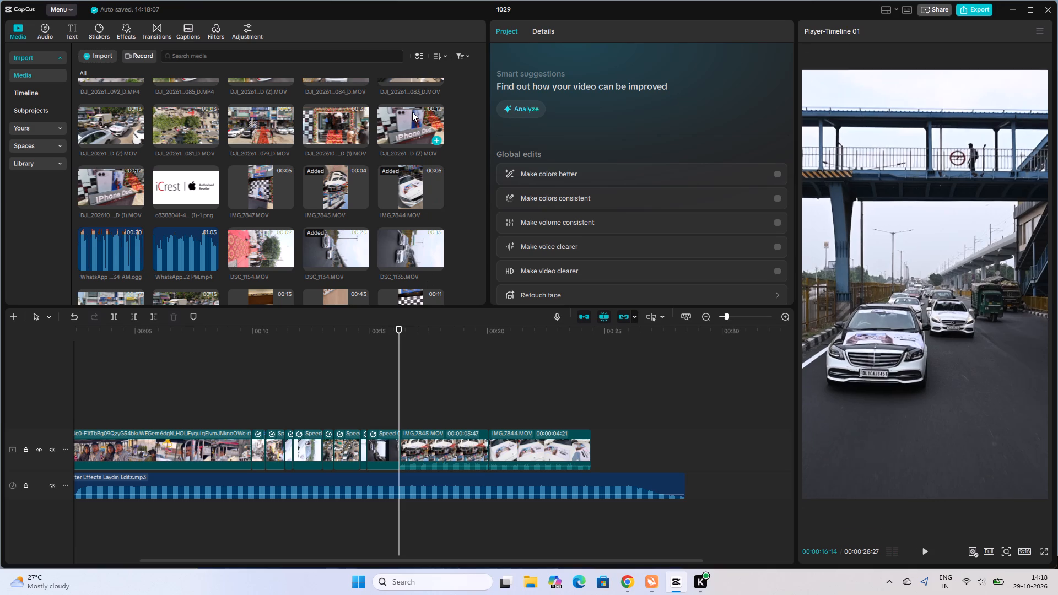
pyautogui.press('space')
pyautogui.press('space')
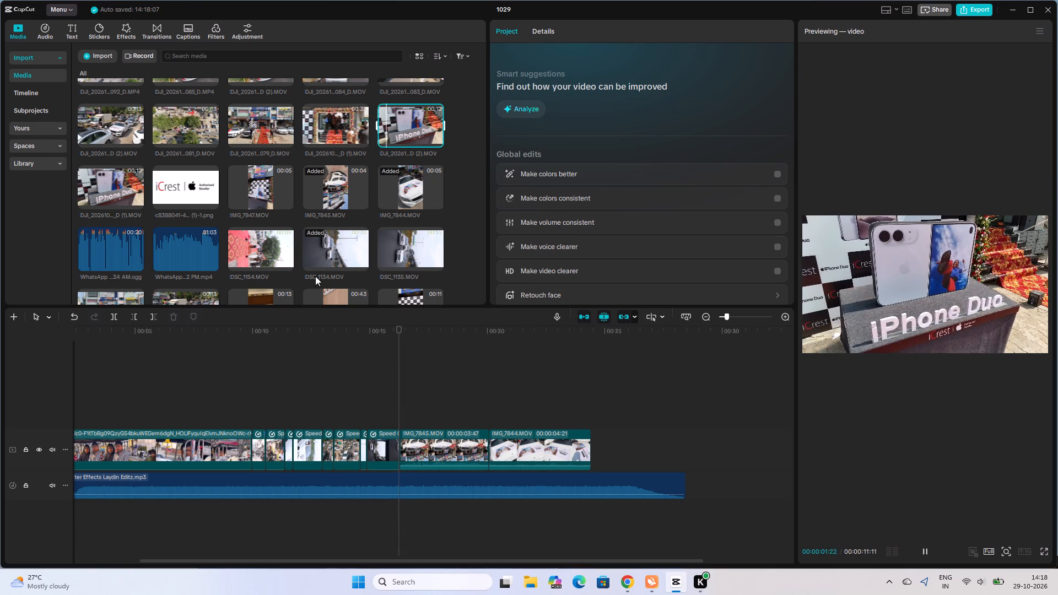
pyautogui.scroll(-2, 281, 250)
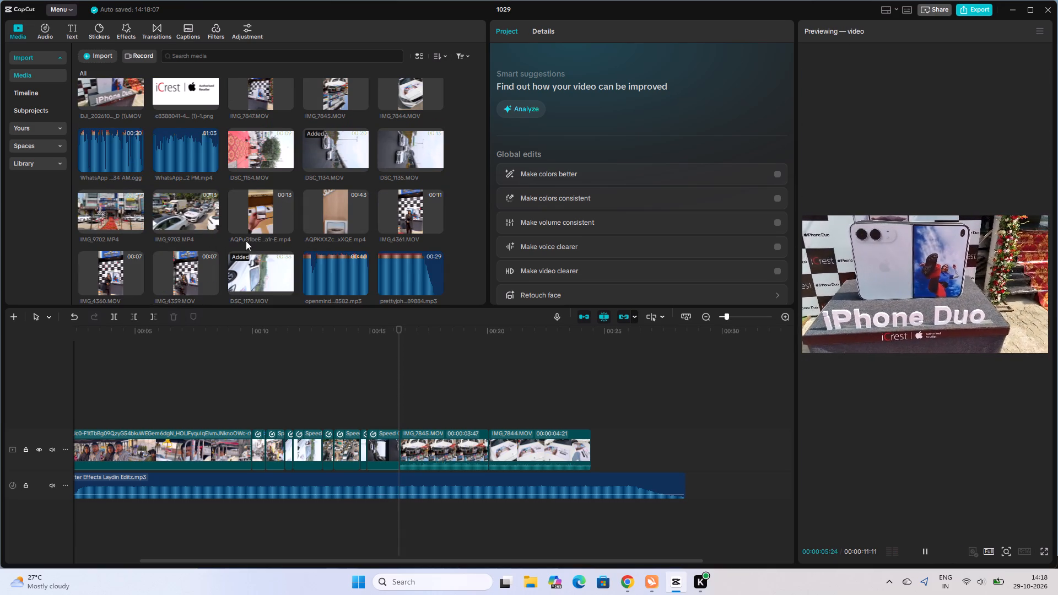
pyautogui.scroll(-1, 382, 197)
pyautogui.scroll(-3, 330, 207)
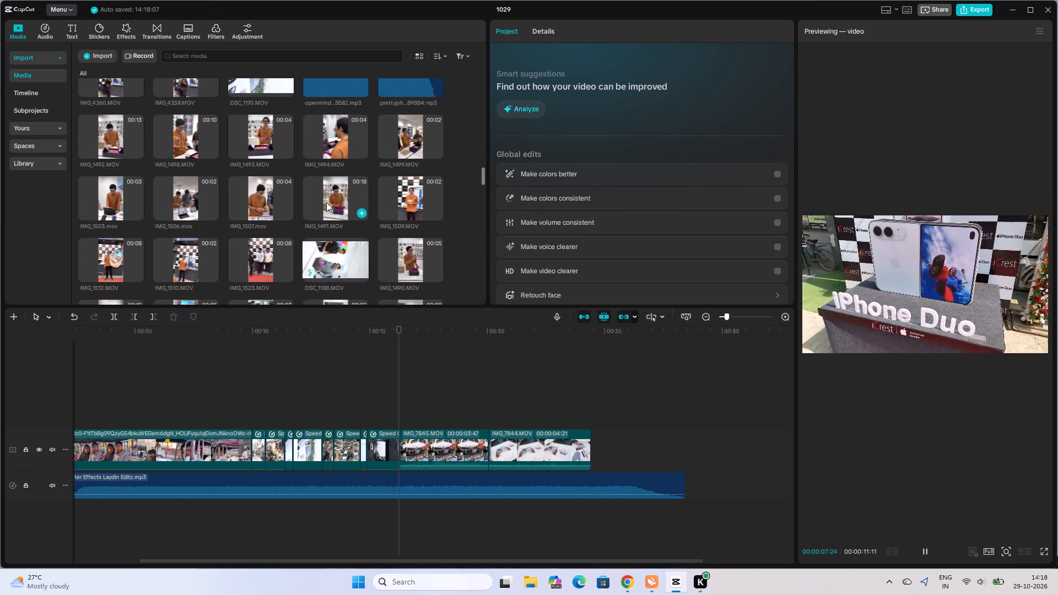
pyautogui.scroll(-1, 310, 217)
pyautogui.scroll(-1, 201, 252)
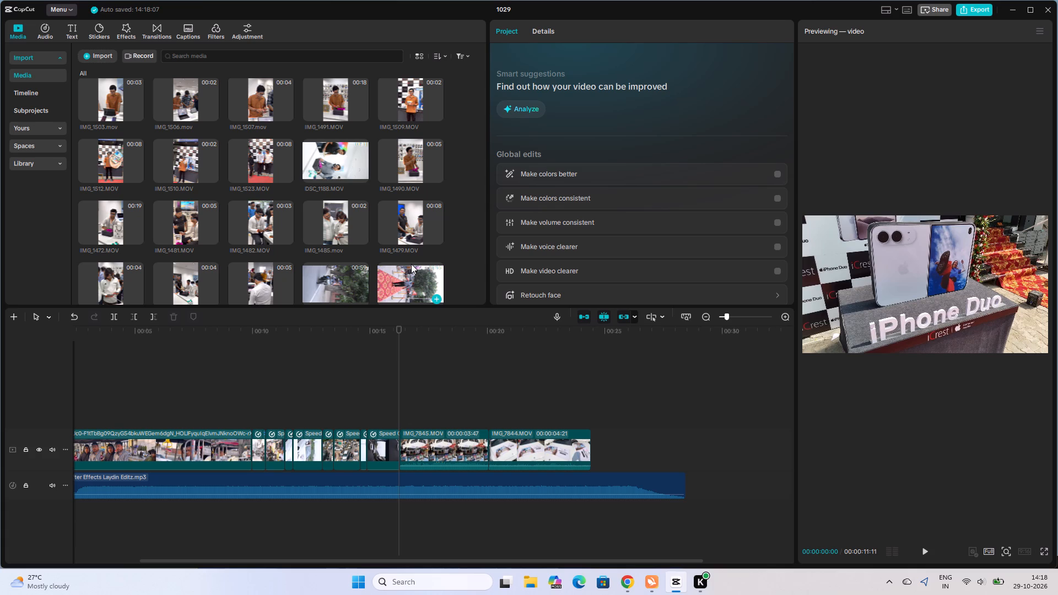
pyautogui.scroll(-3, 392, 225)
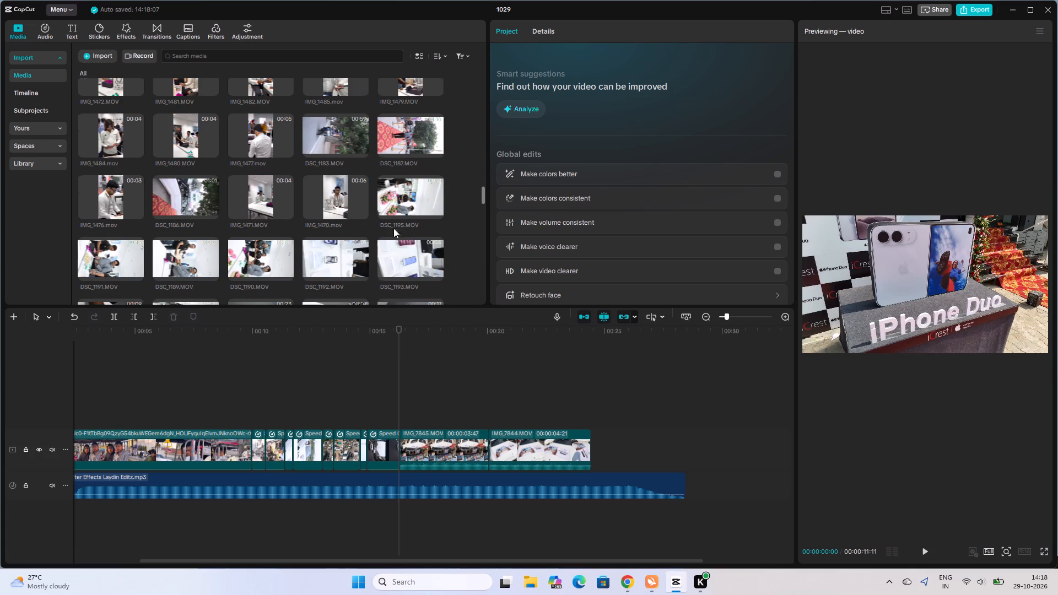
pyautogui.scroll(1, 396, 199)
pyautogui.scroll(1, 293, 229)
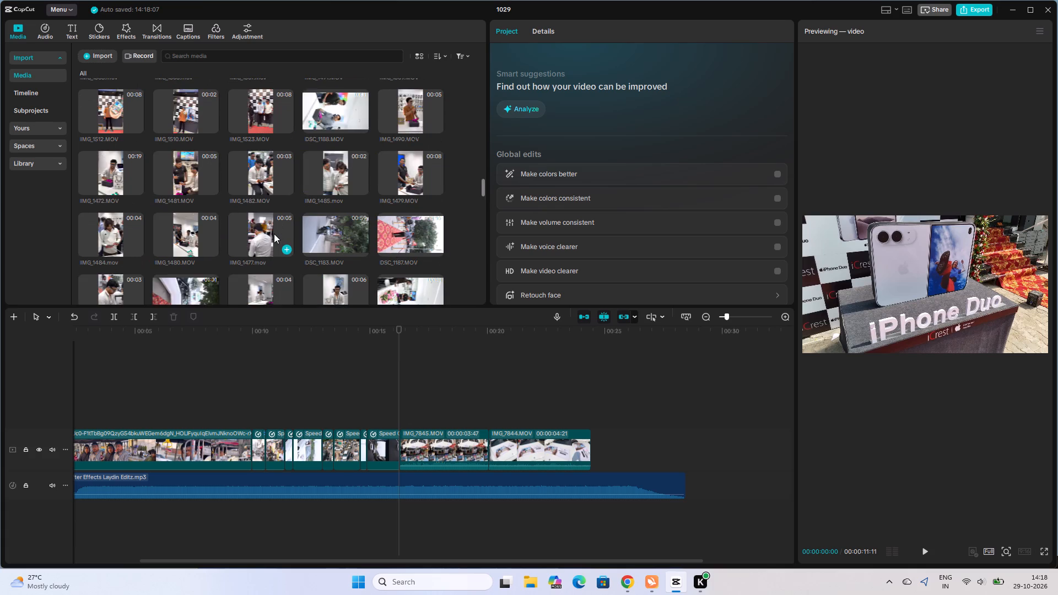
pyautogui.scroll(-4, 274, 234)
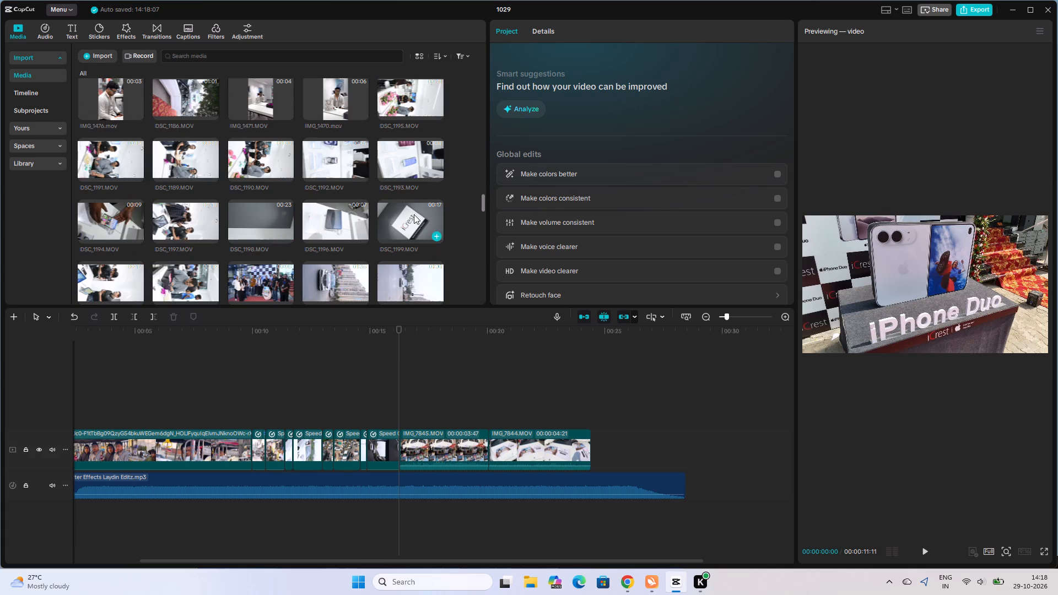
pyautogui.scroll(-2, 299, 240)
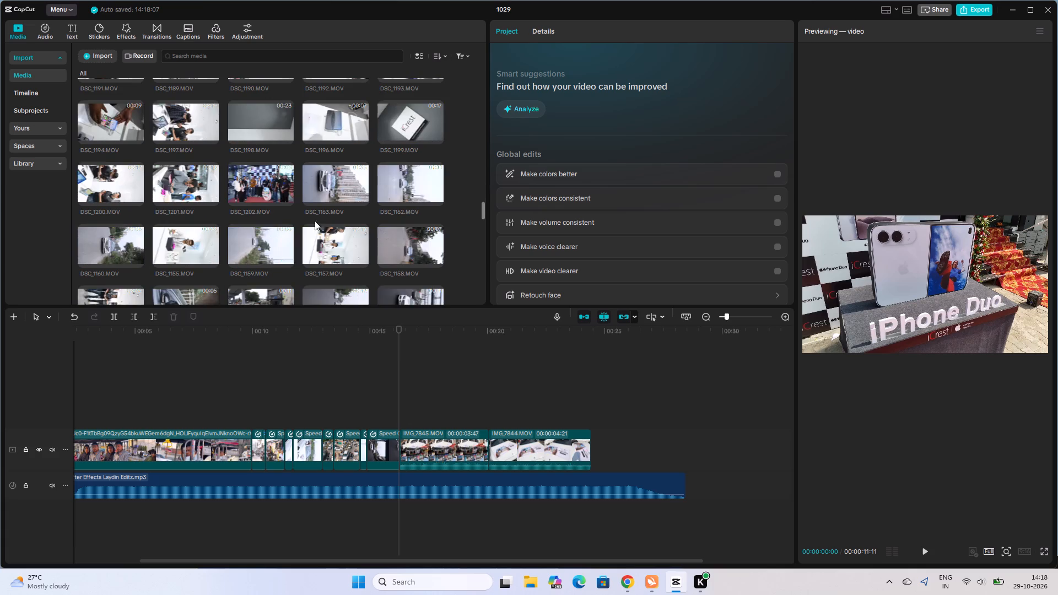
pyautogui.scroll(-1, 316, 220)
pyautogui.scroll(-4, 202, 223)
pyautogui.scroll(-2, 249, 225)
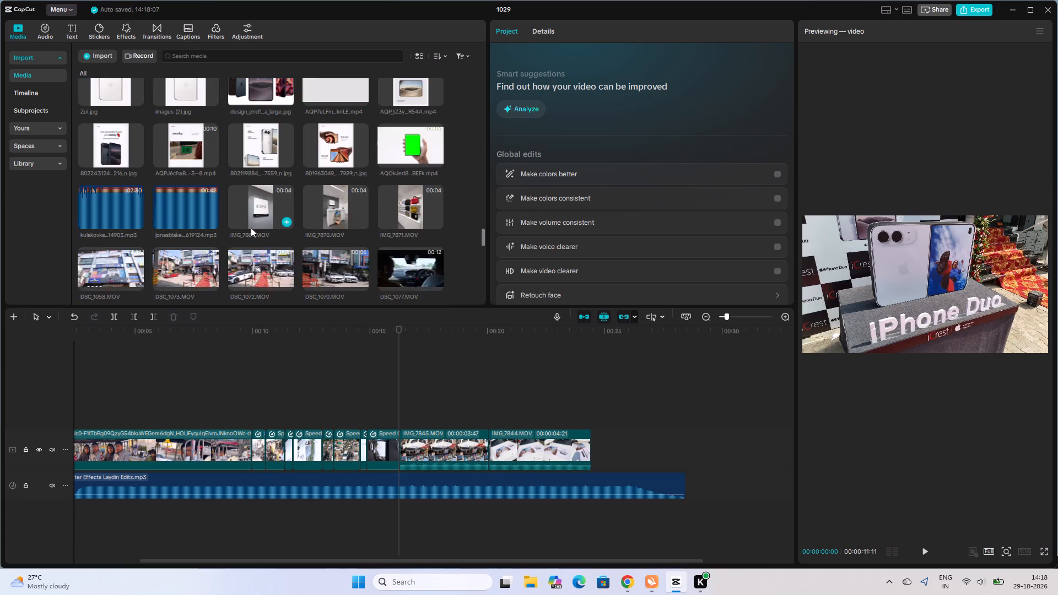
pyautogui.scroll(-4, 251, 228)
pyautogui.scroll(2, 251, 228)
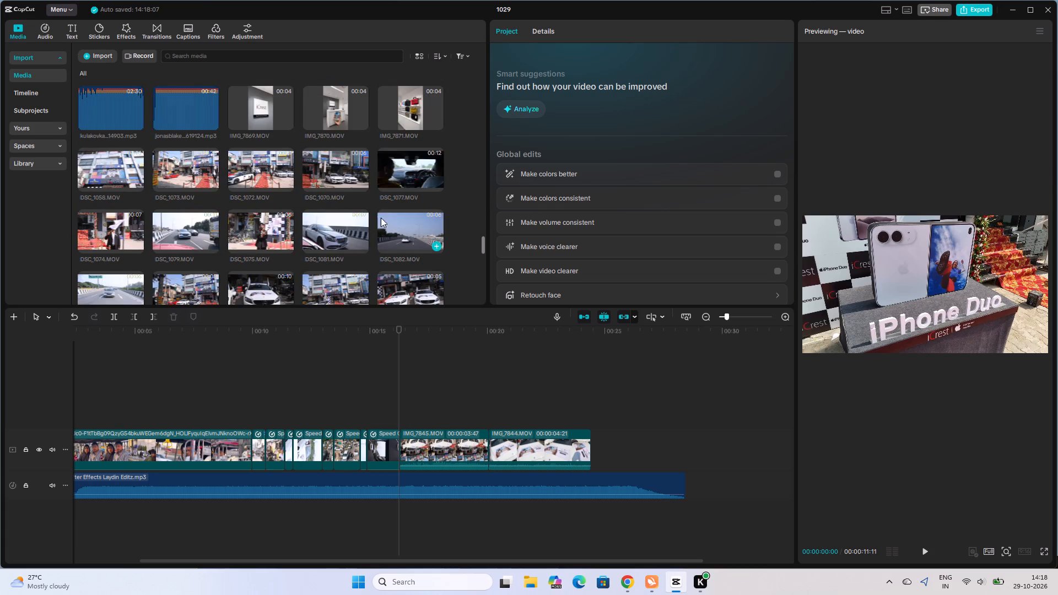
pyautogui.scroll(1, 327, 223)
pyautogui.scroll(-2, 325, 224)
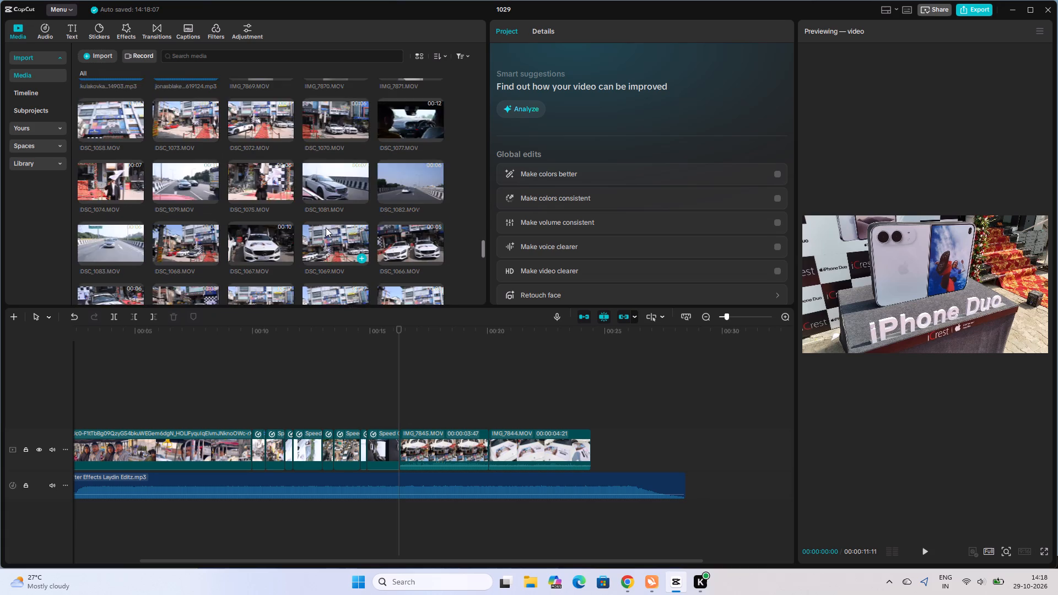
pyautogui.scroll(-2, 326, 229)
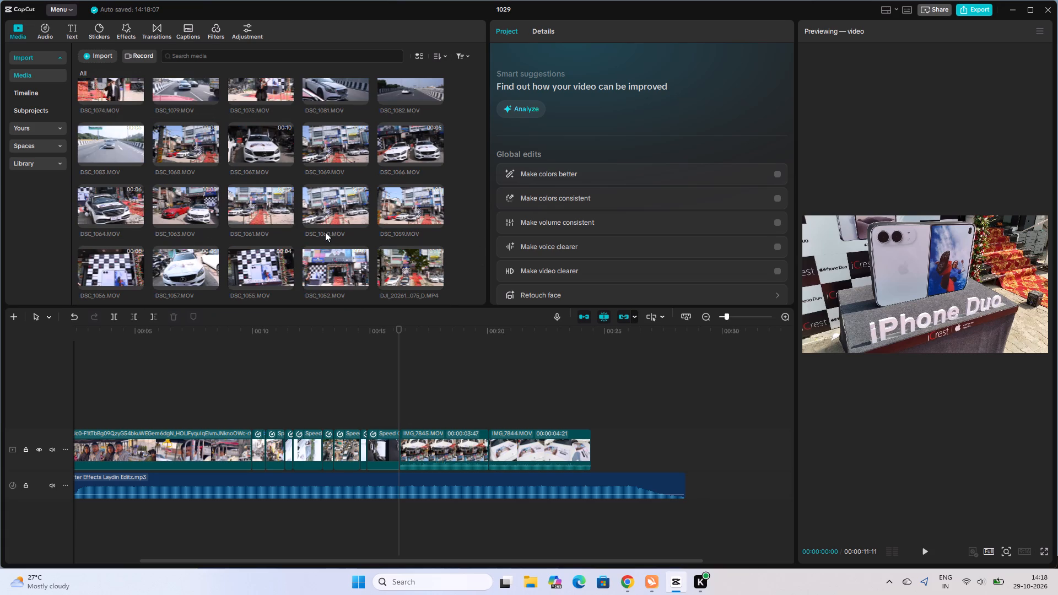
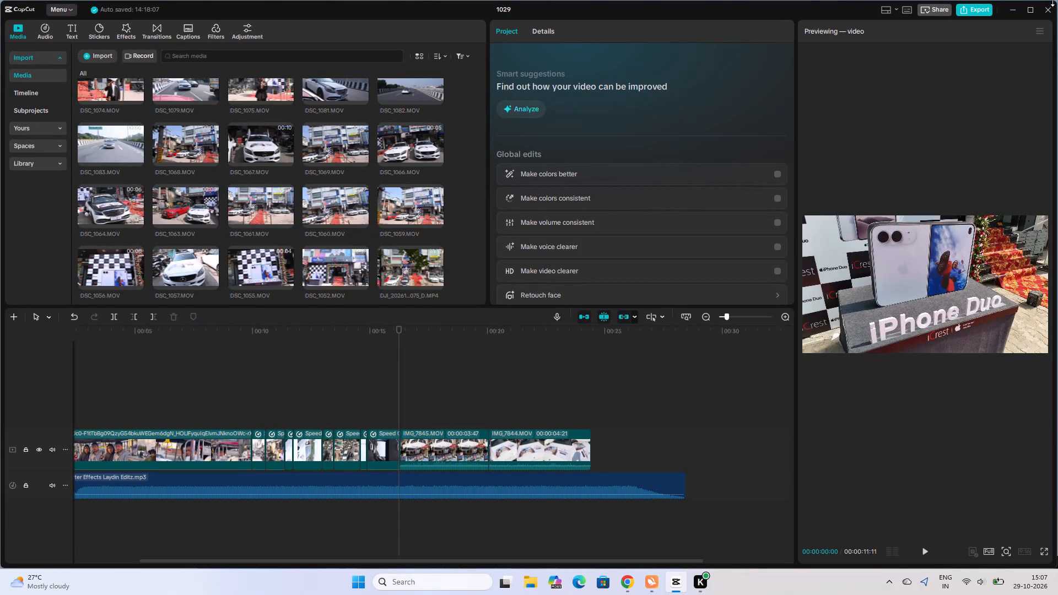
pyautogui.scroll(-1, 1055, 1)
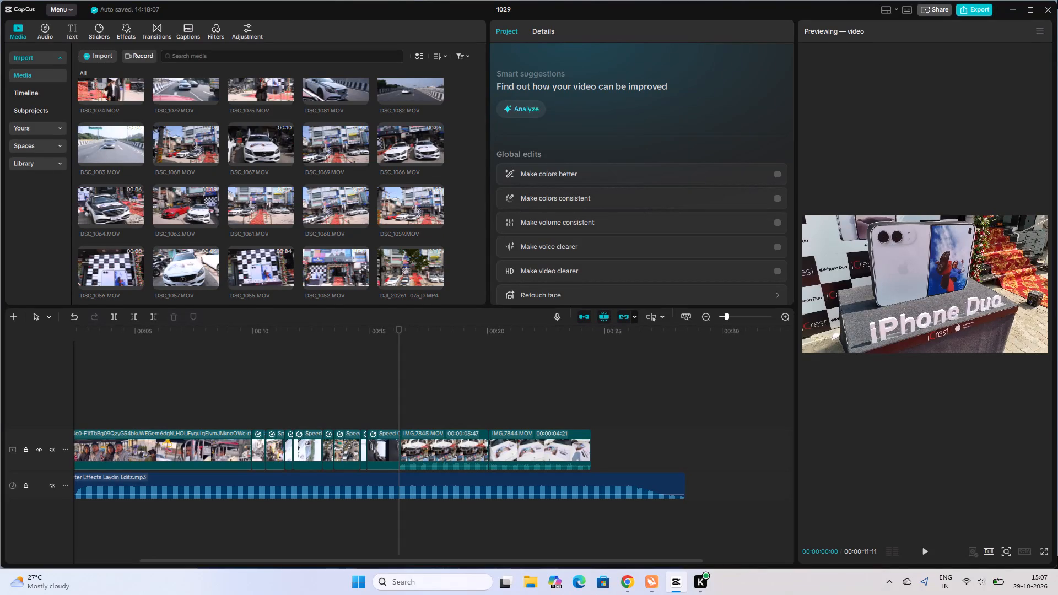
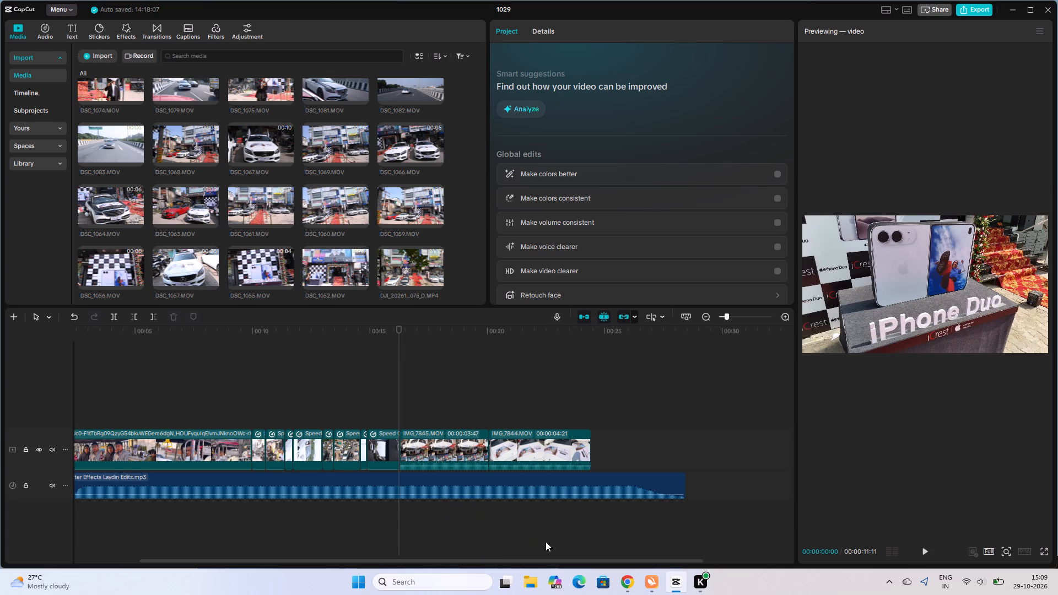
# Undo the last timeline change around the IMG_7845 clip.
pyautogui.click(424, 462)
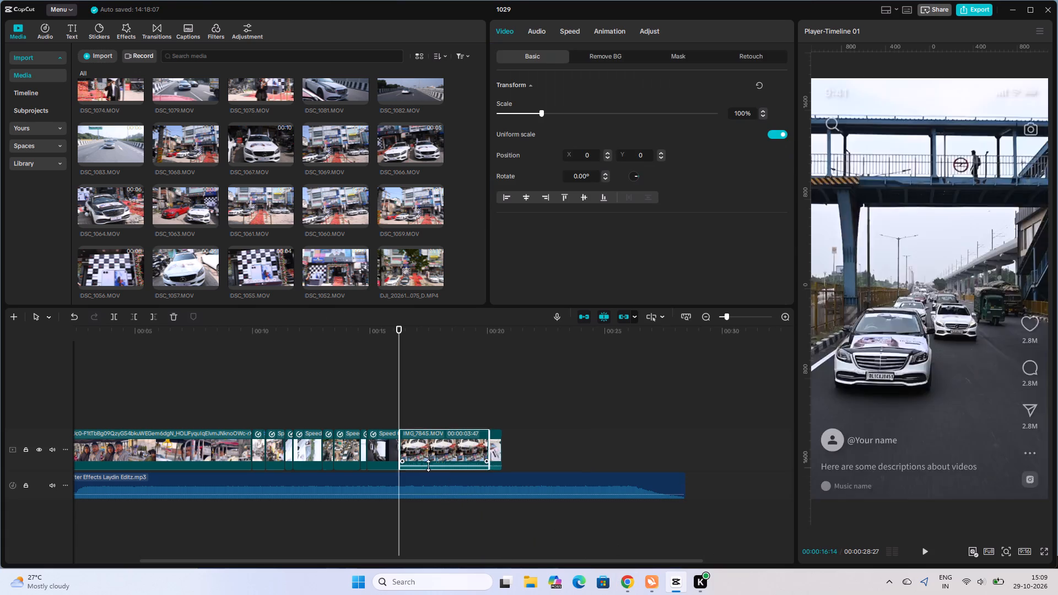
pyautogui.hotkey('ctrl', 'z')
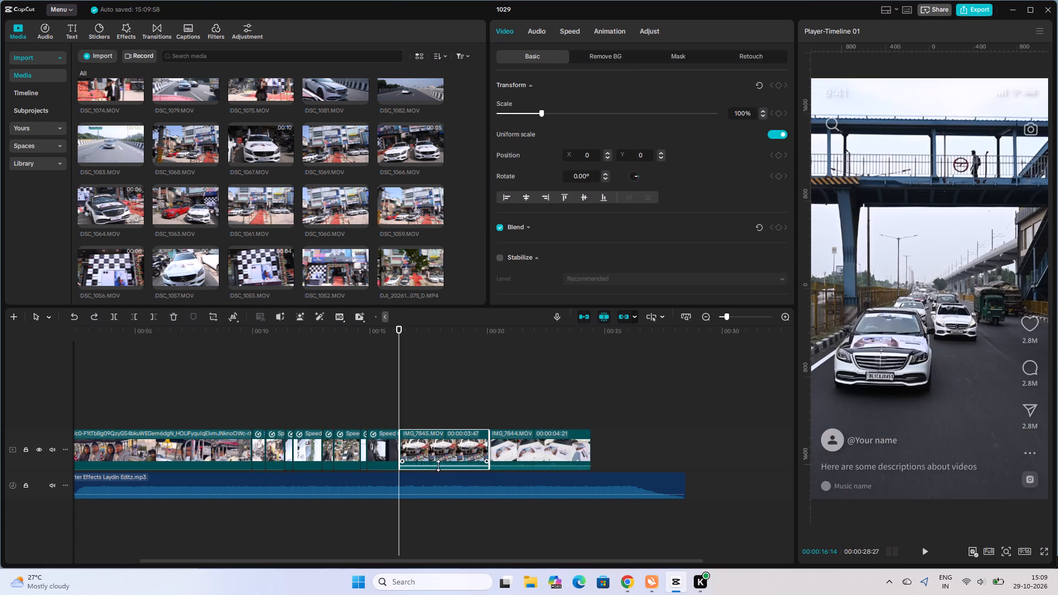
# Play back parts of the opening clip and the short clips after the 10-second mark to check the cuts.
pyautogui.press('space')
pyautogui.click(323, 402)
pyautogui.press('space')
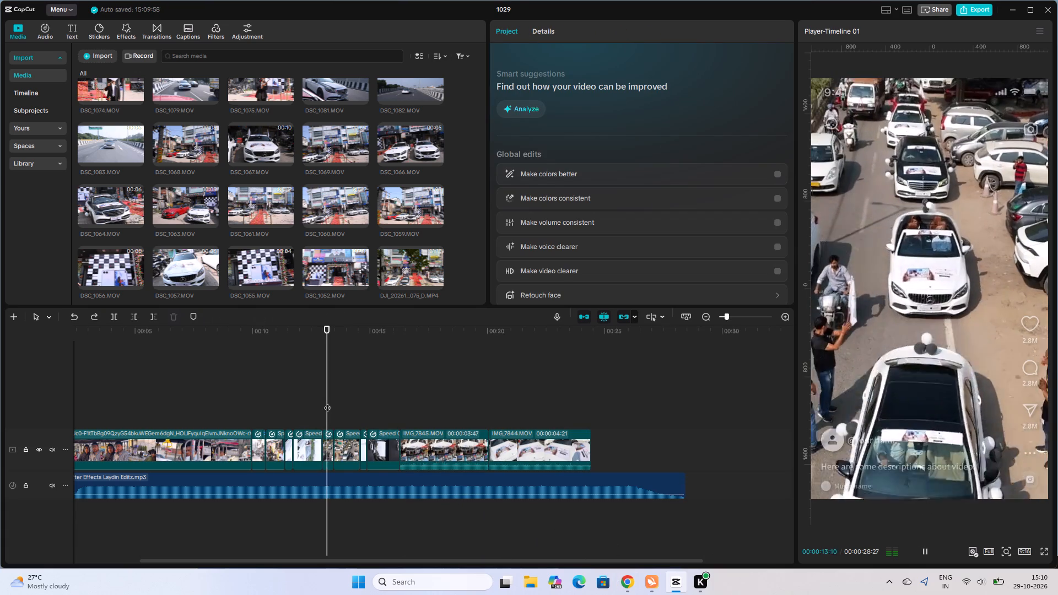
pyautogui.click(103, 400)
pyautogui.press('space')
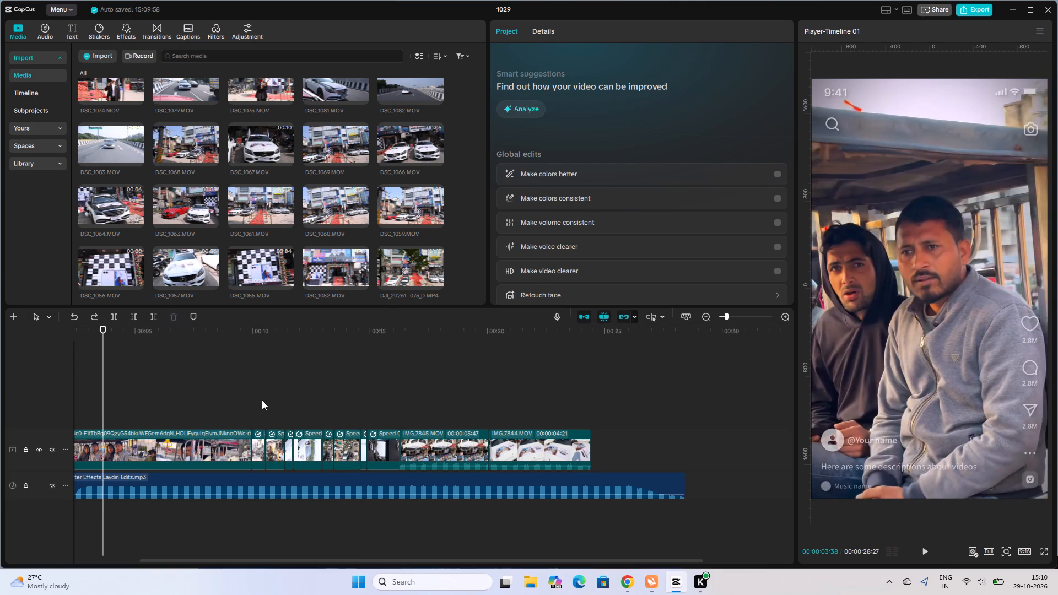
pyautogui.press('space')
pyautogui.click(263, 405)
pyautogui.press('space')
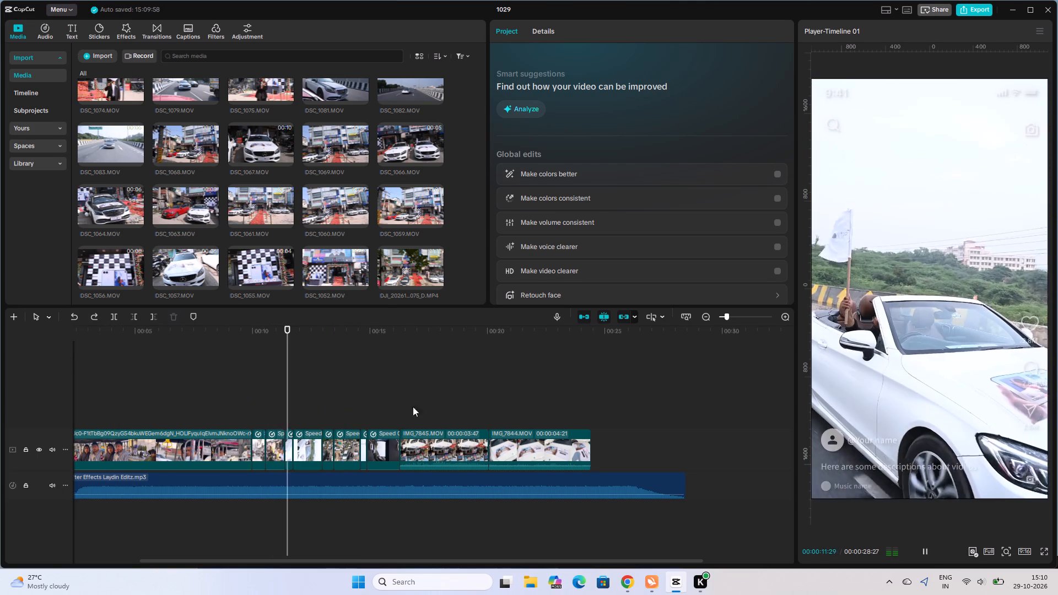
pyautogui.press('space')
# Trim the end of the rotated white convertible clip back to about 12:32.
pyautogui.click(317, 449)
pyautogui.moveTo(321, 448); pyautogui.dragTo(321, 449)
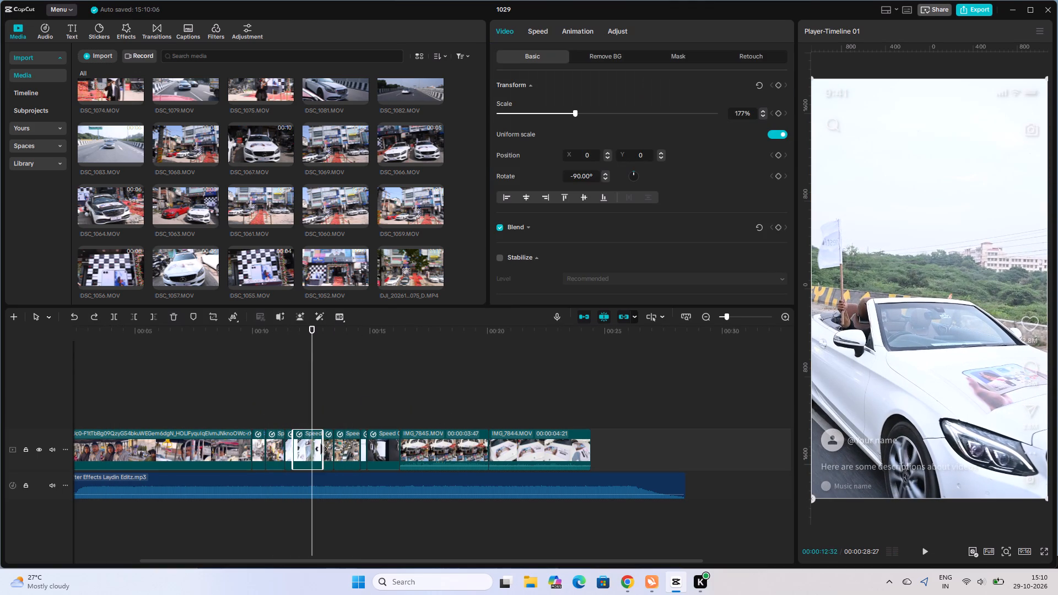
pyautogui.moveTo(321, 449); pyautogui.dragTo(309, 452)
# Play on from the new cut and trim the end of the overhead convoy clip to about the 14-second mark.
pyautogui.press('space')
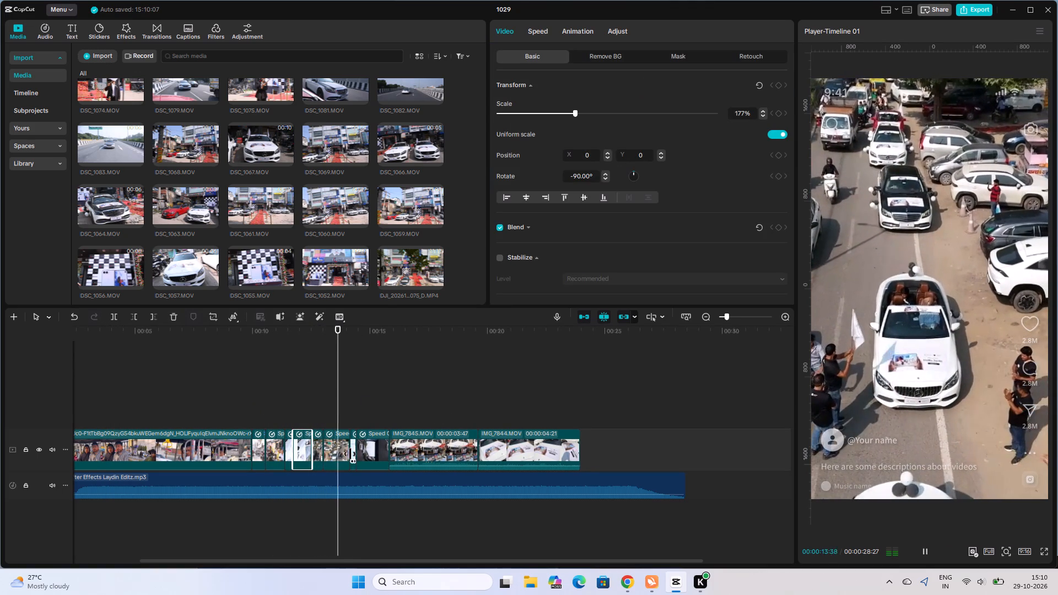
pyautogui.press('space')
pyautogui.click(347, 455)
pyautogui.click(348, 454)
# Trim the end of the stabilized footbridge road clip before IMG_7845 back to about 15:32.
pyautogui.press('space')
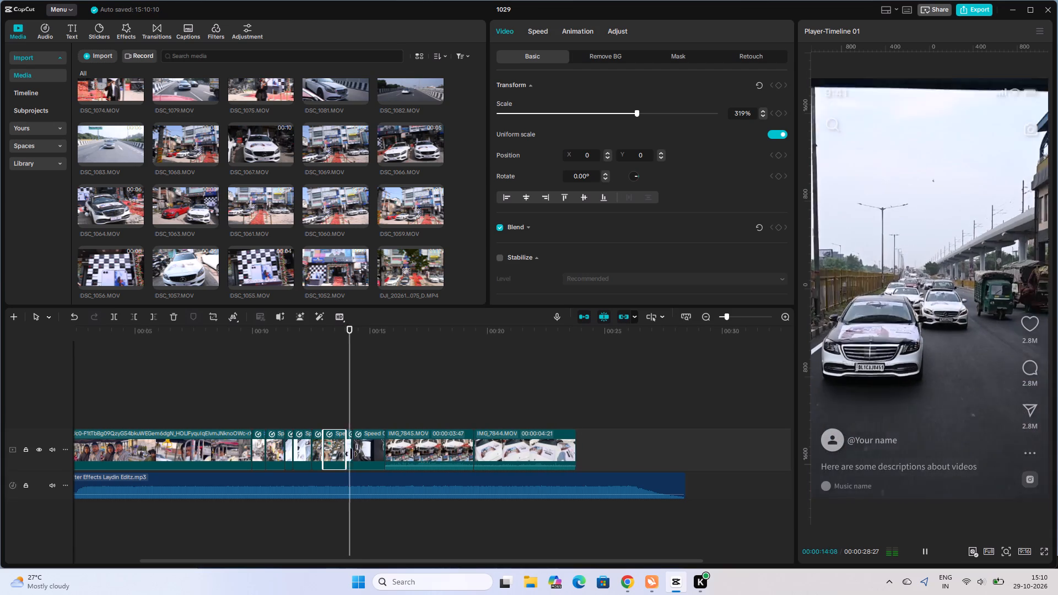
pyautogui.press('space')
pyautogui.click(371, 457)
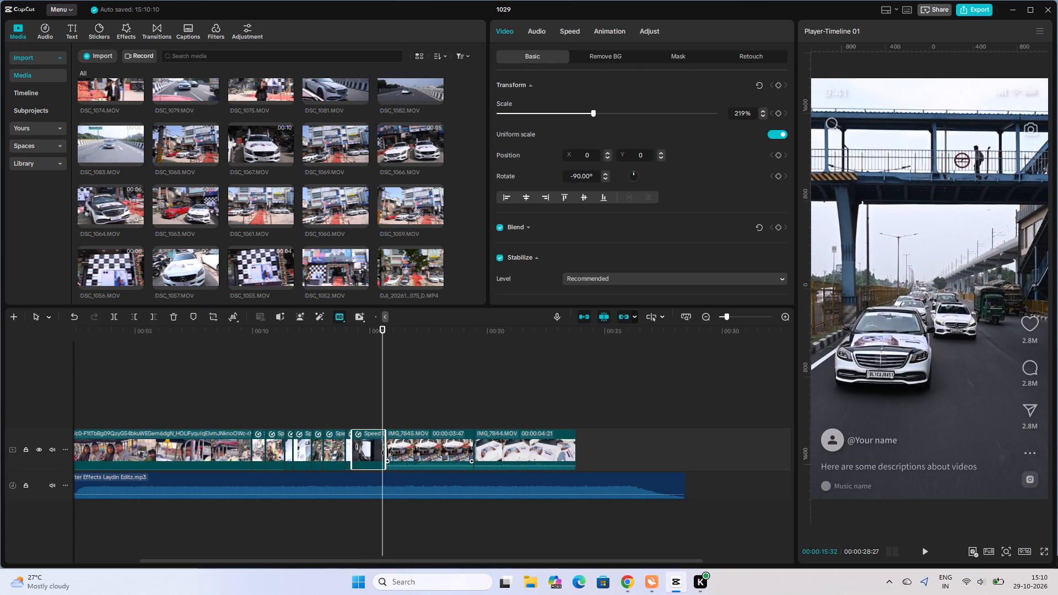
pyautogui.moveTo(387, 453); pyautogui.dragTo(380, 455)
# Play across the cut into the upside-down IMG_7845 clip and rotate that clip to 180°.
pyautogui.press('space')
pyautogui.press('space')
pyautogui.click(423, 457)
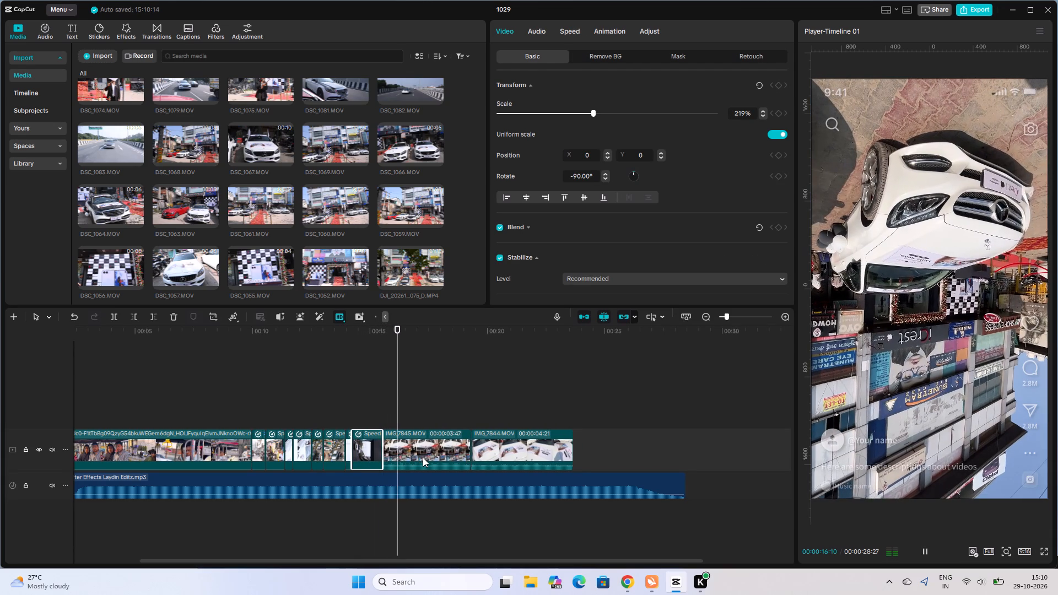
pyautogui.moveTo(424, 465); pyautogui.dragTo(432, 494)
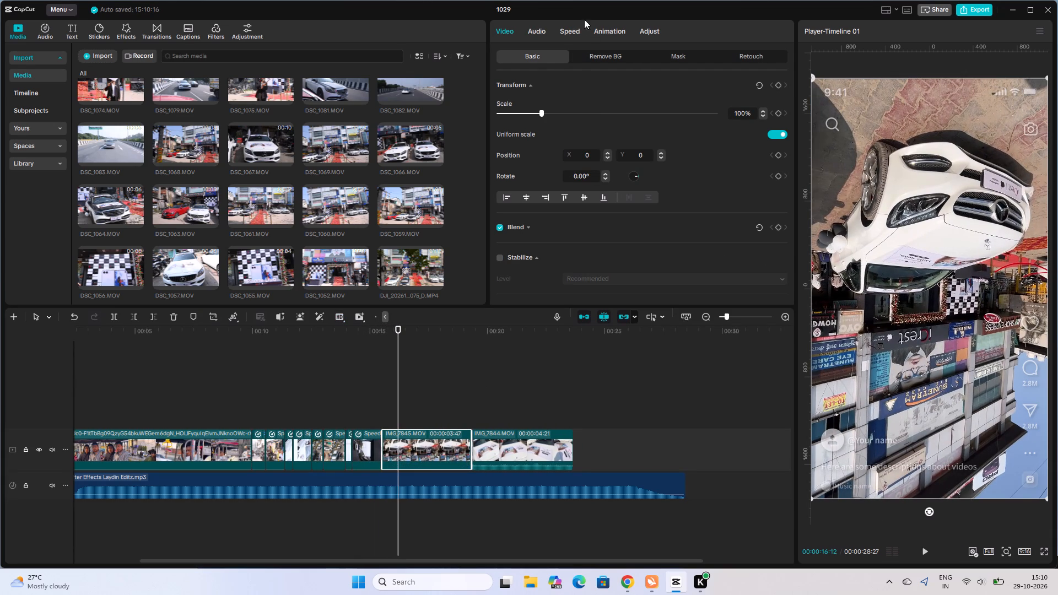
pyautogui.click(565, 42)
pyautogui.click(508, 28)
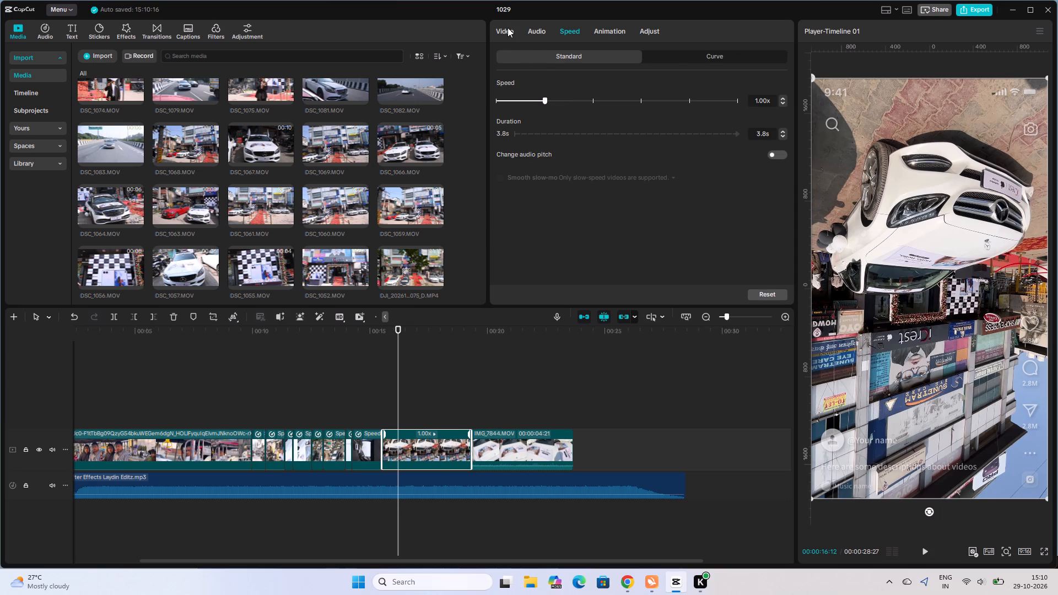
pyautogui.moveTo(931, 514); pyautogui.dragTo(854, 56)
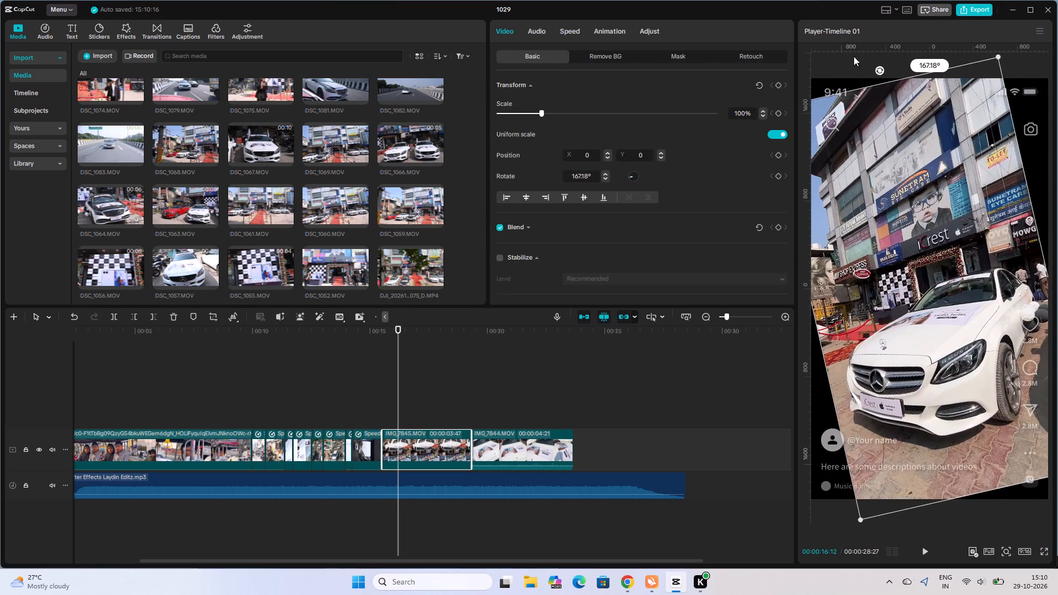
pyautogui.moveTo(854, 56); pyautogui.dragTo(895, 52)
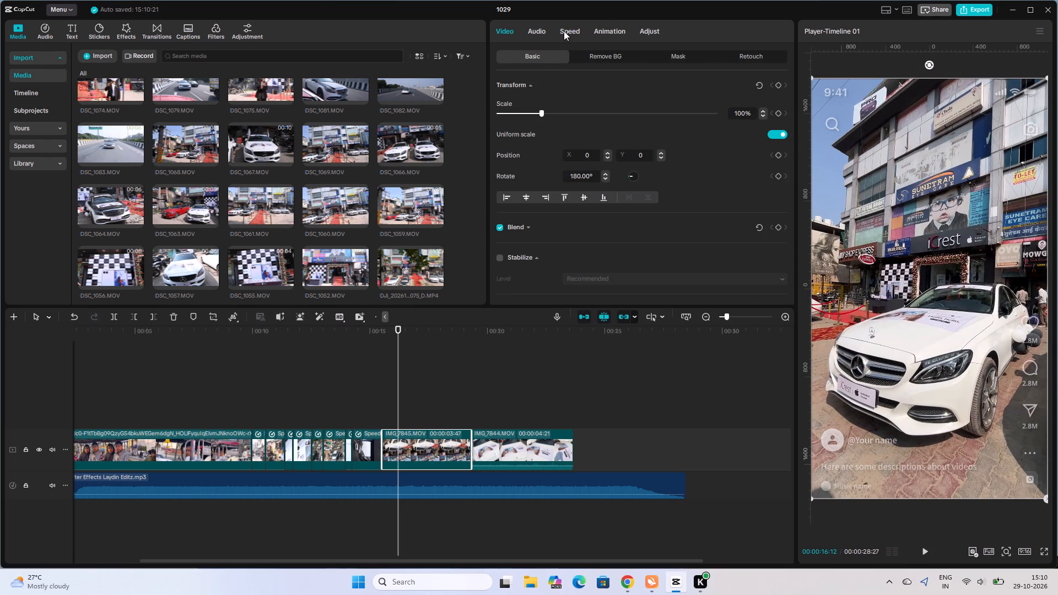
# Set the IMG_7845 clip's standard speed to 5.00x.
pyautogui.click(564, 34)
pyautogui.click(639, 100)
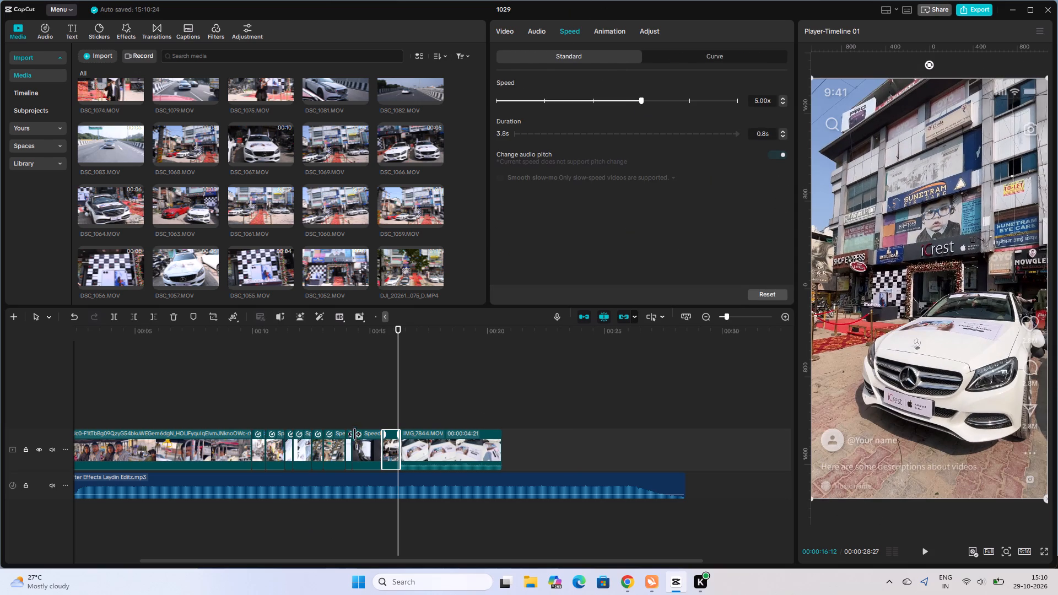
# Turn on Stabilize at the Recommended level for the IMG_7845 clip and the IMG_7844 clip after it.
pyautogui.click(385, 422)
pyautogui.click(390, 454)
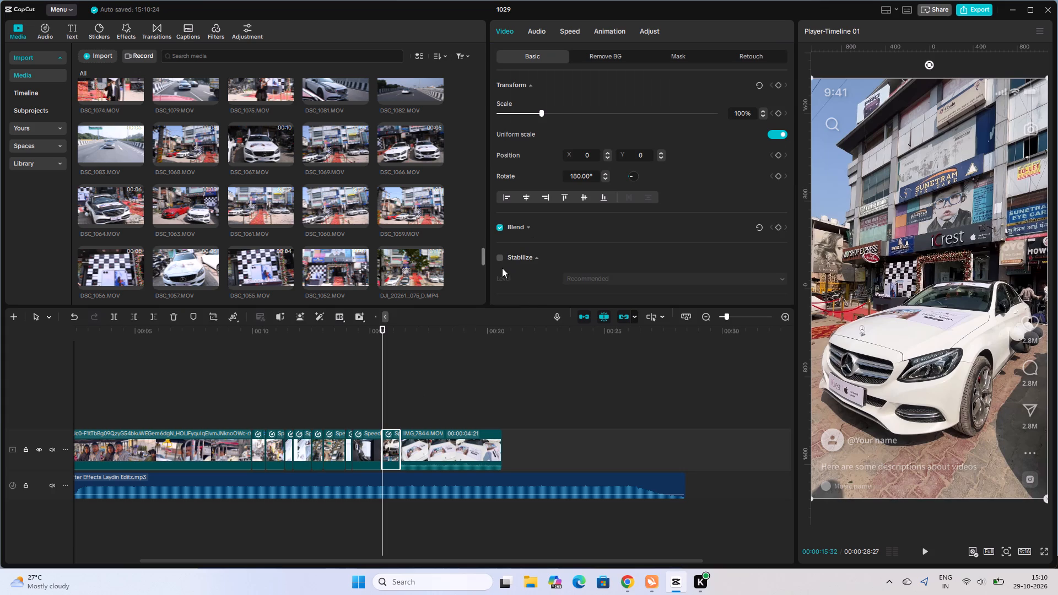
pyautogui.click(497, 258)
pyautogui.click(466, 446)
pyautogui.click(499, 259)
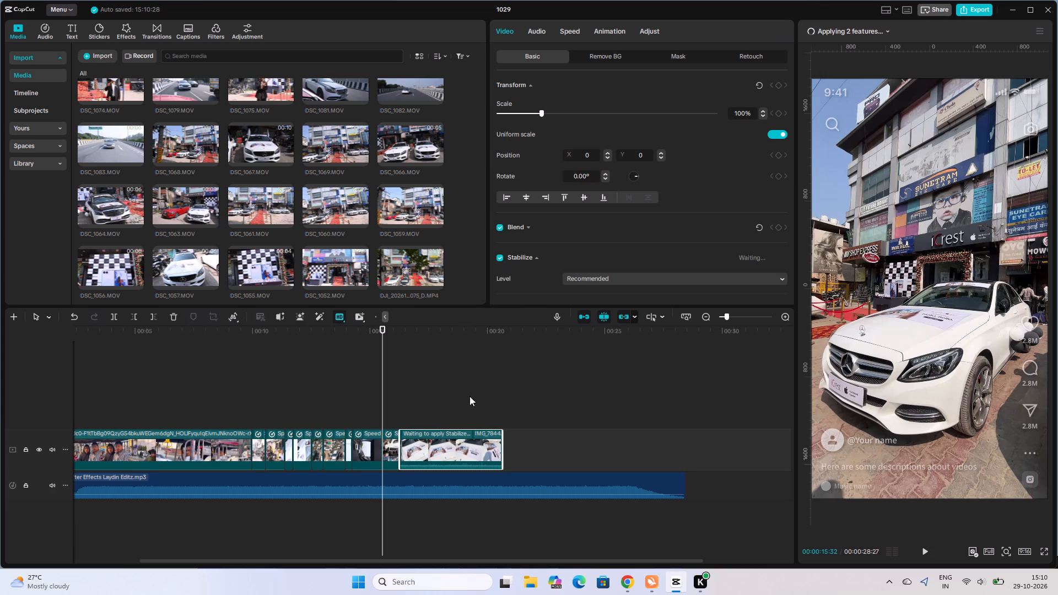
pyautogui.moveTo(450, 466); pyautogui.dragTo(452, 484)
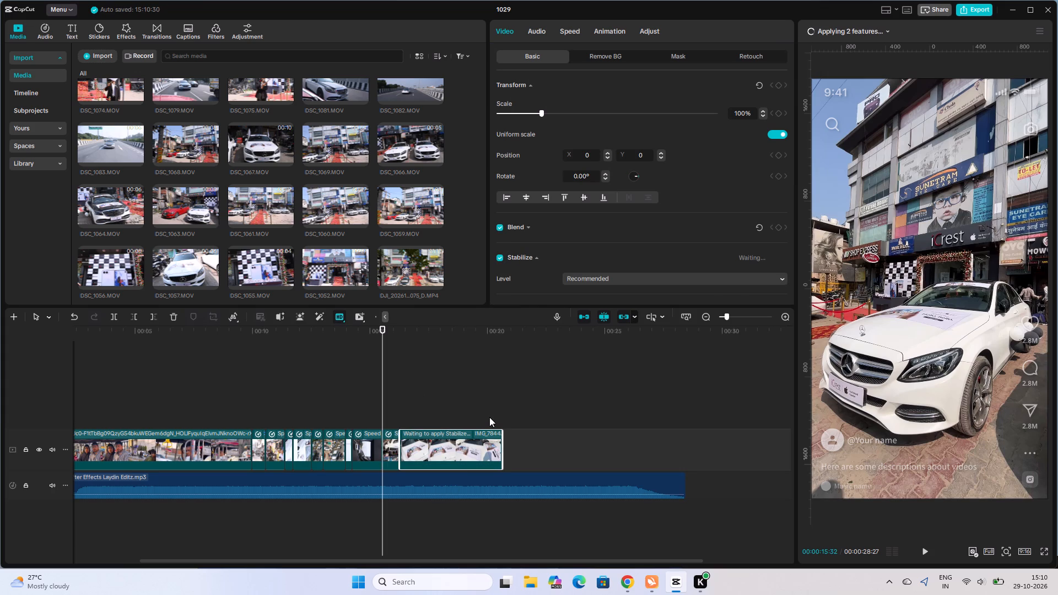
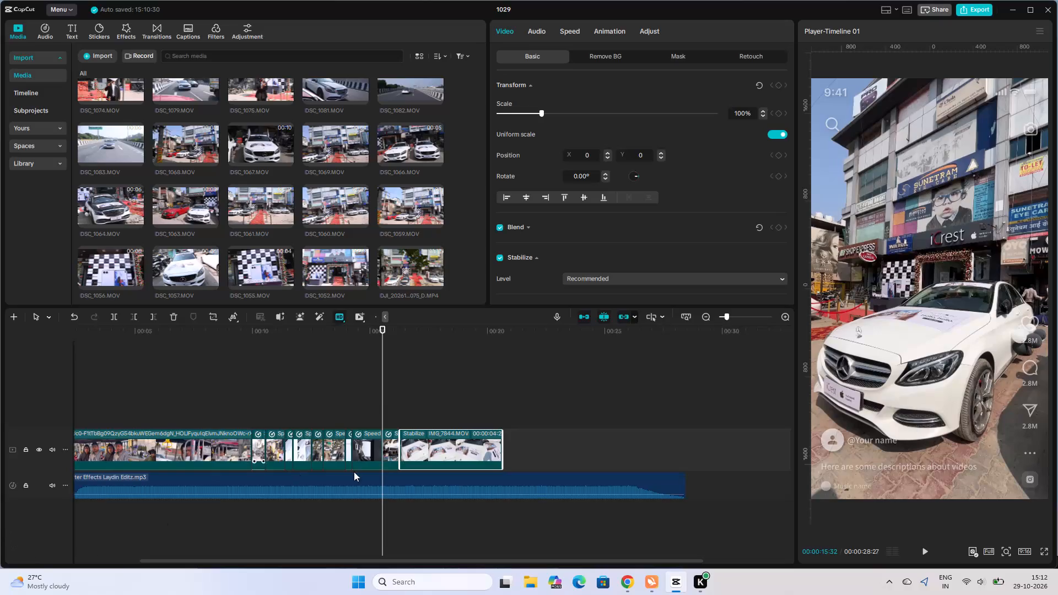
# Play the start of the rotated IMG_7845 clip and split it at about 16:01.
pyautogui.click(419, 413)
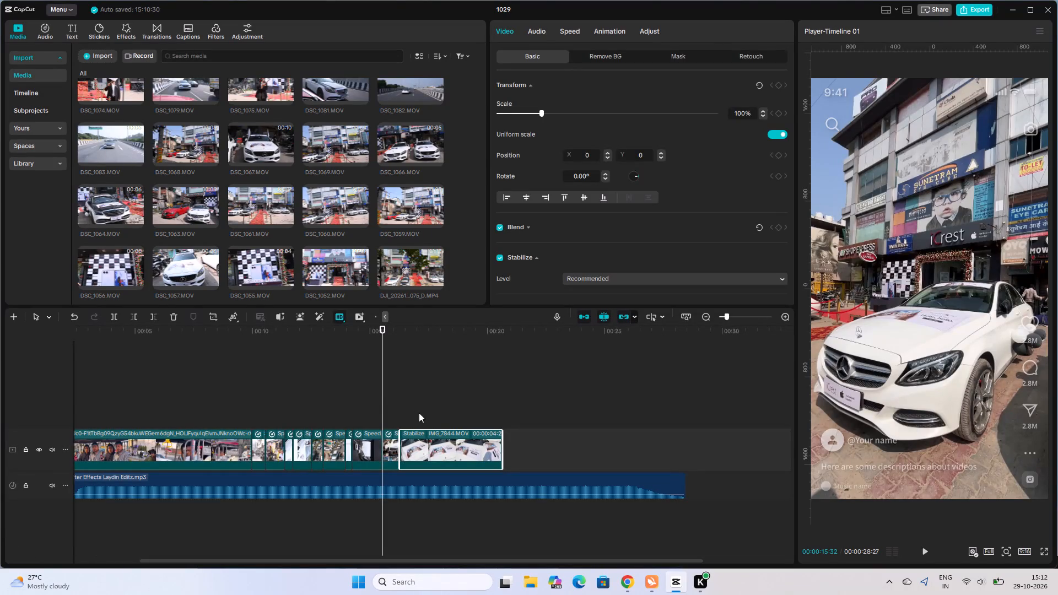
pyautogui.click(381, 416)
pyautogui.press('space')
pyautogui.press('space')
pyautogui.click(391, 439)
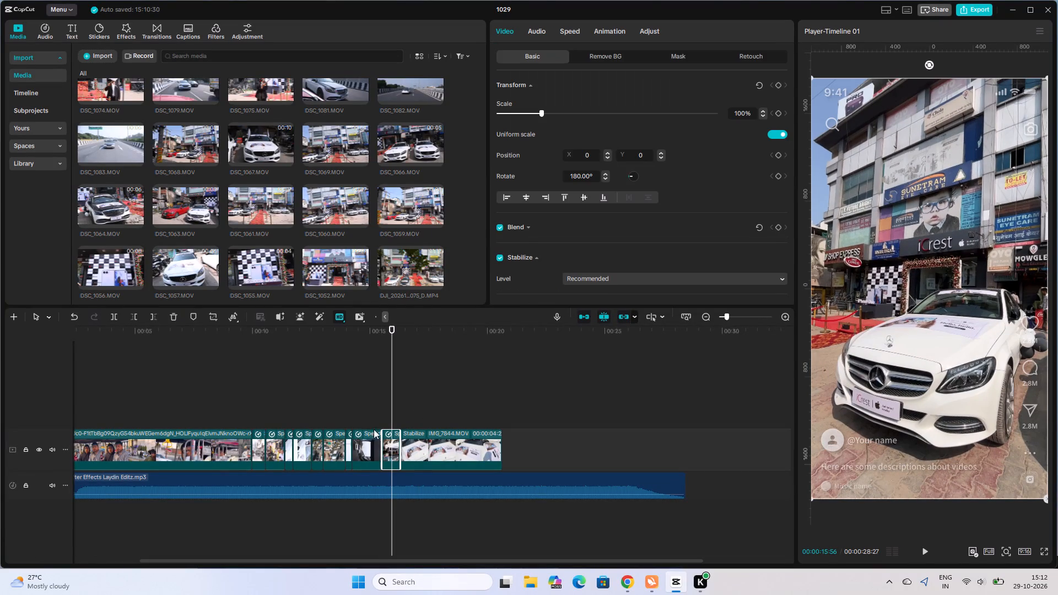
pyautogui.click(388, 424)
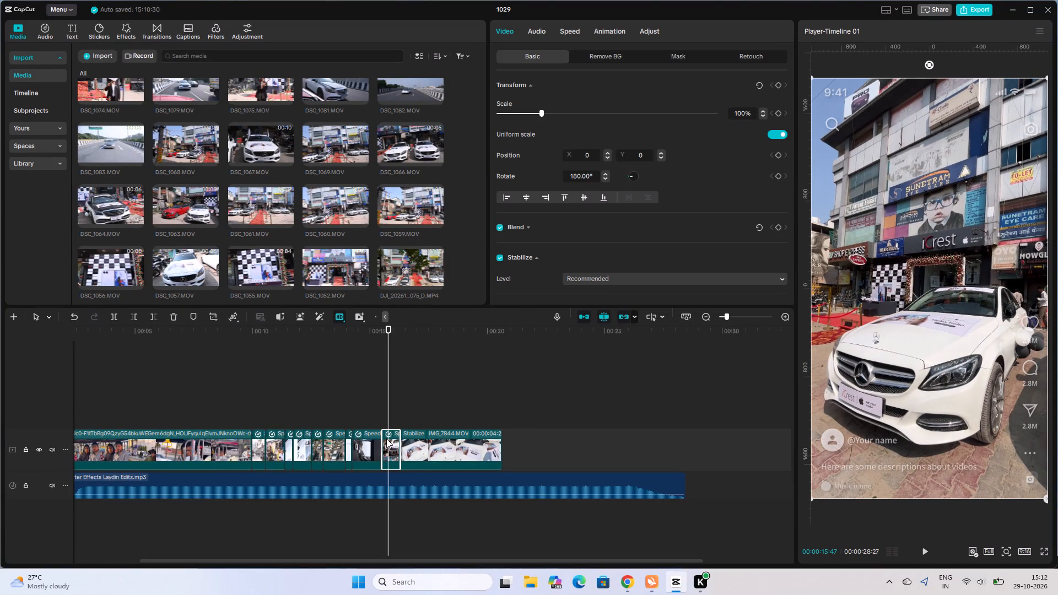
pyautogui.moveTo(386, 405); pyautogui.dragTo(394, 410)
pyautogui.click(116, 312)
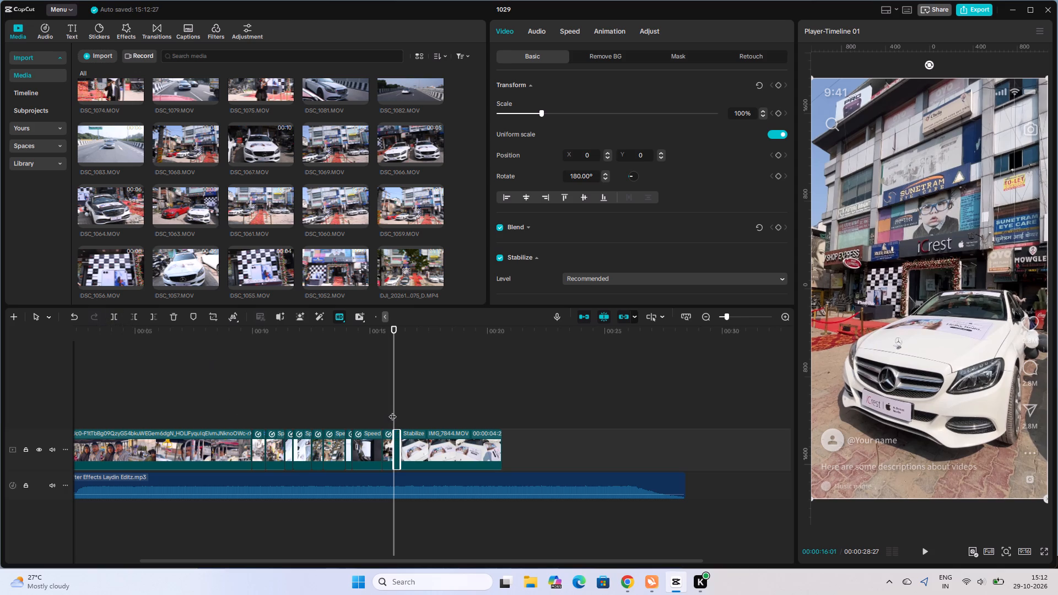
# Set the first part of the split IMG_7845 clip to 7.64x standard speed and play it back.
pyautogui.click(385, 436)
pyautogui.click(576, 25)
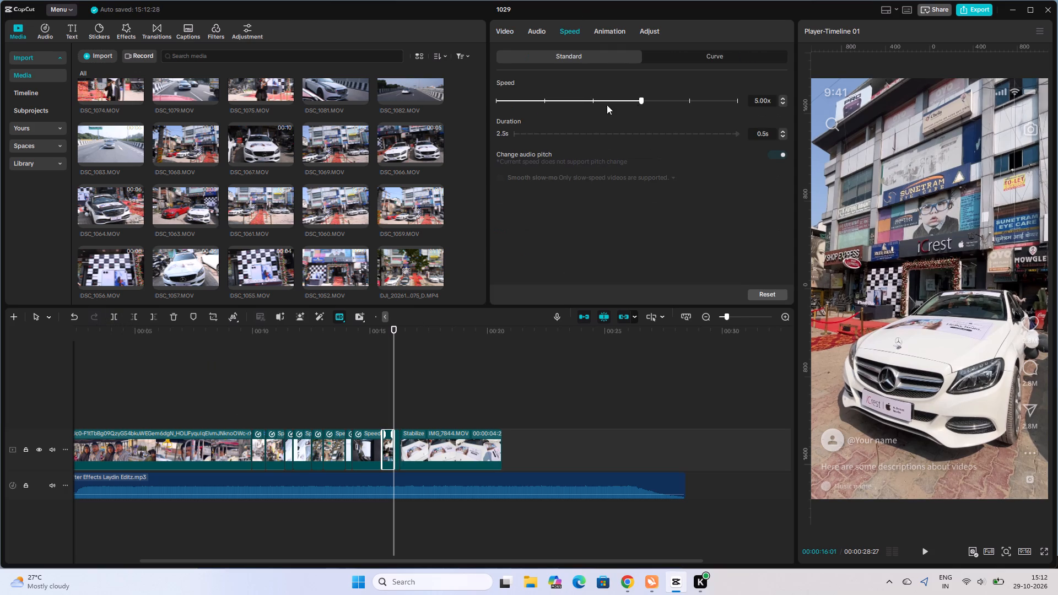
pyautogui.click(660, 102)
pyautogui.click(667, 100)
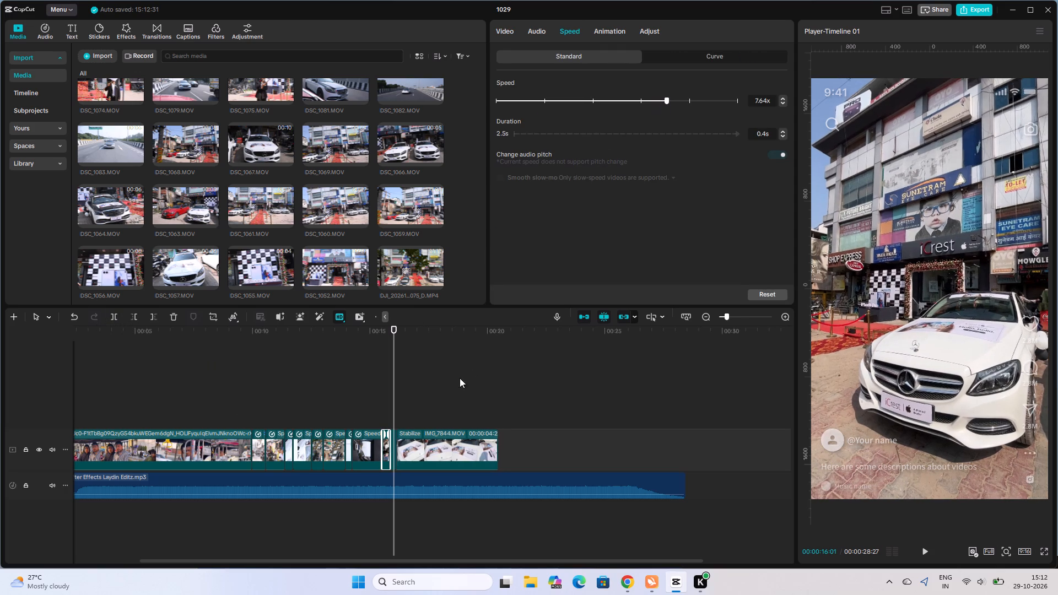
pyautogui.click(403, 414)
pyautogui.click(382, 420)
pyautogui.press('space')
pyautogui.press('space')
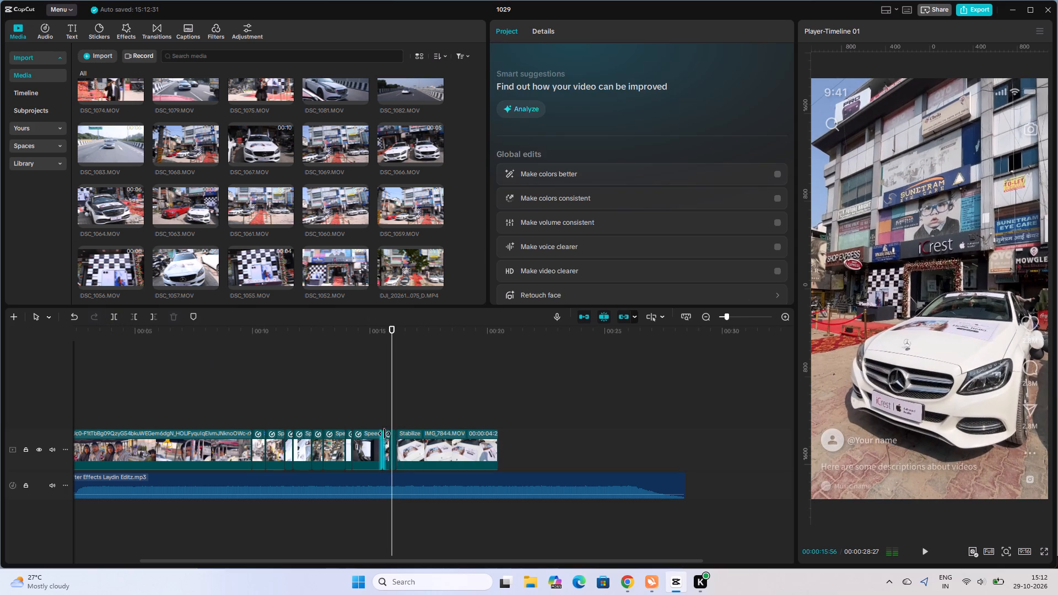
# Slow the second part of the split IMG_7845 clip to 0.69x and play across the speed change.
pyautogui.click(394, 441)
pyautogui.click(571, 34)
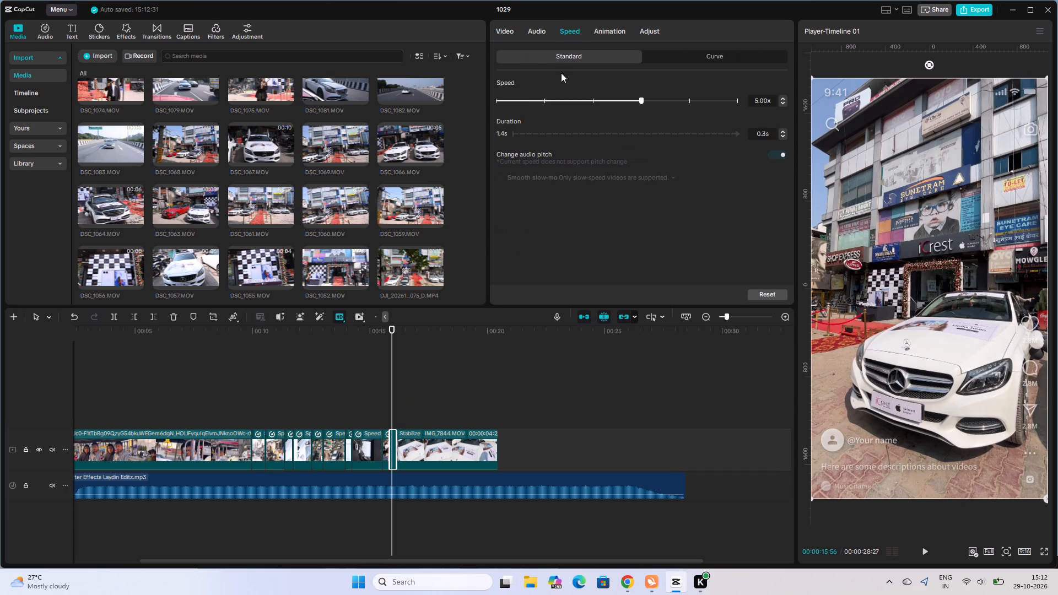
pyautogui.click(528, 101)
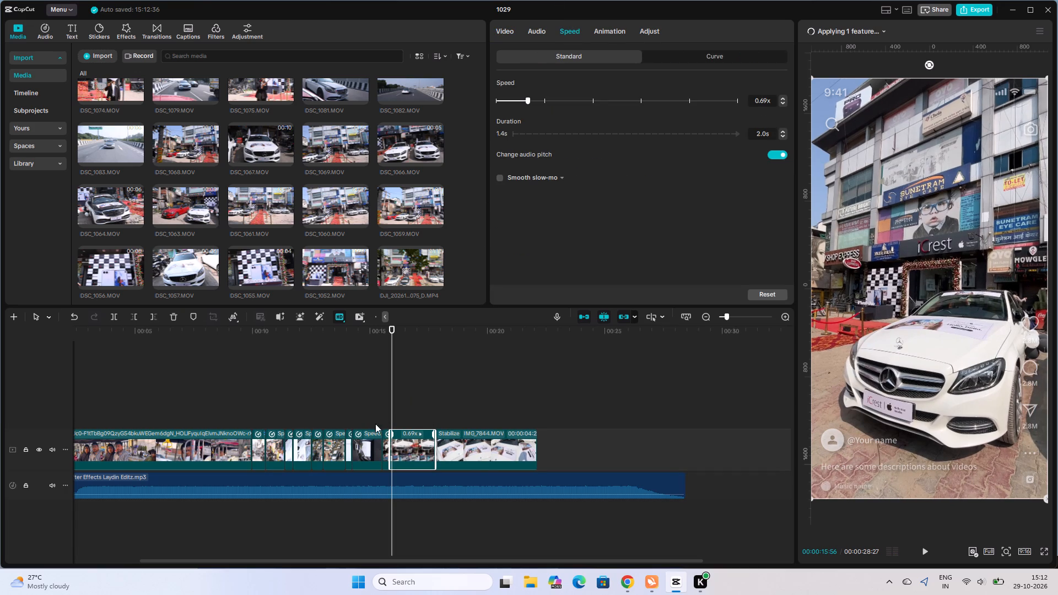
pyautogui.click(382, 422)
pyautogui.press('space')
pyautogui.press('space')
# Split the slowed IMG_7845 part at about 16:43 and delete the remainder after the cut.
pyautogui.click(404, 446)
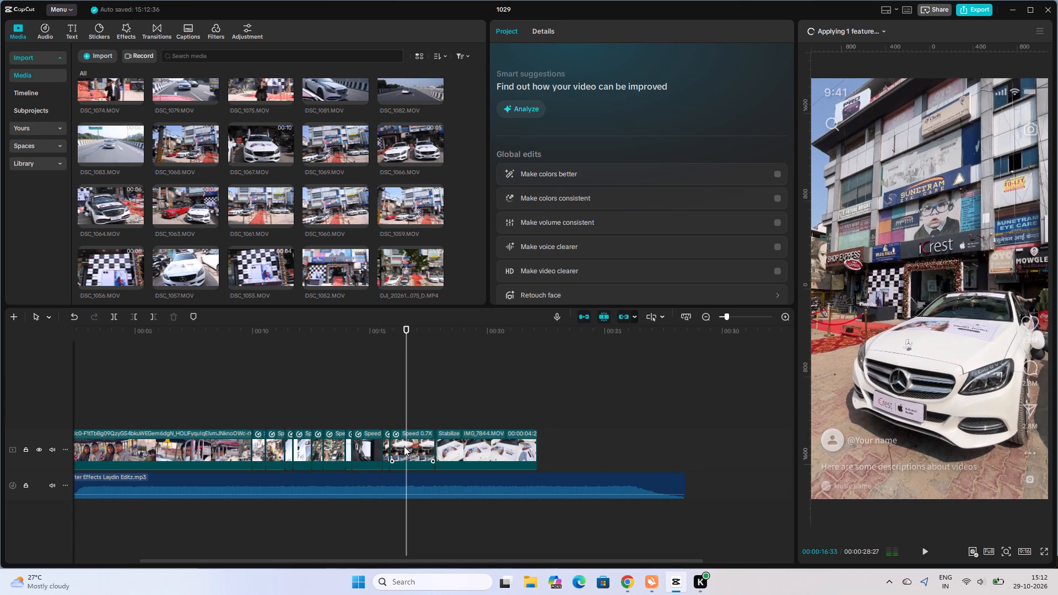
pyautogui.press('space')
pyautogui.press('space')
pyautogui.click(112, 316)
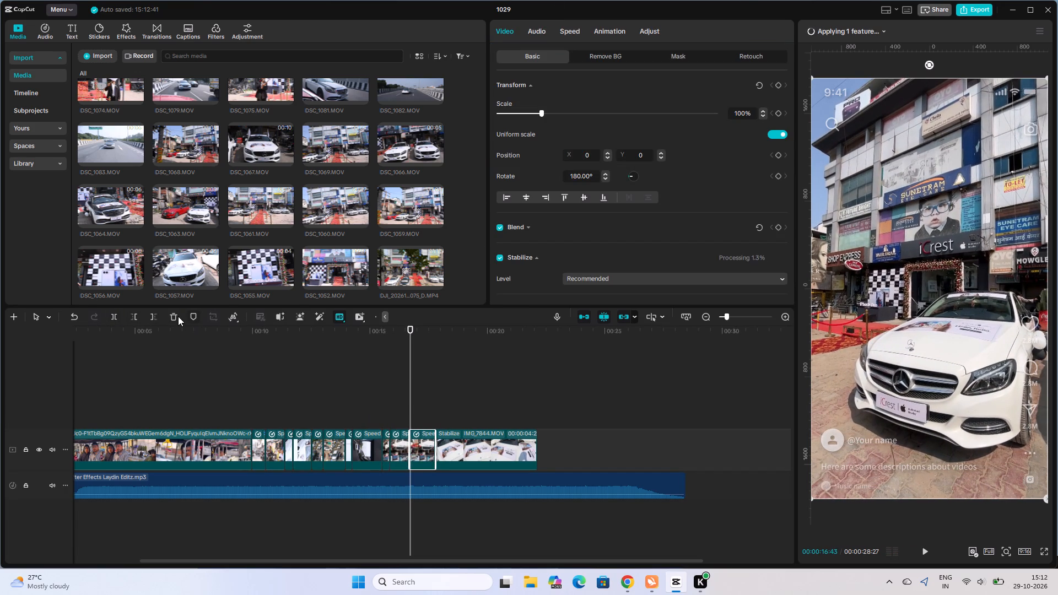
pyautogui.click(177, 316)
# Set the IMG_7844 clip's standard speed to 7.87x and play it back.
pyautogui.click(426, 446)
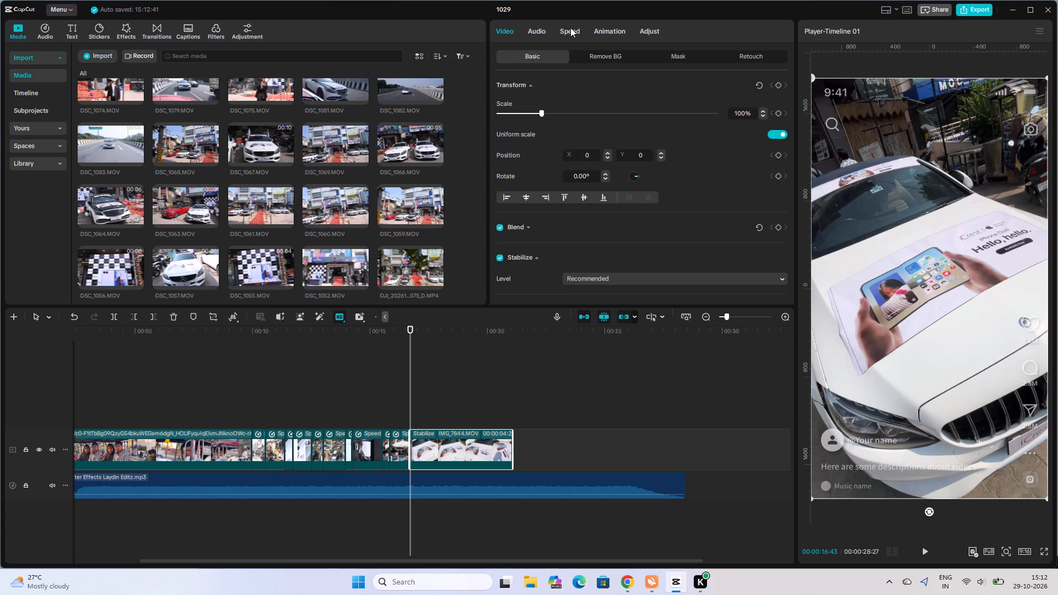
pyautogui.click(570, 28)
pyautogui.click(669, 104)
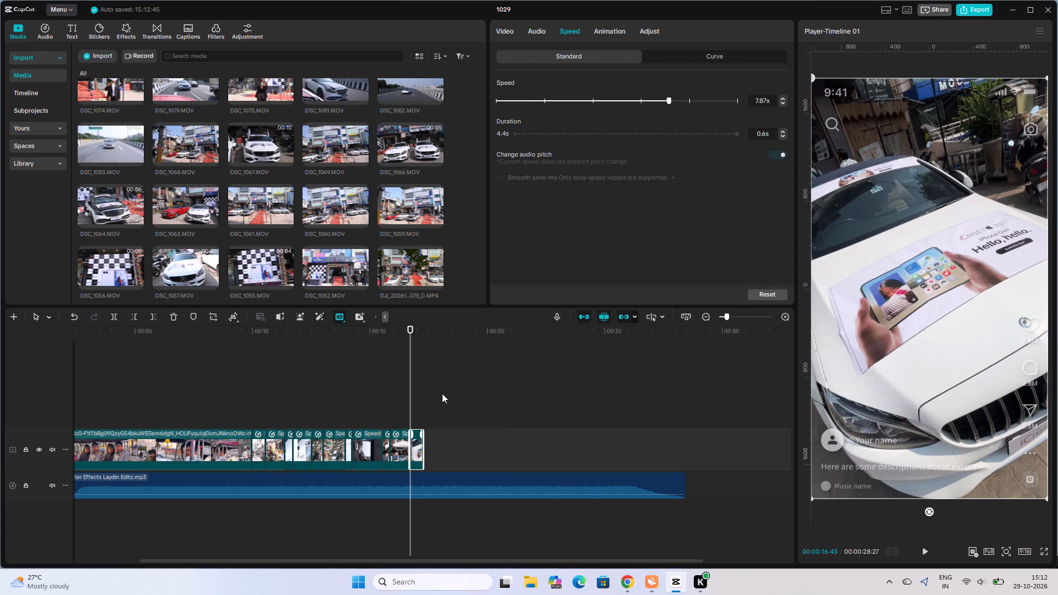
pyautogui.press('space')
pyautogui.press('space')
pyautogui.press('space')
pyautogui.press('space')
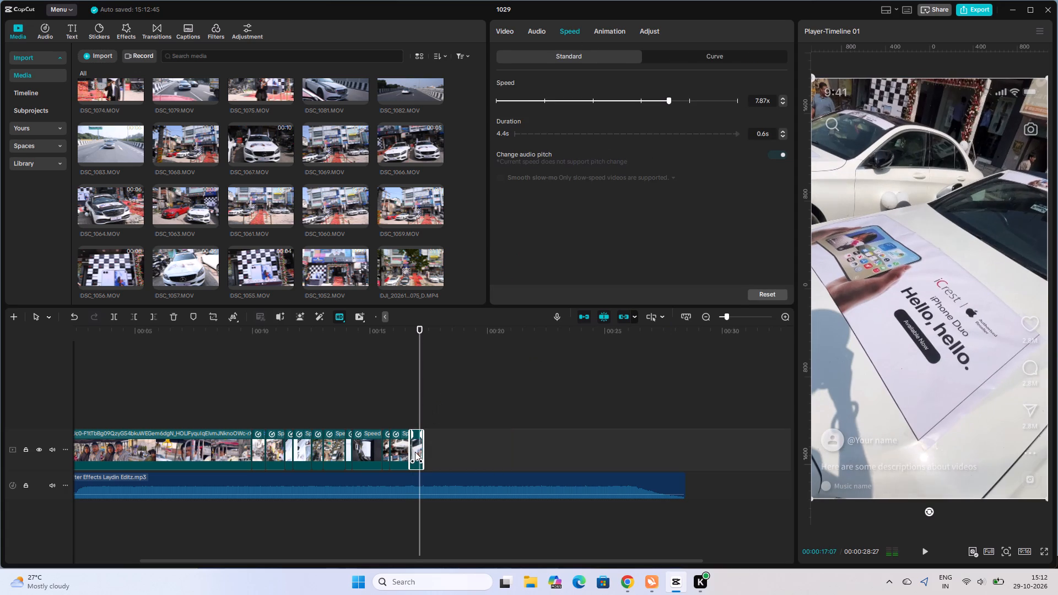
# Scrub through the sped-up IMG_7844 clip and split it at about 17:02.
pyautogui.click(410, 419)
pyautogui.moveTo(411, 419); pyautogui.dragTo(417, 420)
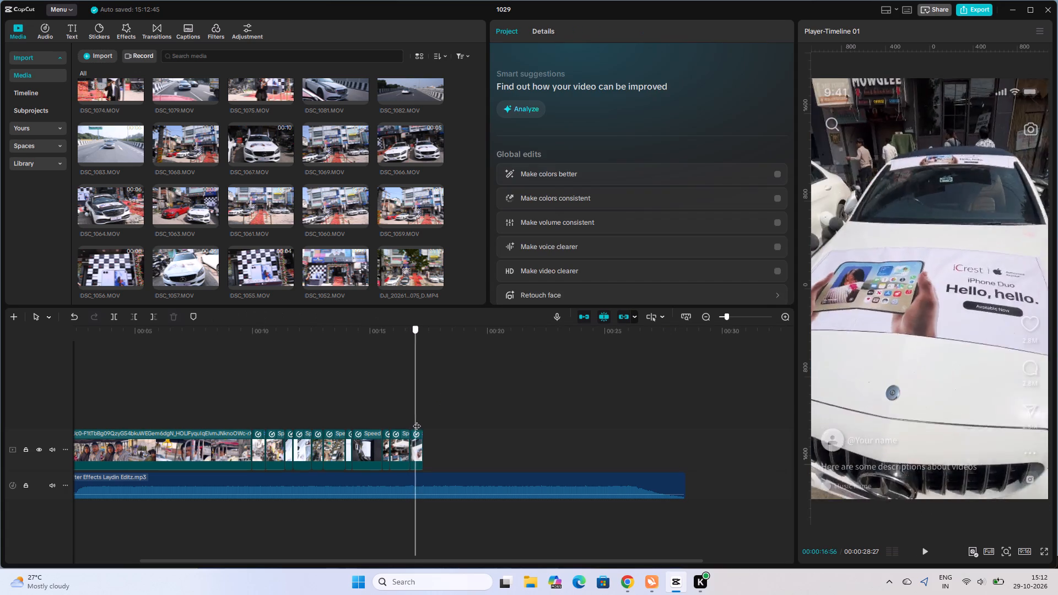
pyautogui.moveTo(417, 420); pyautogui.dragTo(418, 424)
pyautogui.click(417, 438)
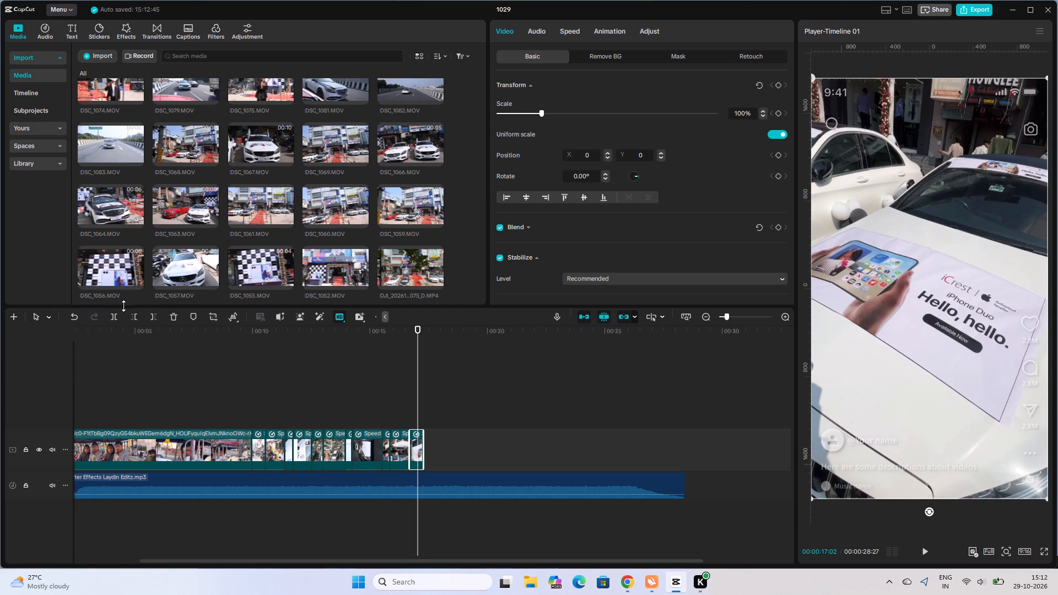
pyautogui.click(113, 321)
# Slow the second part of the split IMG_7844 clip to 0.71x and play across the speed change.
pyautogui.click(560, 26)
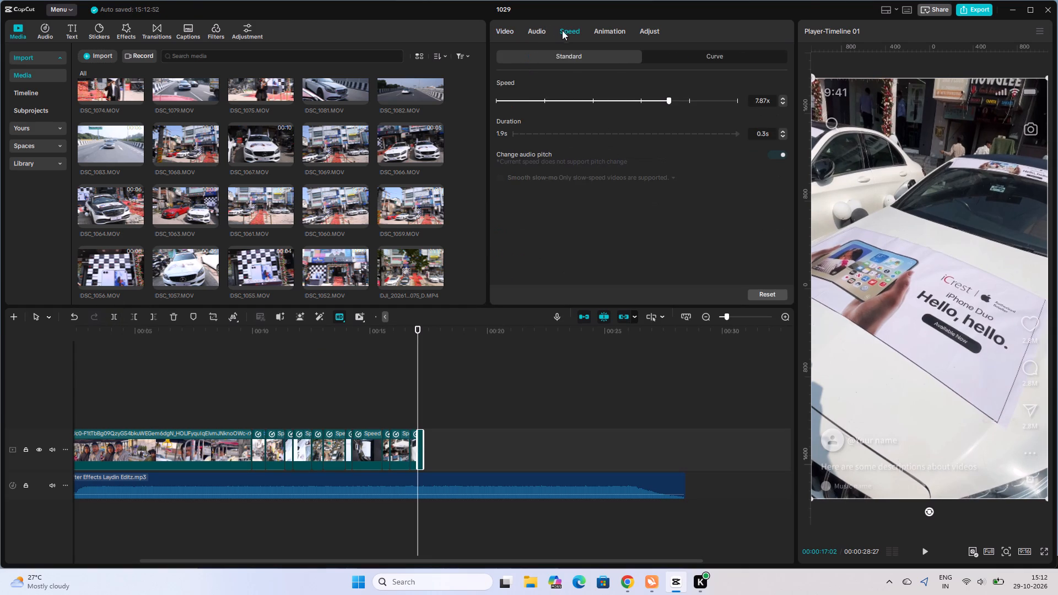
pyautogui.click(529, 100)
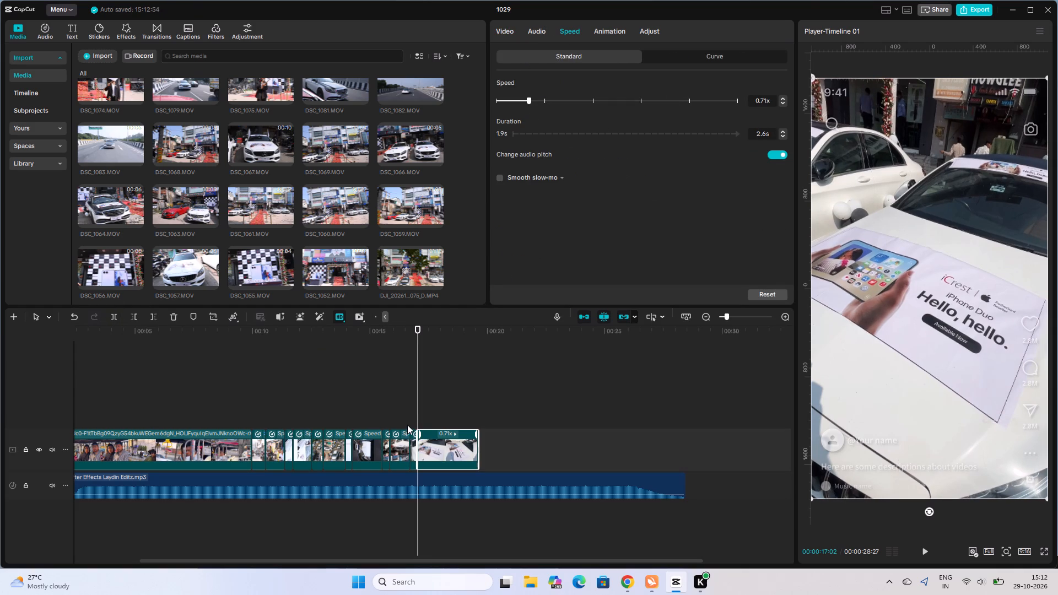
pyautogui.click(407, 424)
pyautogui.press('space')
pyautogui.click(408, 415)
pyautogui.press('space')
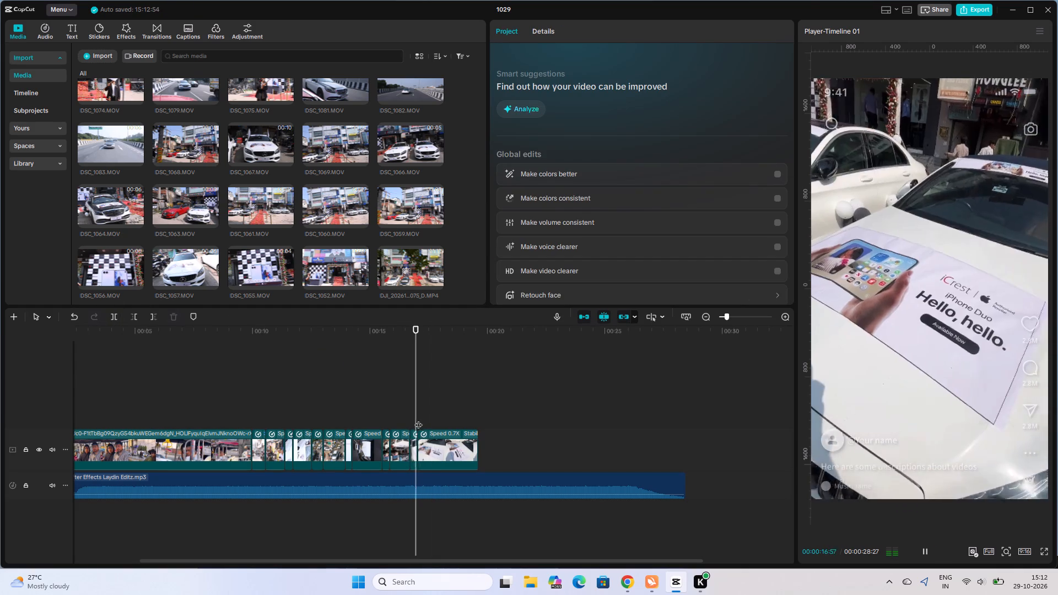
pyautogui.click(411, 418)
pyautogui.press('space')
pyautogui.press('space')
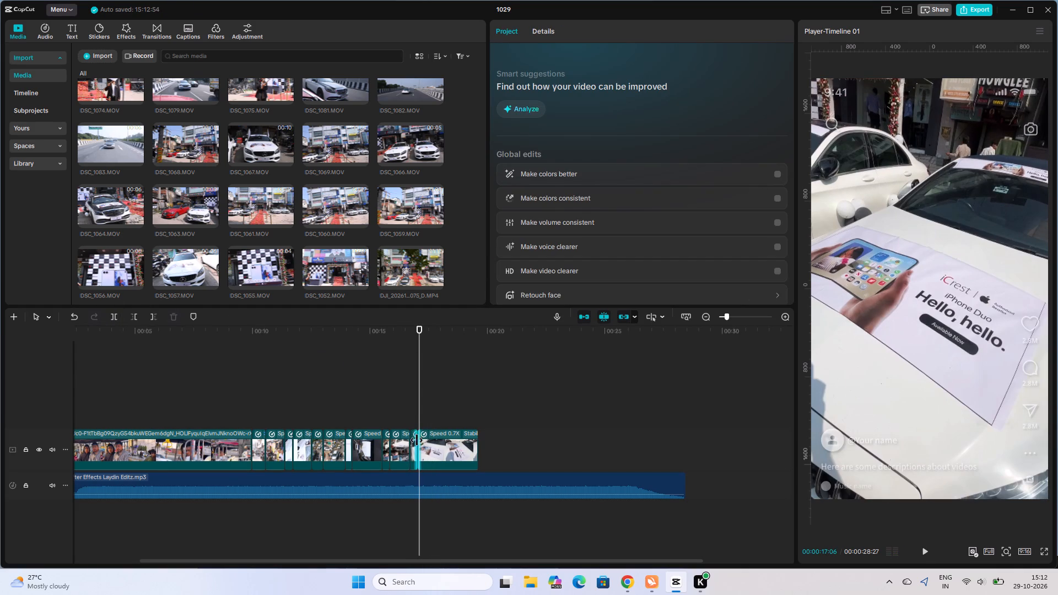
# Set the first part of the split IMG_7844 clip to 5.00x standard speed.
pyautogui.click(414, 440)
pyautogui.click(562, 29)
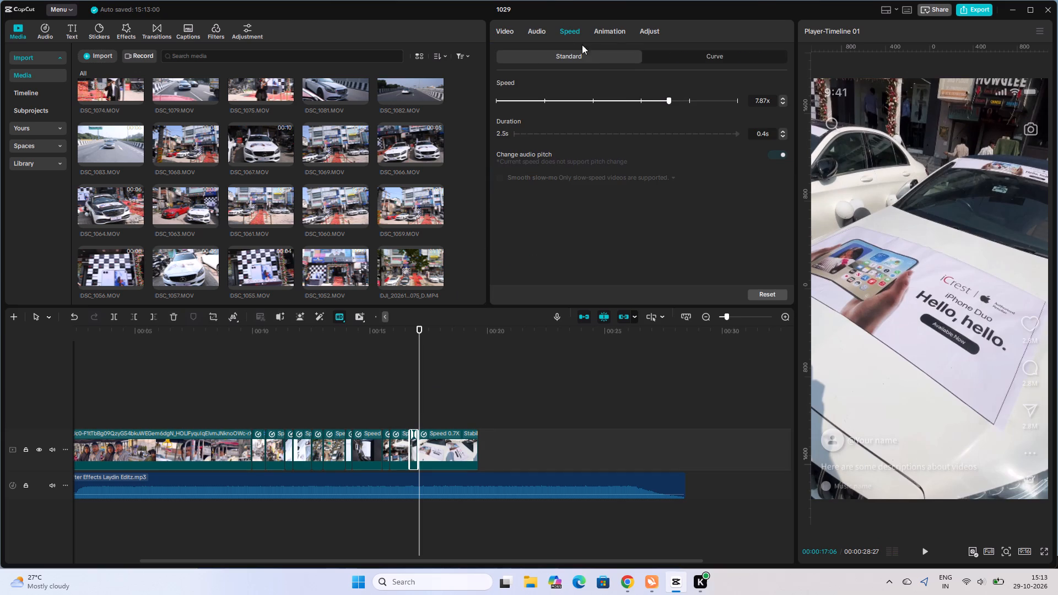
pyautogui.click(641, 111)
pyautogui.click(640, 98)
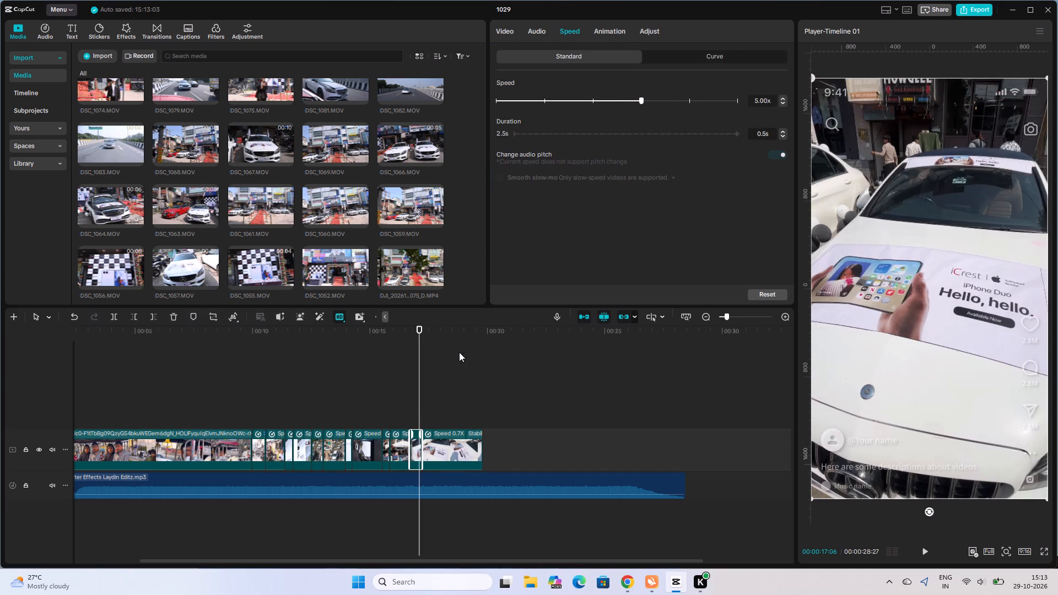
# Play through both speed-ramped IMG_7844 parts to check the pacing against the music.
pyautogui.click(412, 407)
pyautogui.press('space')
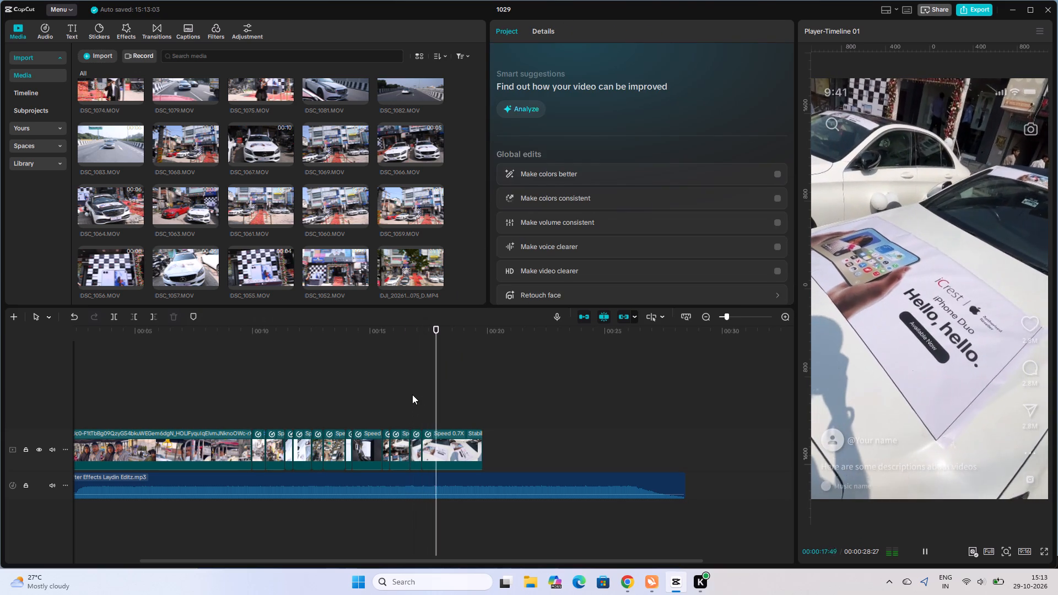
pyautogui.press('space')
pyautogui.press('space')
pyautogui.press('space')
pyautogui.press('space')
pyautogui.press('space')
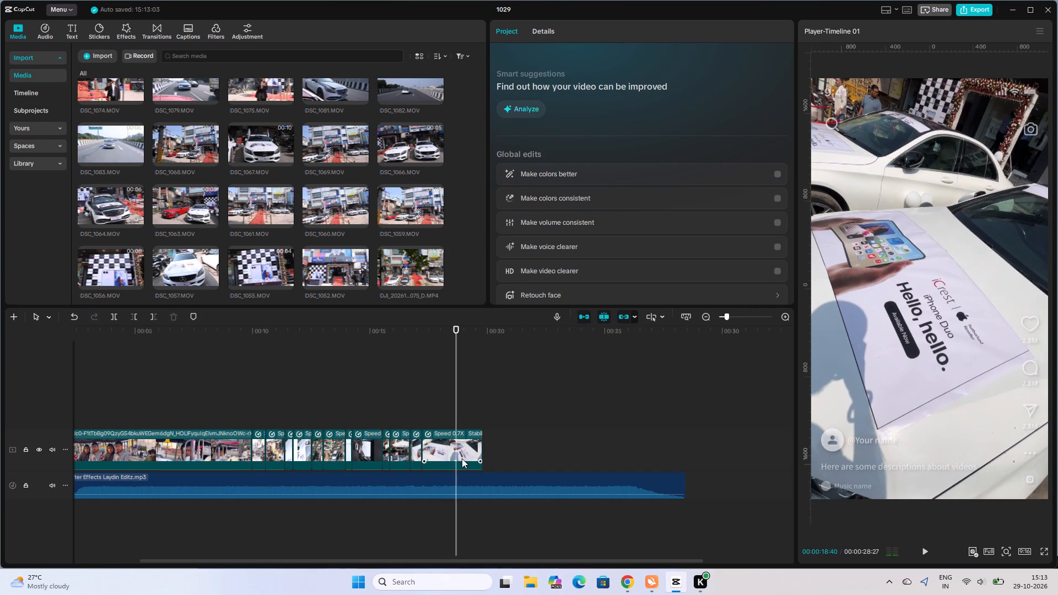
pyautogui.press('space')
pyautogui.press('space')
pyautogui.press('space')
# Replay the slowed IMG_7844 part, split it at about 18:23 and delete the remainder after the cut.
pyautogui.click(417, 415)
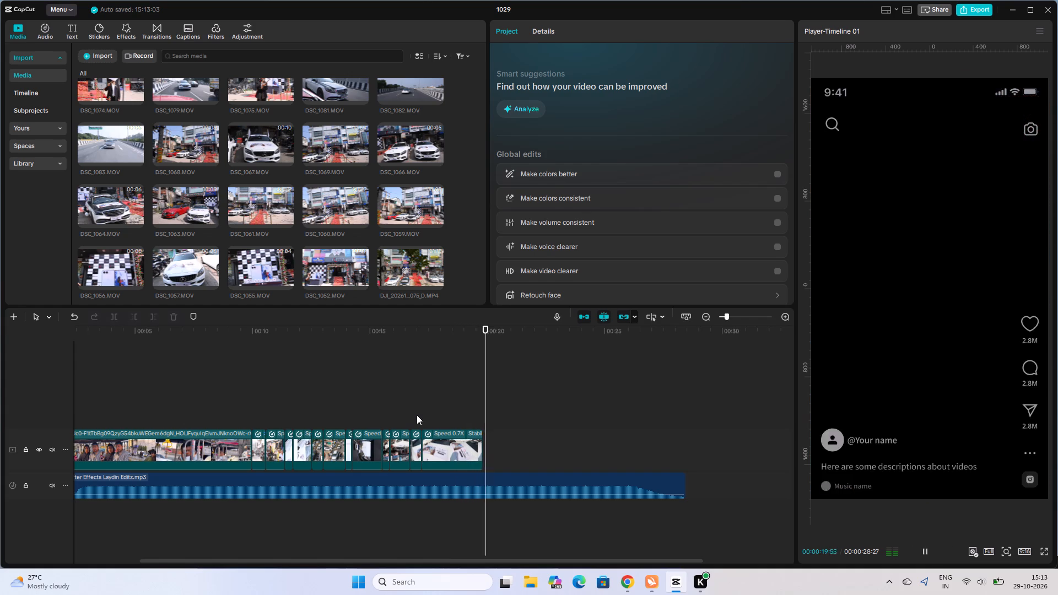
pyautogui.press('space')
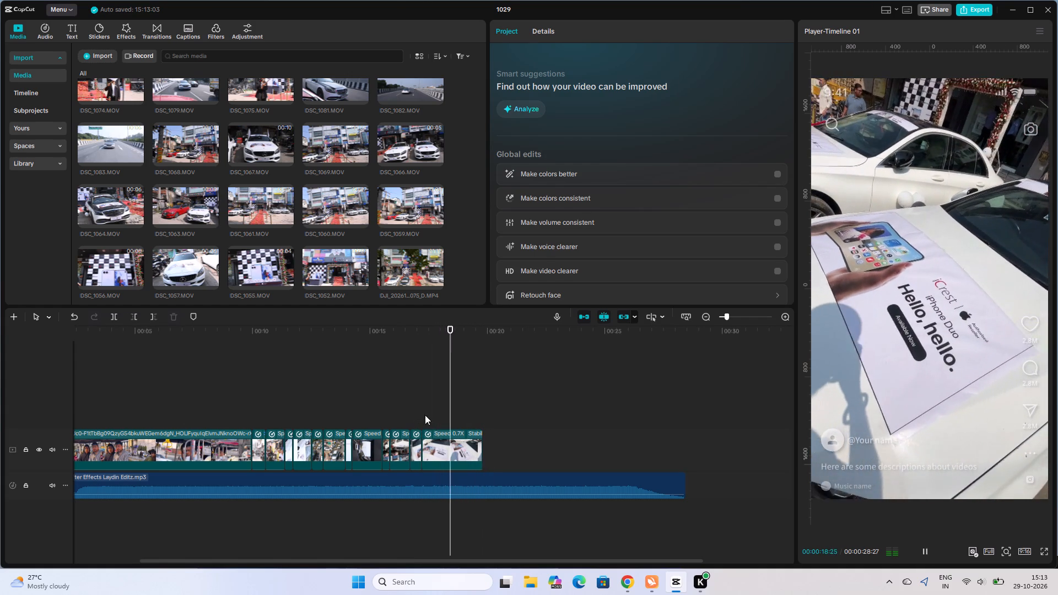
pyautogui.press('space')
pyautogui.click(432, 425)
pyautogui.press('space')
pyautogui.press('space')
pyautogui.click(441, 441)
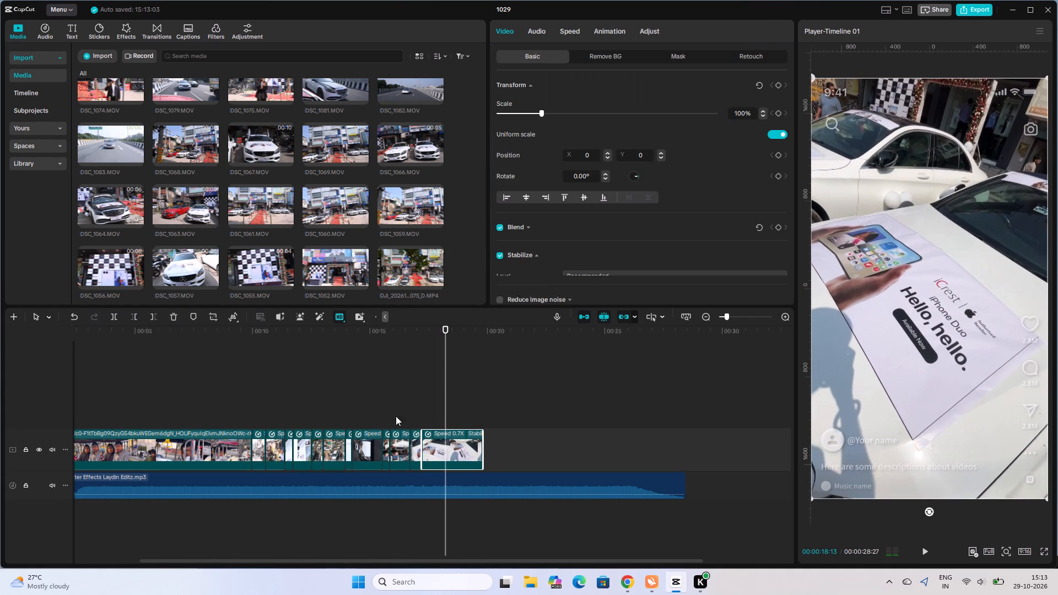
pyautogui.press('space')
pyautogui.press('space')
pyautogui.click(114, 313)
pyautogui.click(169, 320)
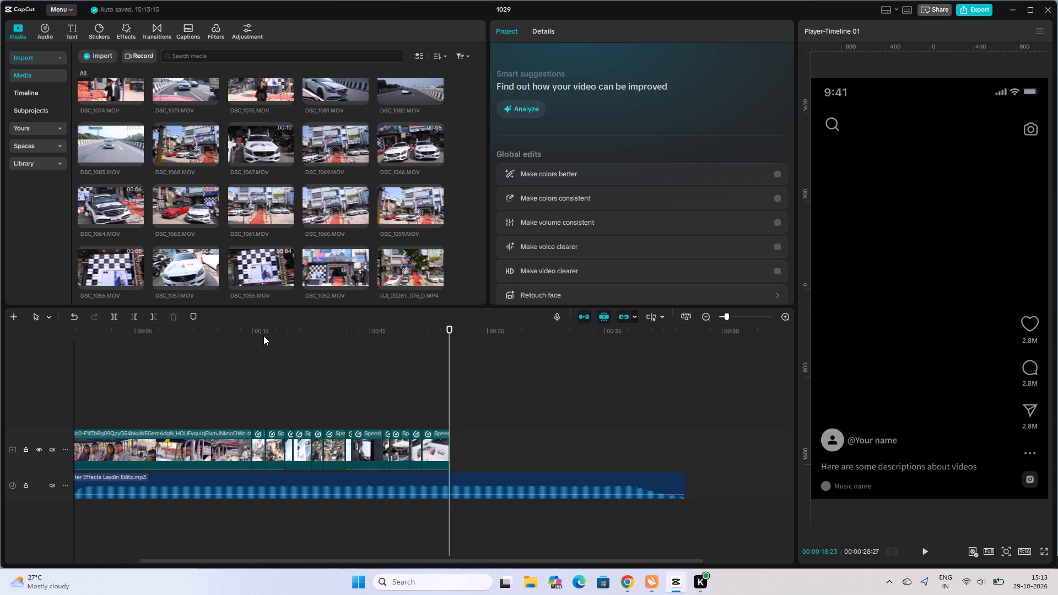
# Look for the next clip in the imported media, previewing DSC_1063, and replay the edited sequence to its end.
pyautogui.click(192, 195)
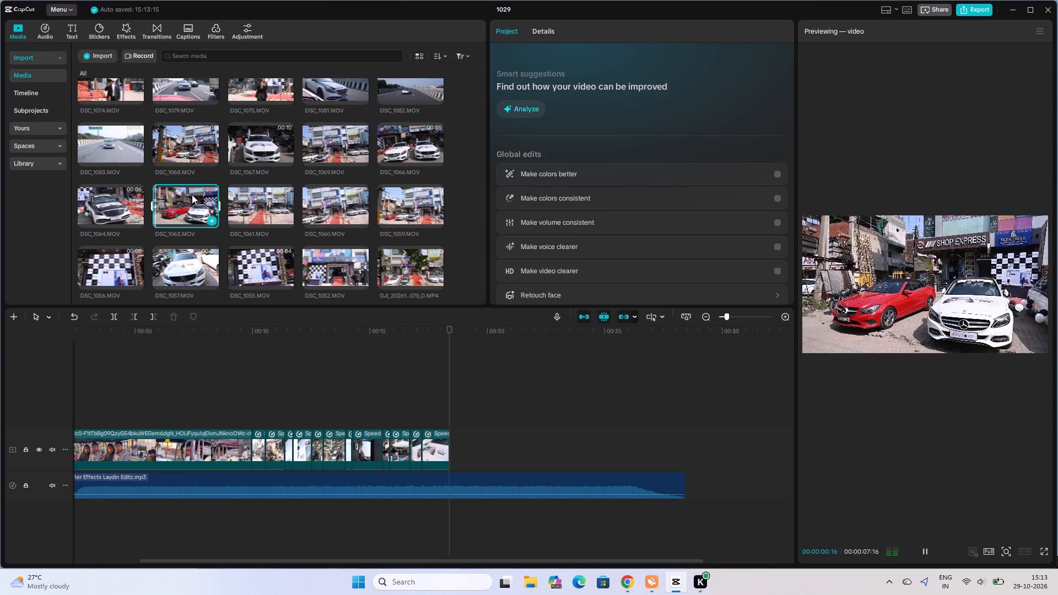
pyautogui.scroll(-1, 321, 239)
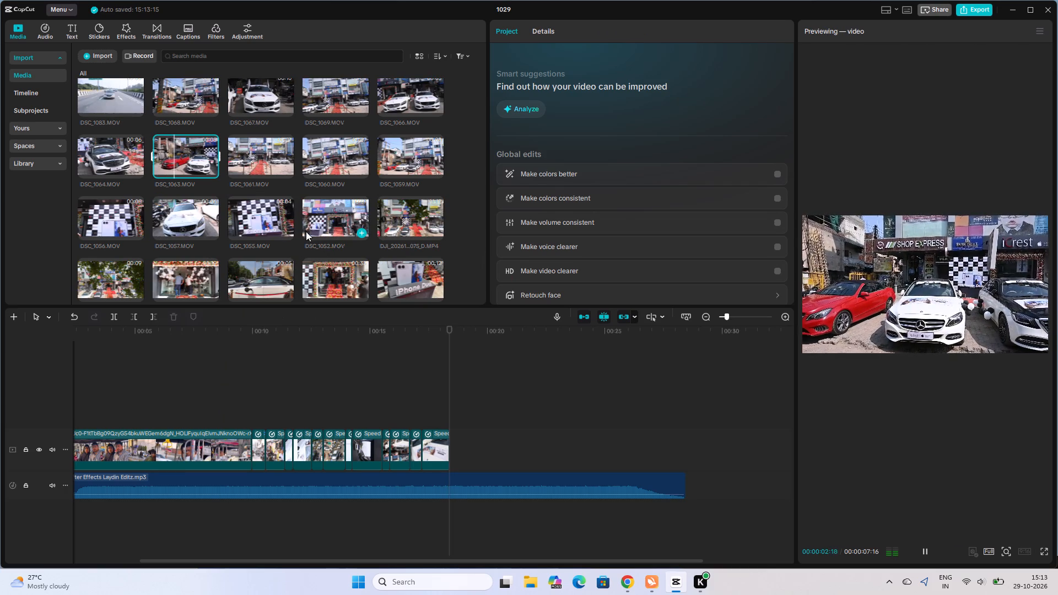
pyautogui.scroll(-2, 304, 234)
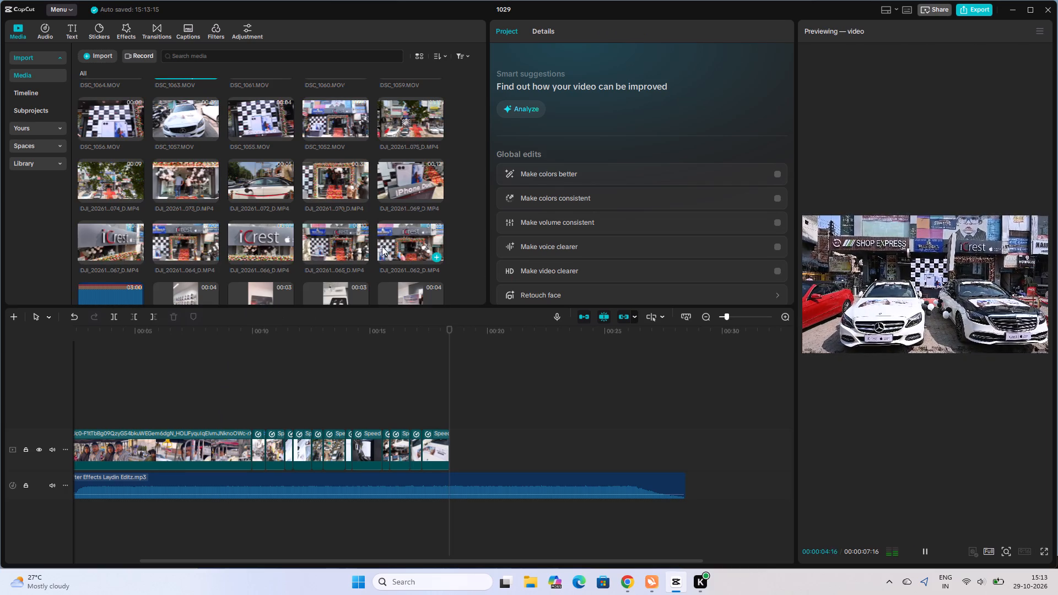
pyautogui.click(208, 387)
pyautogui.press('space')
pyautogui.click(258, 398)
pyautogui.press('space')
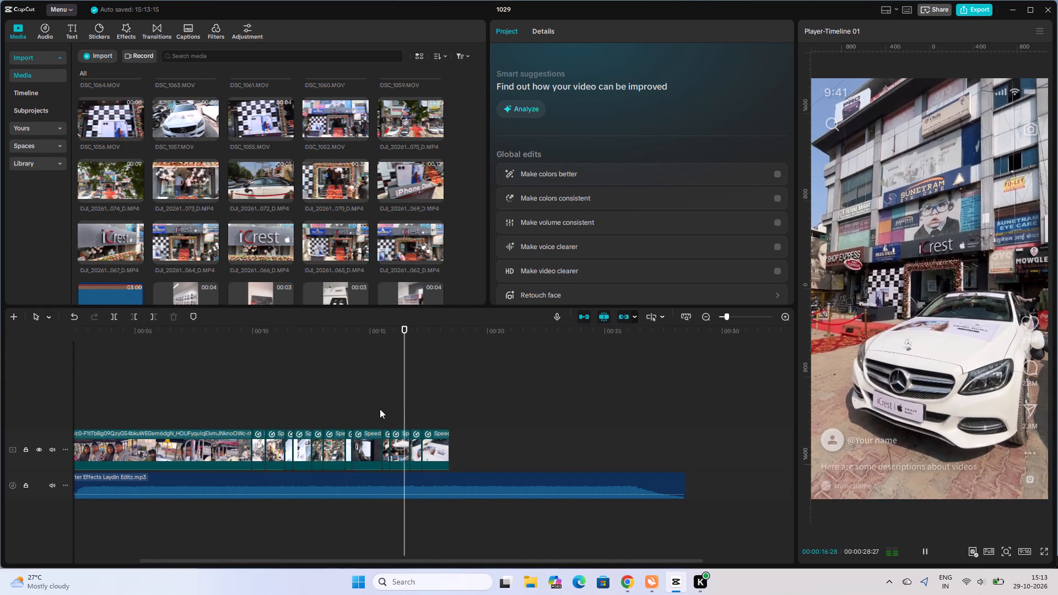
pyautogui.click(404, 408)
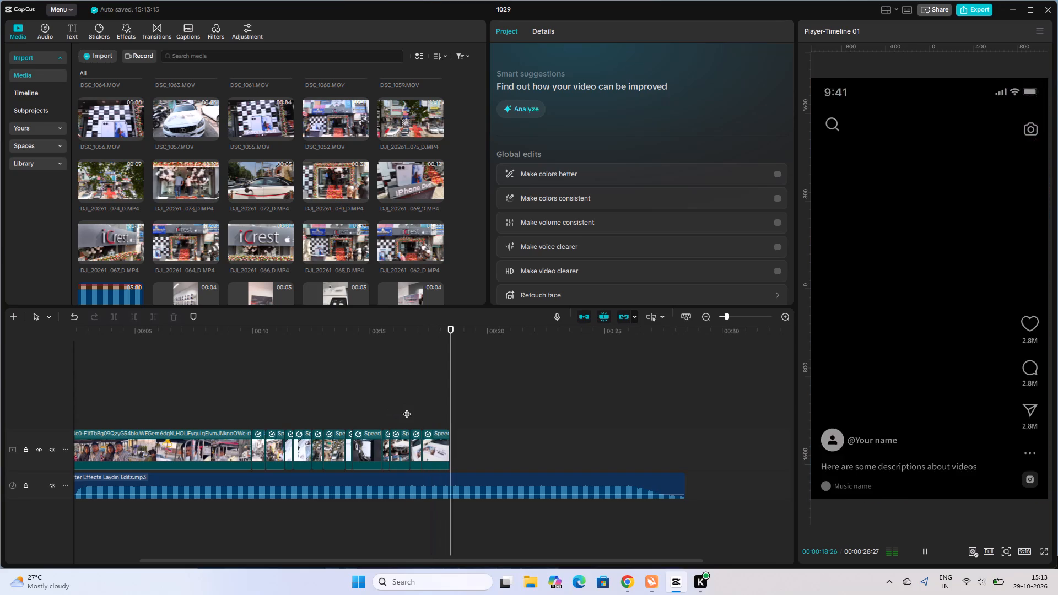
pyautogui.click(414, 413)
pyautogui.click(410, 414)
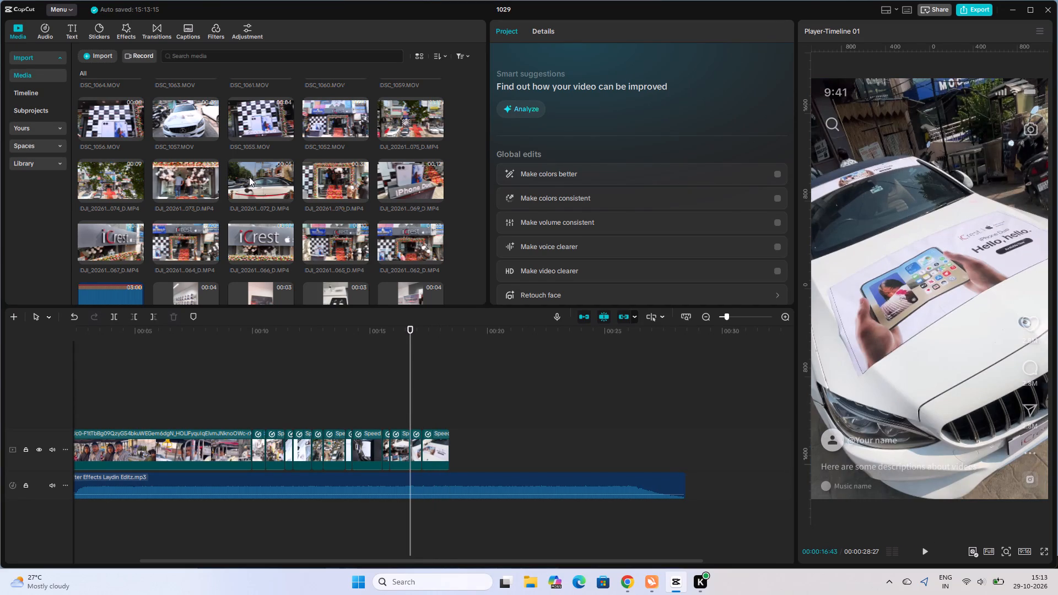
pyautogui.scroll(-1, 263, 191)
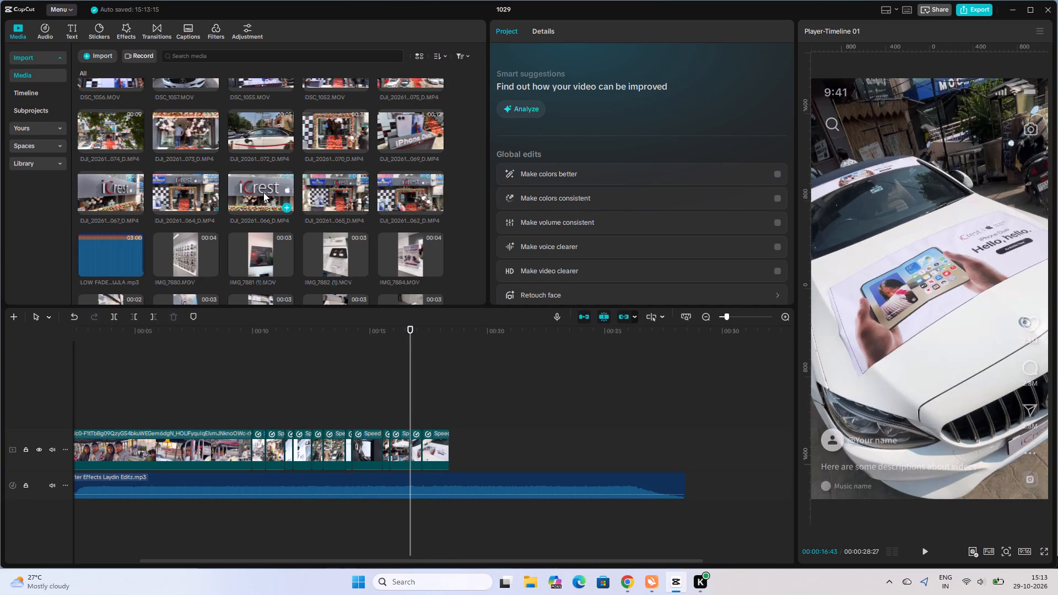
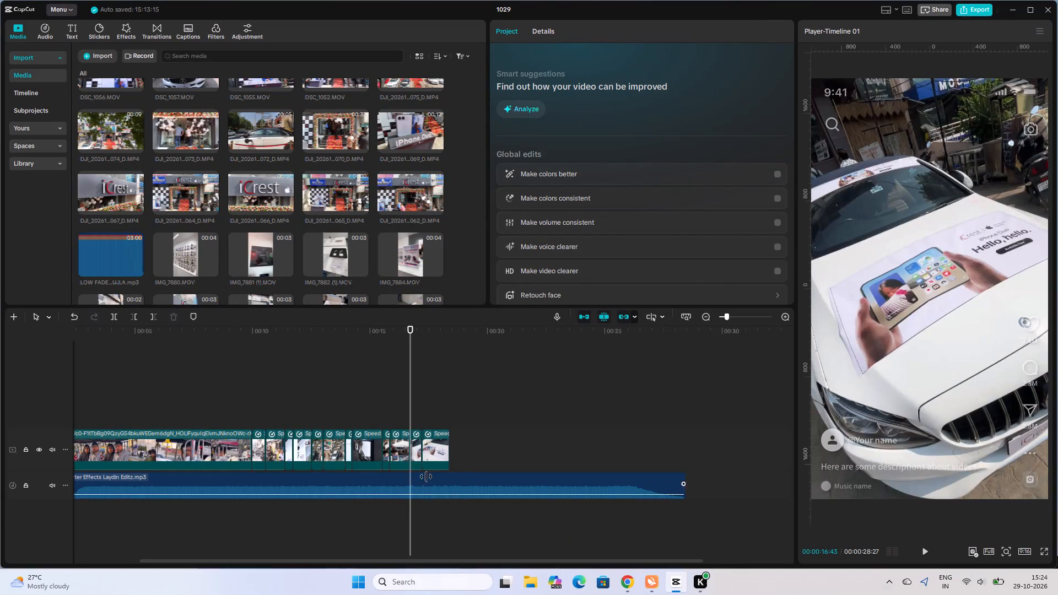
# Play the sequence briefly from about 16:43, and set the playhead at the end of the last clip, 18:23.
pyautogui.click(379, 404)
pyautogui.press('space')
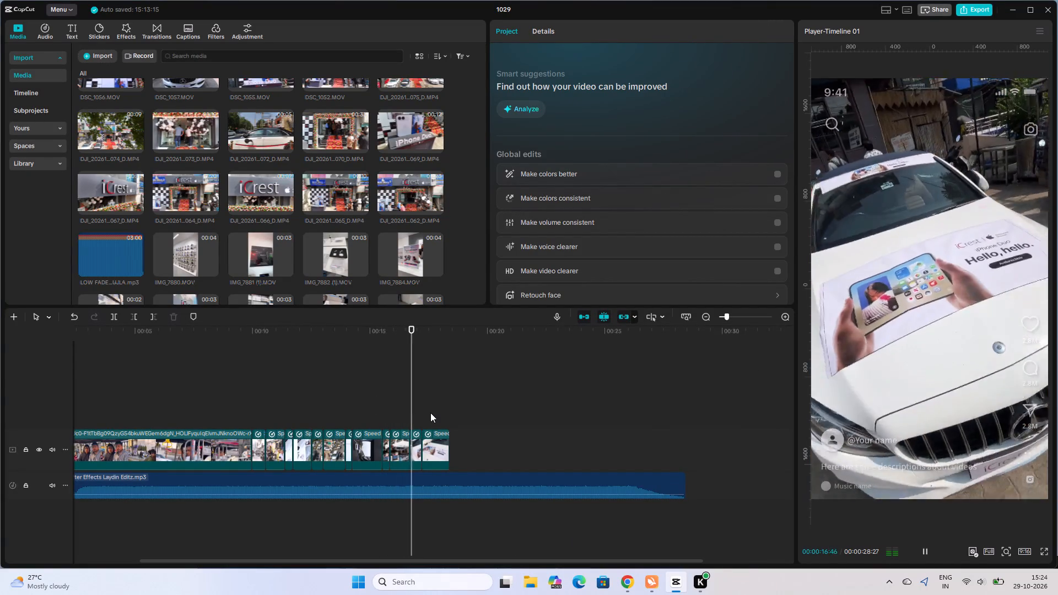
pyautogui.press('space')
pyautogui.click(447, 429)
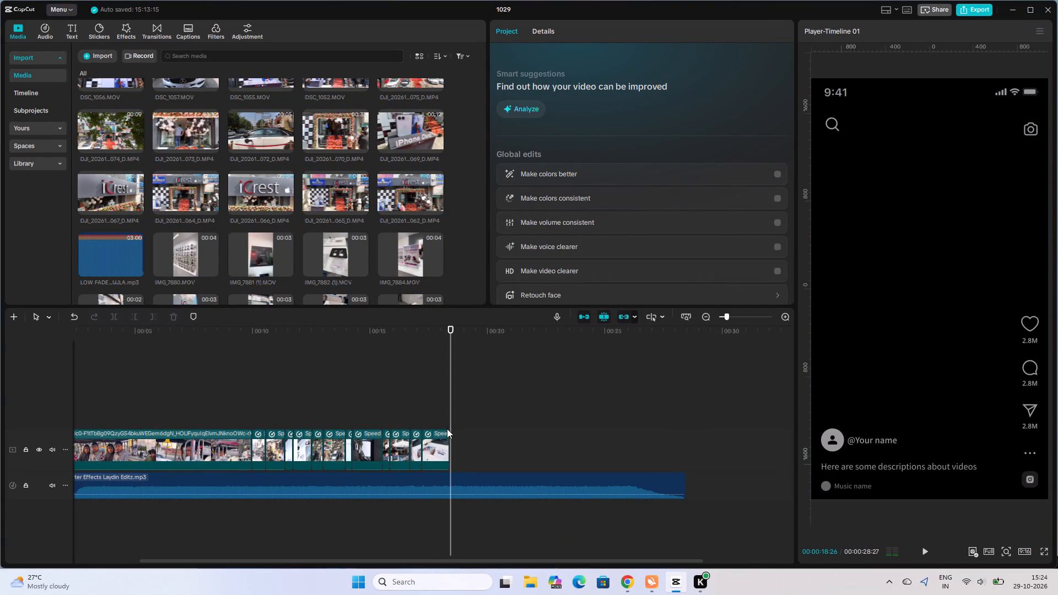
pyautogui.click(449, 424)
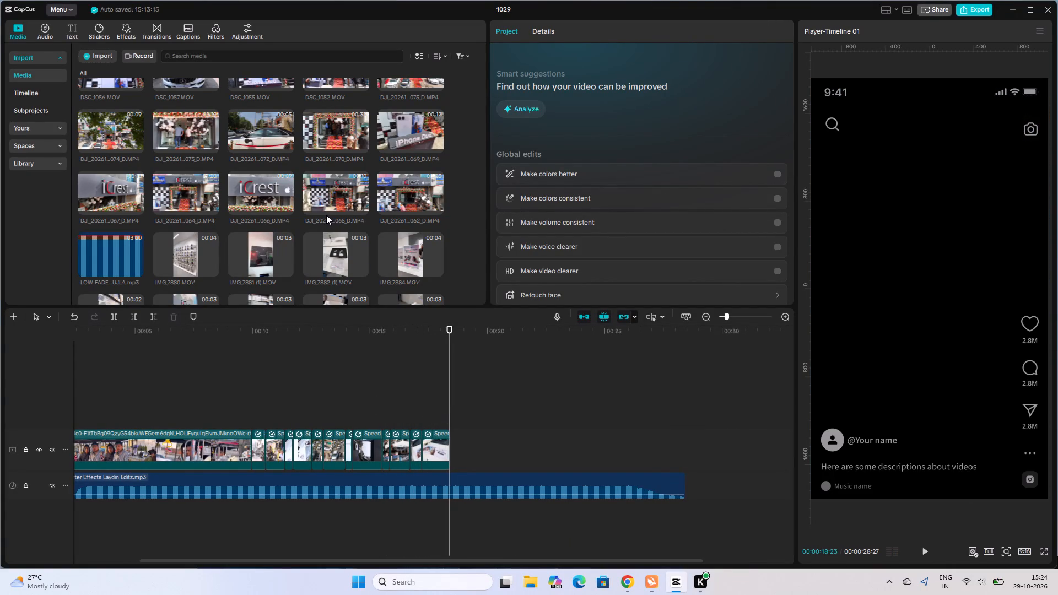
# Preview the storefront street clips DSC_1072, DSC_1068, DSC_1067 and DSC_1069 in the imported media as candidates for the next shot.
pyautogui.scroll(5, 323, 212)
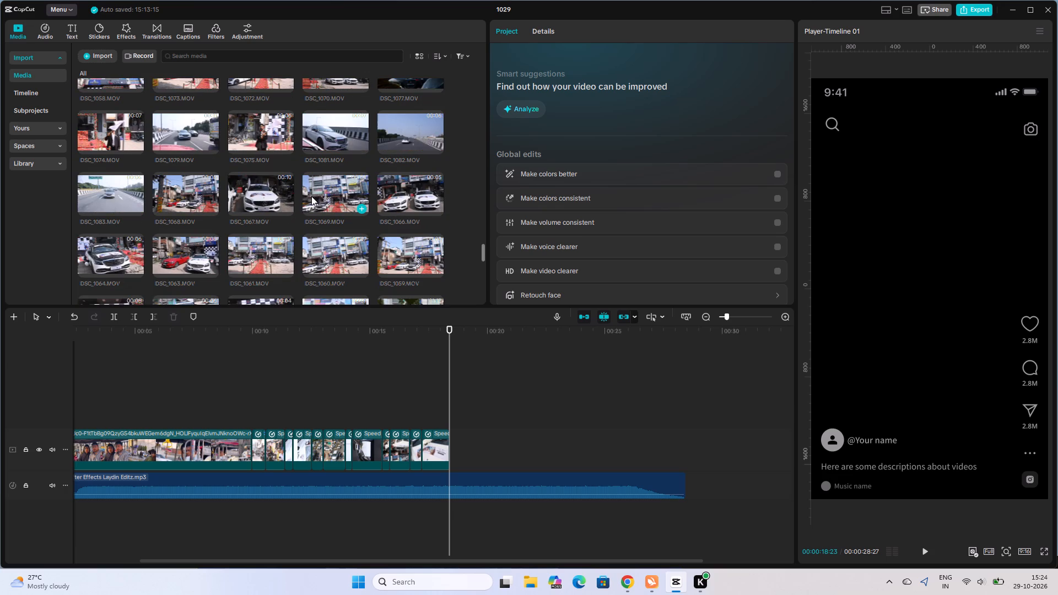
pyautogui.scroll(1, 307, 192)
pyautogui.scroll(1, 247, 177)
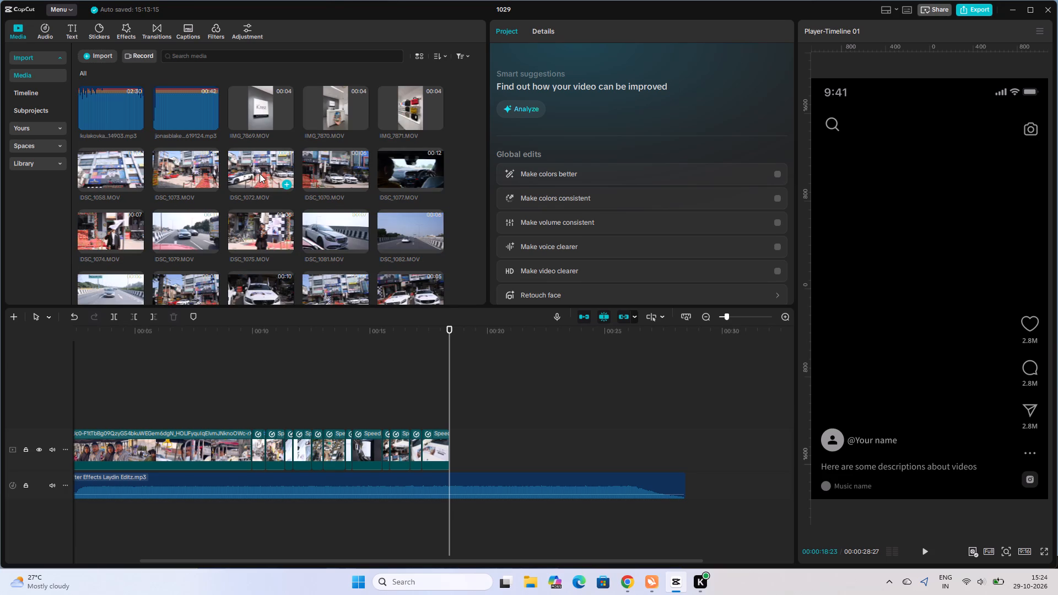
pyautogui.click(260, 174)
pyautogui.scroll(-1, 250, 264)
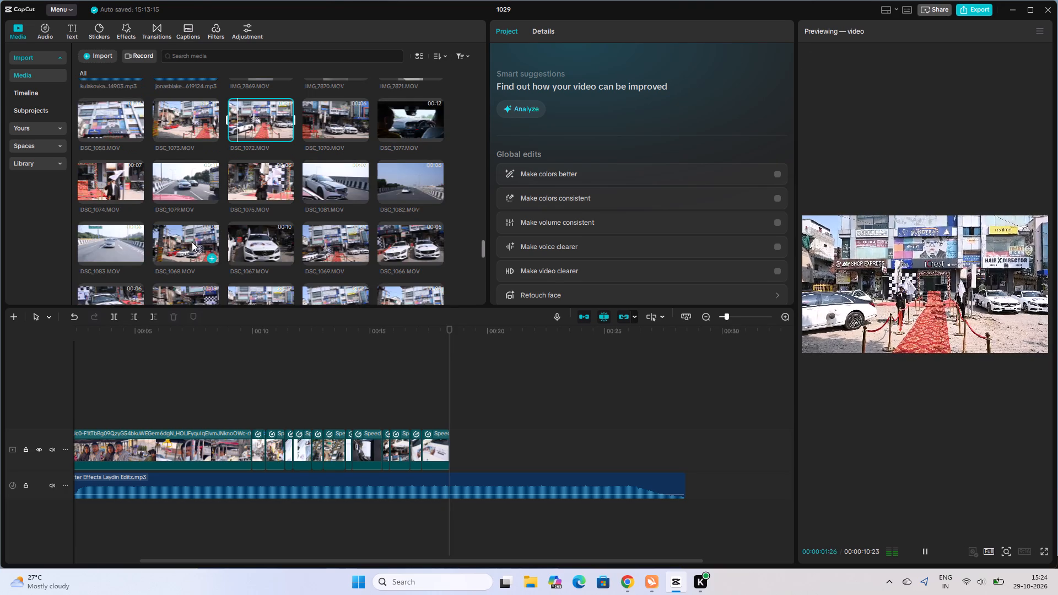
pyautogui.scroll(-1, 192, 242)
pyautogui.click(181, 186)
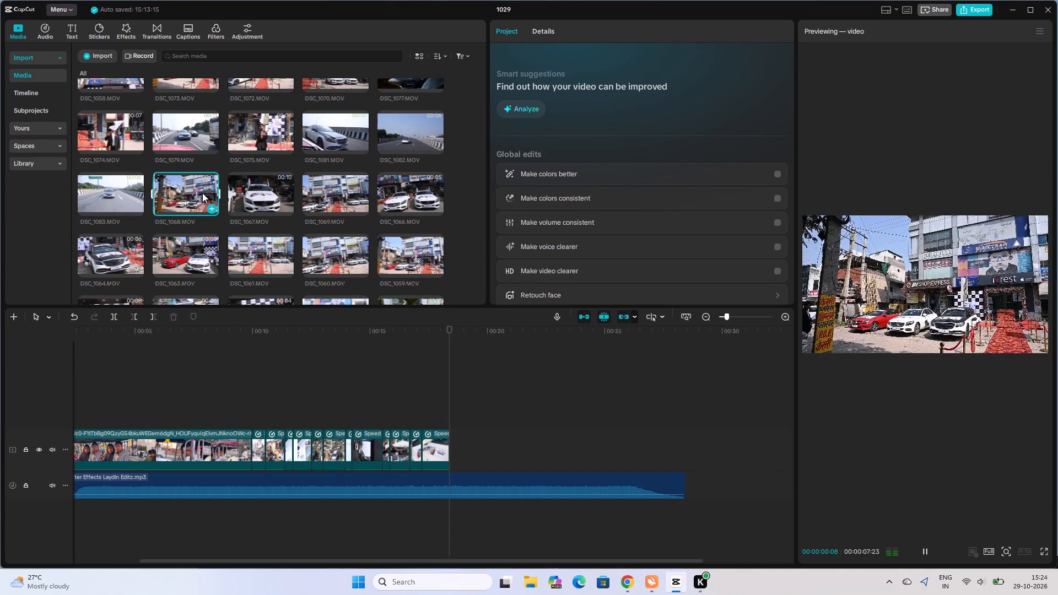
pyautogui.click(202, 193)
pyautogui.click(203, 191)
pyautogui.click(255, 194)
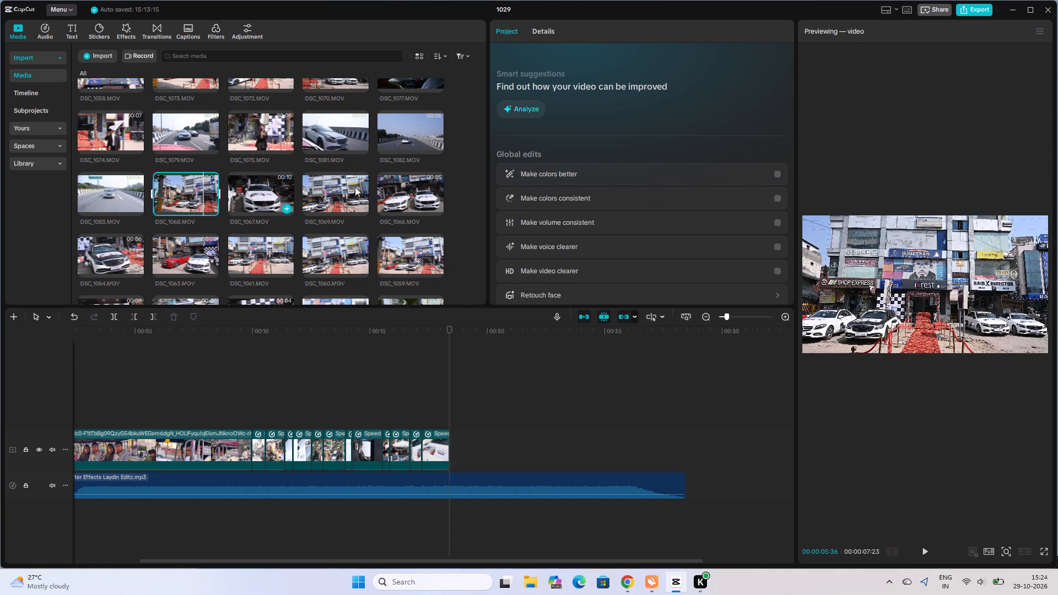
pyautogui.click(355, 187)
pyautogui.click(351, 188)
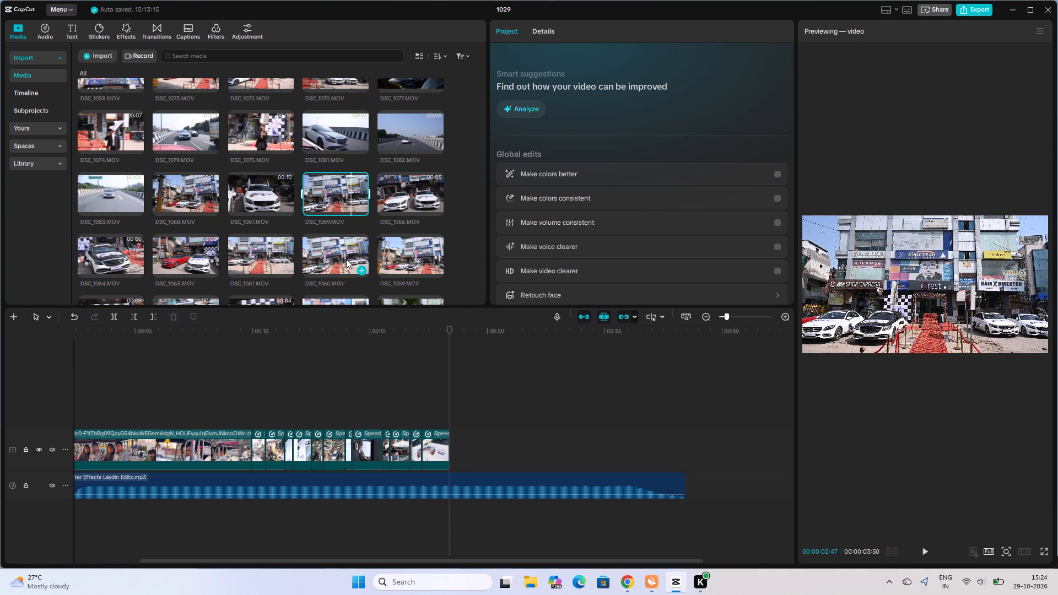
# Skim through the DJI clips ending 070_D, 074_D and 064_D at several points to look for a usable shot.
pyautogui.scroll(-3, 344, 258)
pyautogui.click(337, 236)
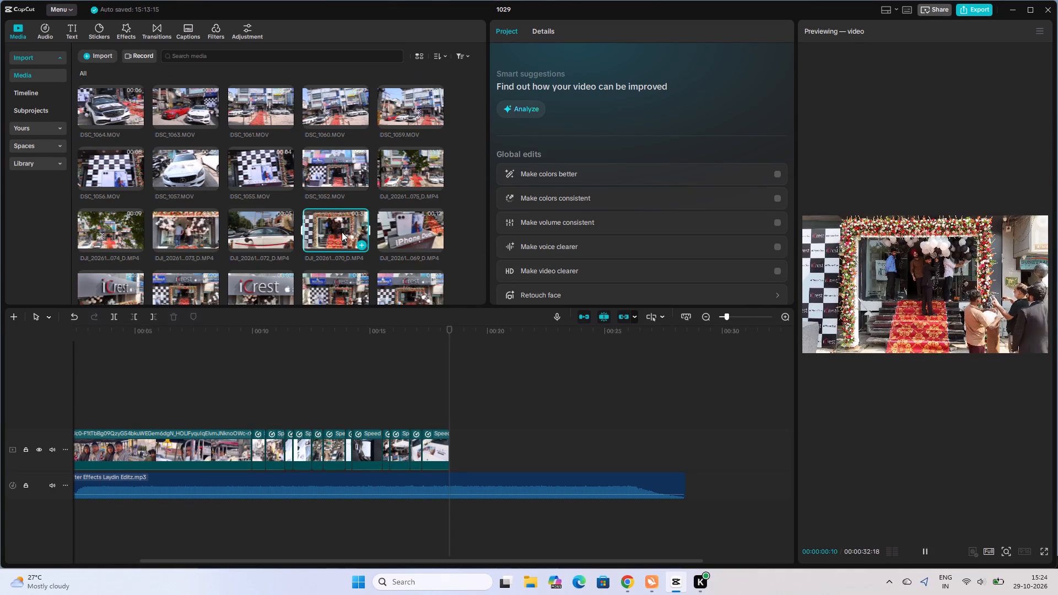
pyautogui.click(342, 232)
pyautogui.click(347, 229)
pyautogui.click(353, 229)
pyautogui.click(363, 228)
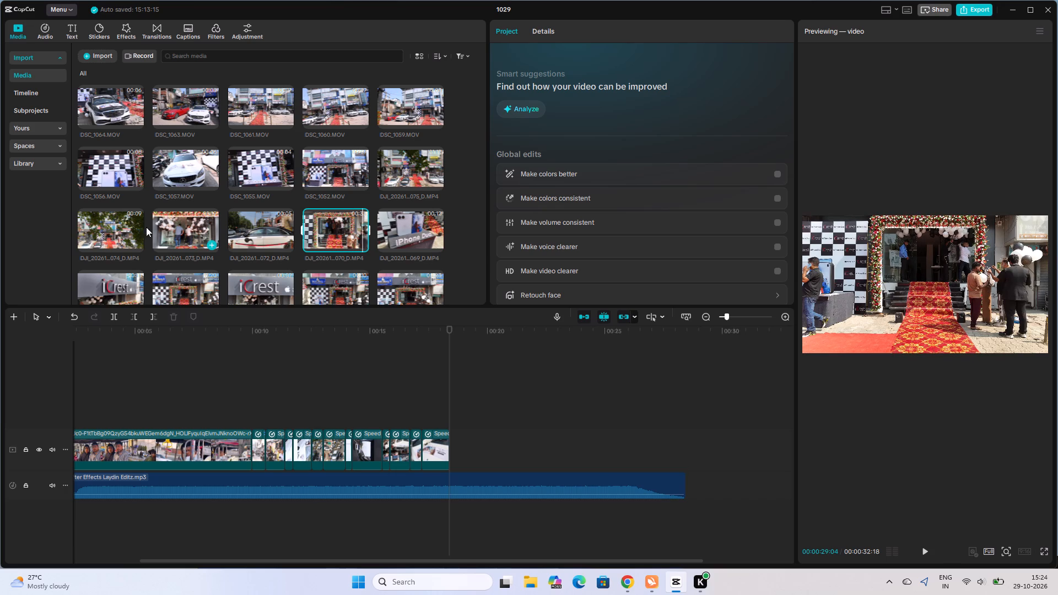
pyautogui.click(131, 224)
pyautogui.click(124, 224)
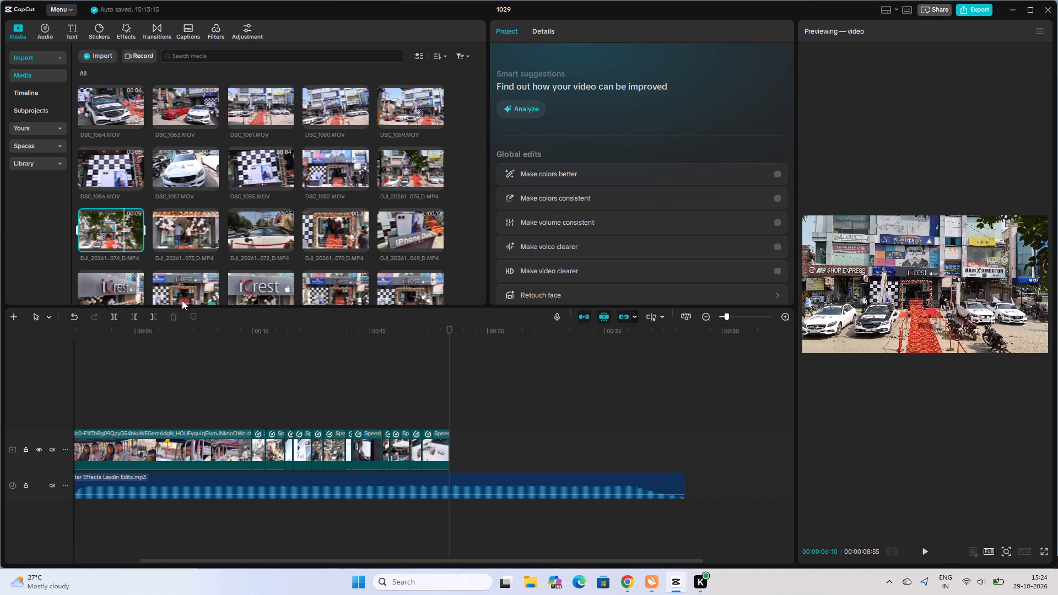
pyautogui.click(187, 296)
pyautogui.click(192, 291)
pyautogui.click(198, 288)
pyautogui.click(186, 289)
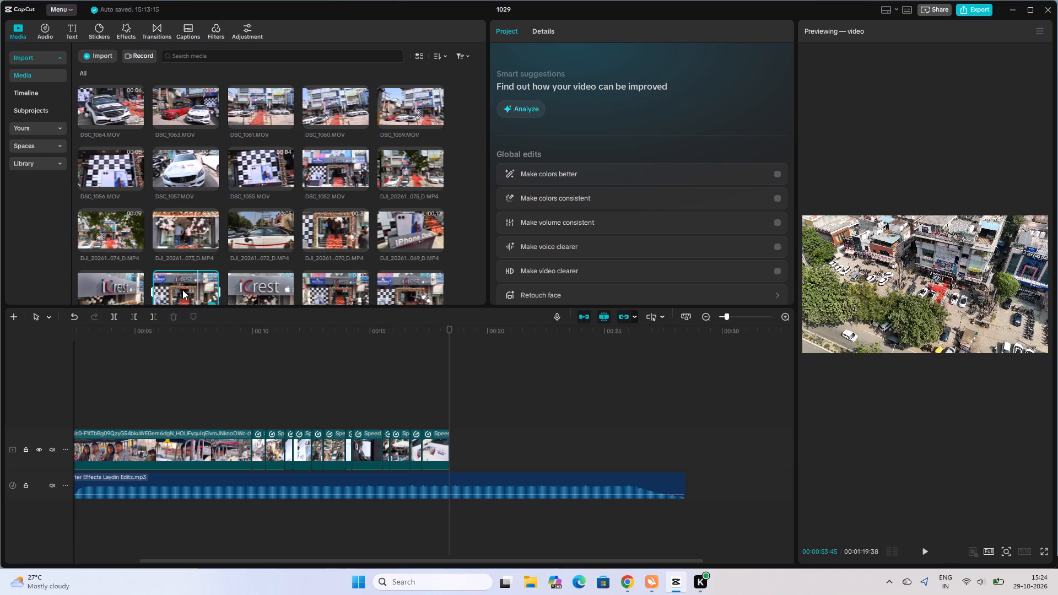
pyautogui.click(180, 290)
pyautogui.click(176, 290)
pyautogui.click(171, 291)
pyautogui.click(163, 289)
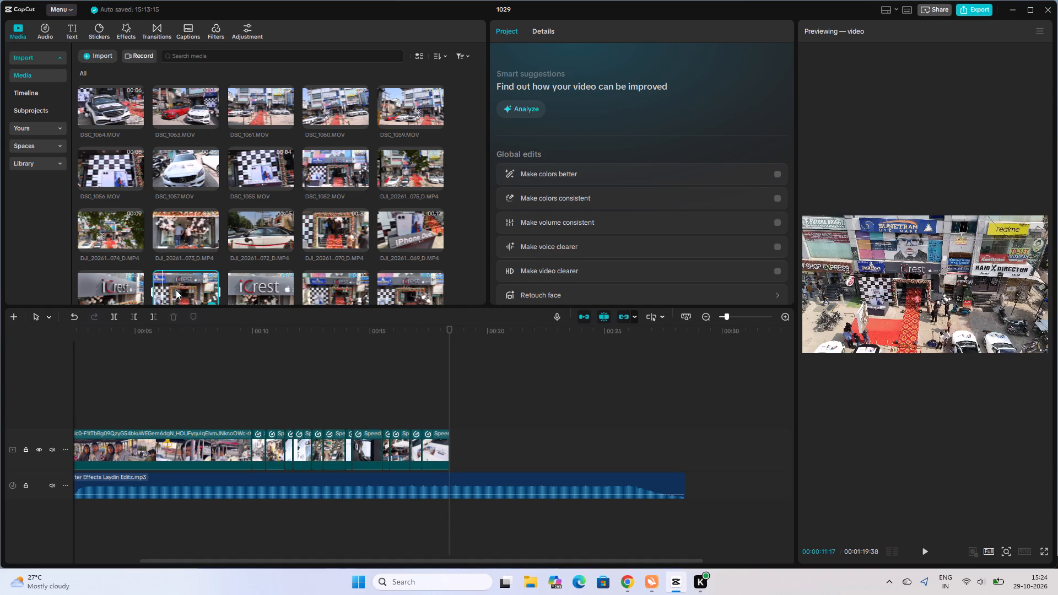
pyautogui.click(177, 291)
pyautogui.doubleClick(182, 291)
# Preview the vertical storefront clips IMG_7887 and IMG_7886 in the imported media.
pyautogui.scroll(-3, 263, 275)
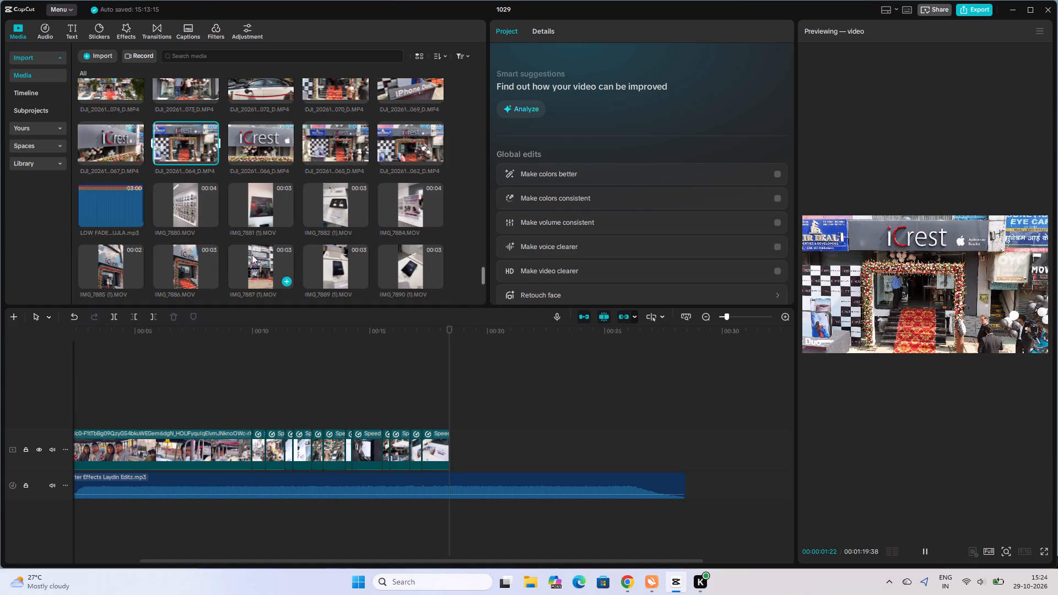
pyautogui.click(267, 268)
pyautogui.click(183, 269)
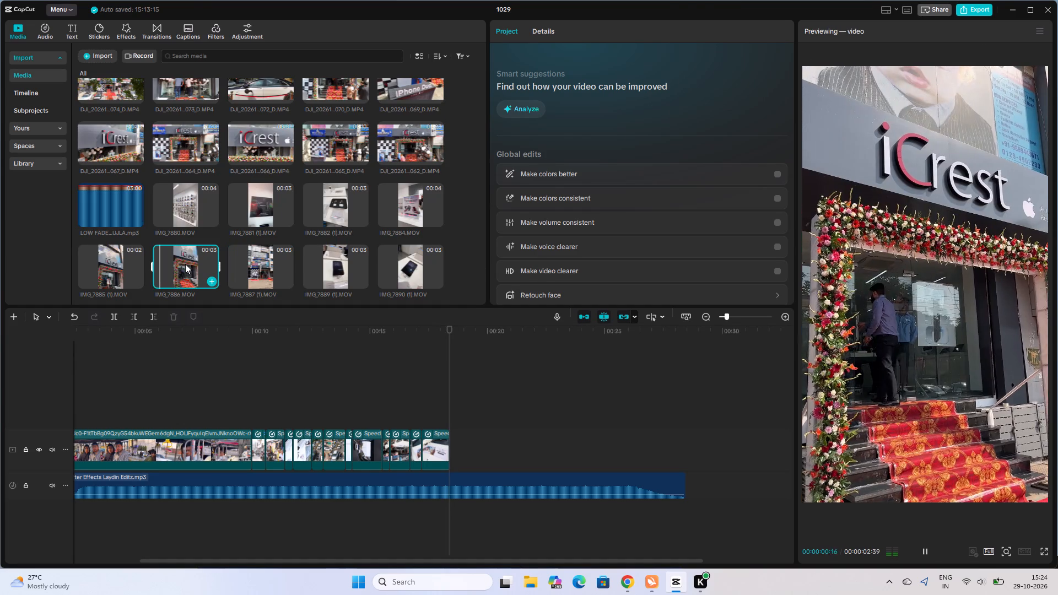
pyautogui.click(258, 265)
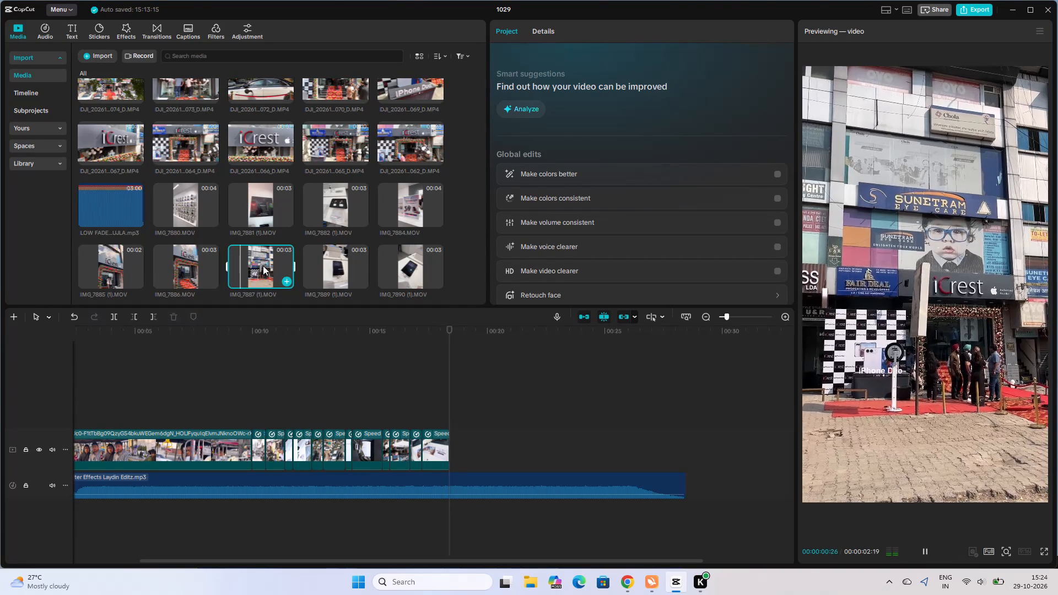
# Browse through the imported media for another candidate clip to follow the last IMG_7844 part.
pyautogui.scroll(2, 355, 248)
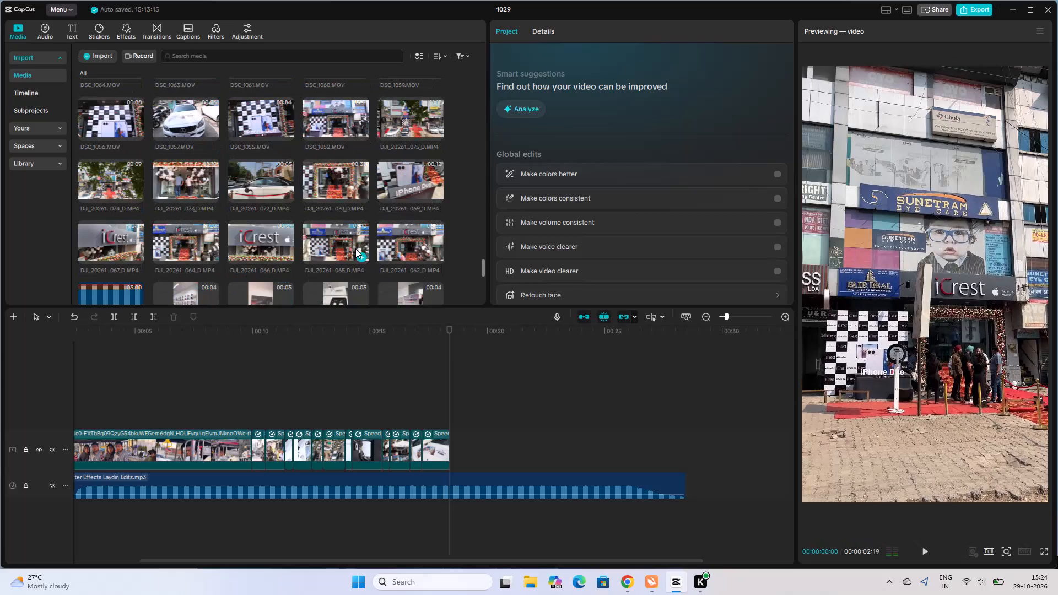
pyautogui.scroll(8, 343, 186)
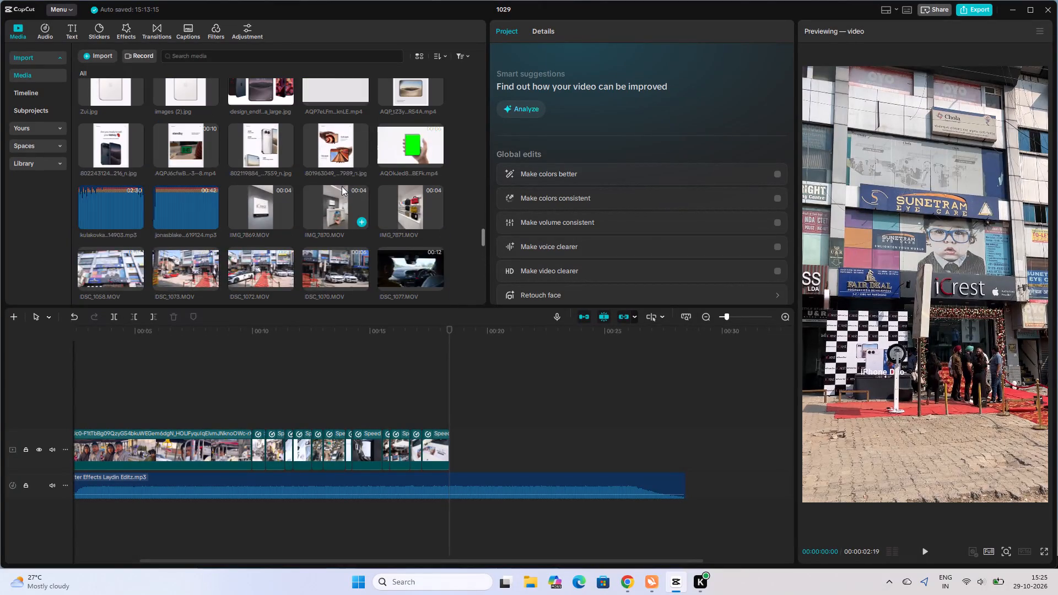
pyautogui.scroll(5, 342, 186)
pyautogui.scroll(-2, 260, 169)
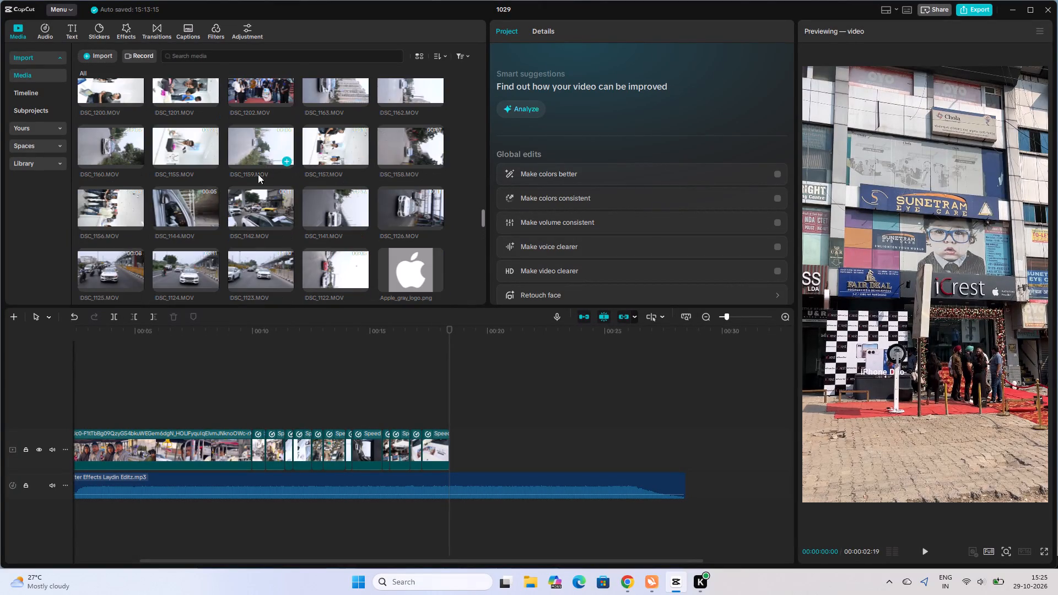
pyautogui.scroll(-1, 257, 177)
pyautogui.scroll(10, 256, 178)
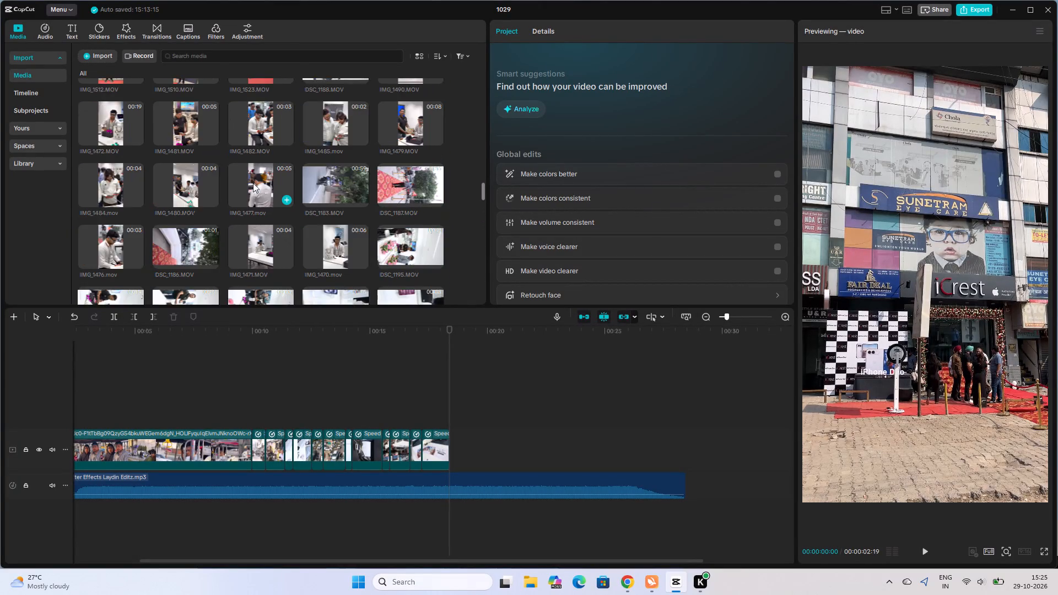
pyautogui.scroll(14, 276, 198)
pyautogui.scroll(7, 277, 198)
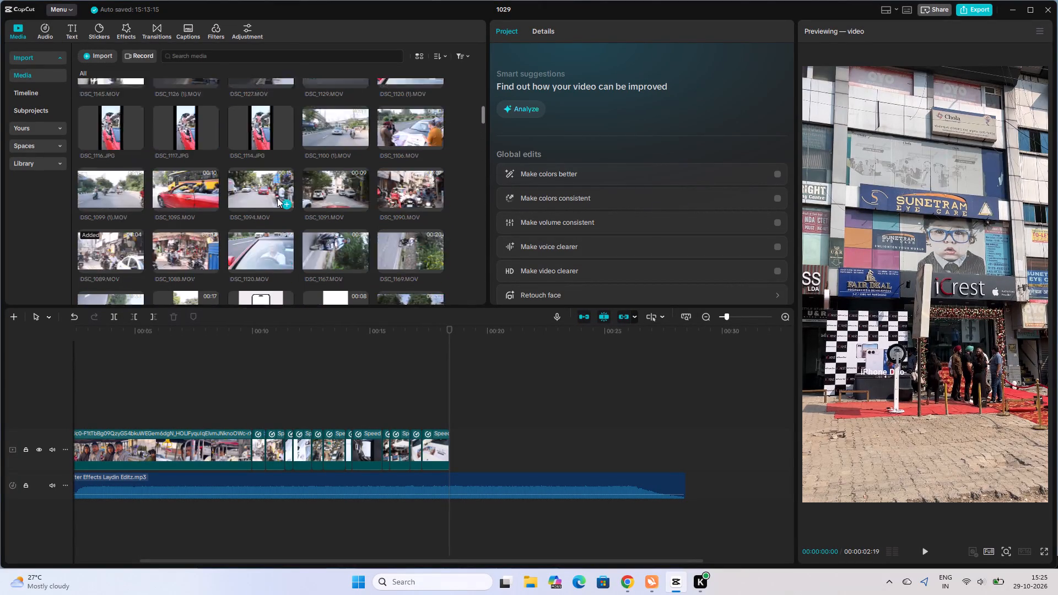
pyautogui.scroll(13, 277, 198)
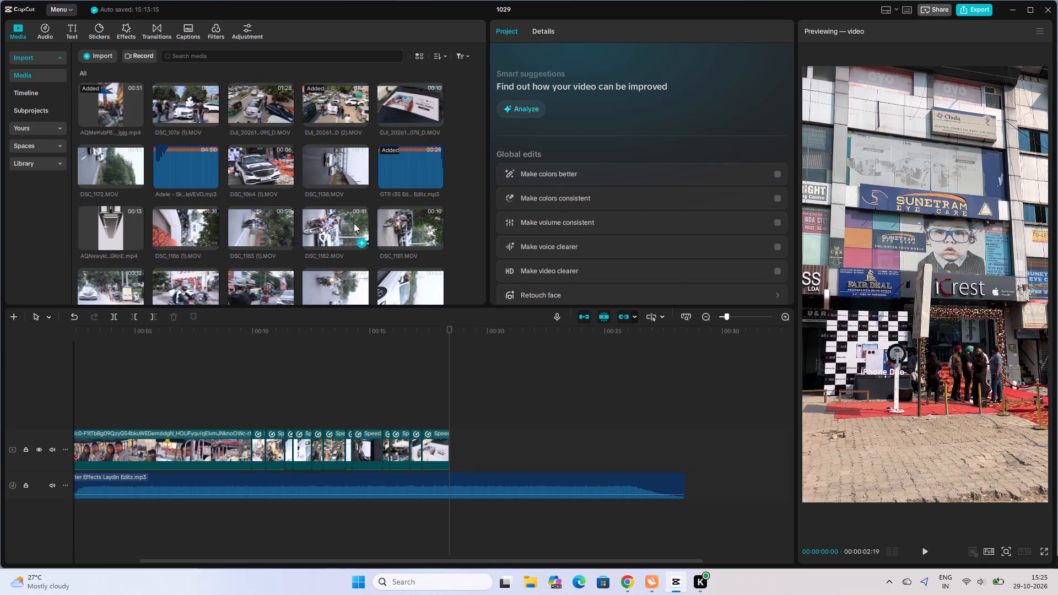
pyautogui.scroll(-6, 354, 224)
pyautogui.scroll(-1, 303, 199)
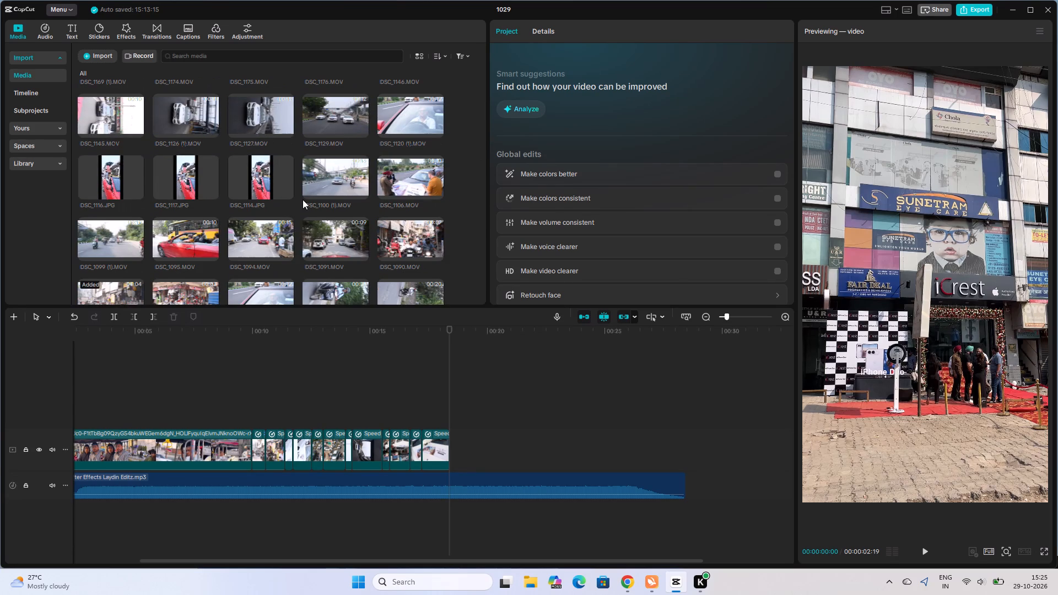
pyautogui.scroll(-1, 303, 199)
pyautogui.scroll(-1, 384, 191)
pyautogui.scroll(-3, 309, 208)
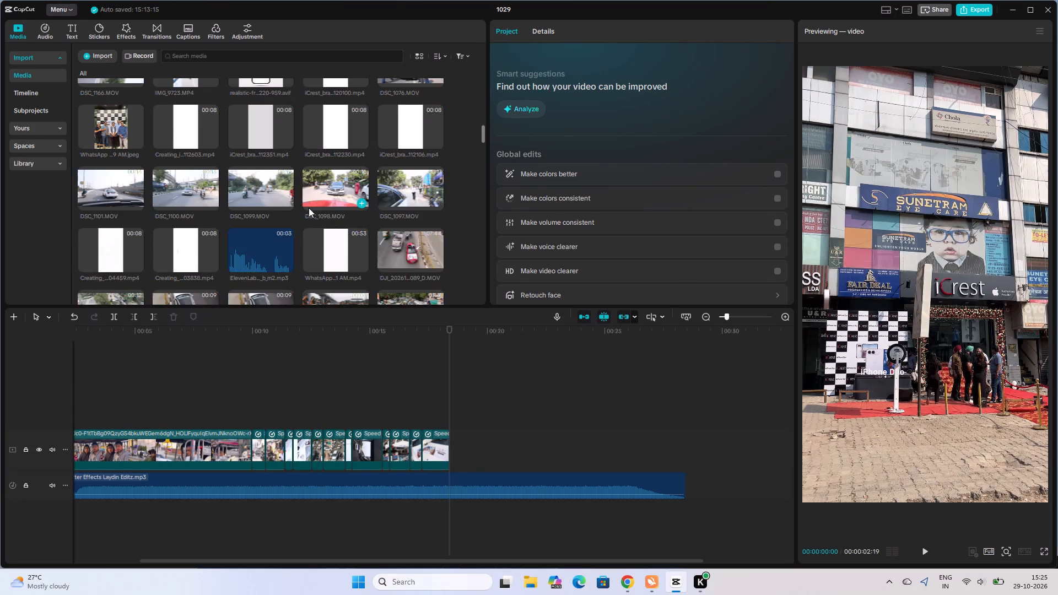
pyautogui.scroll(-3, 309, 208)
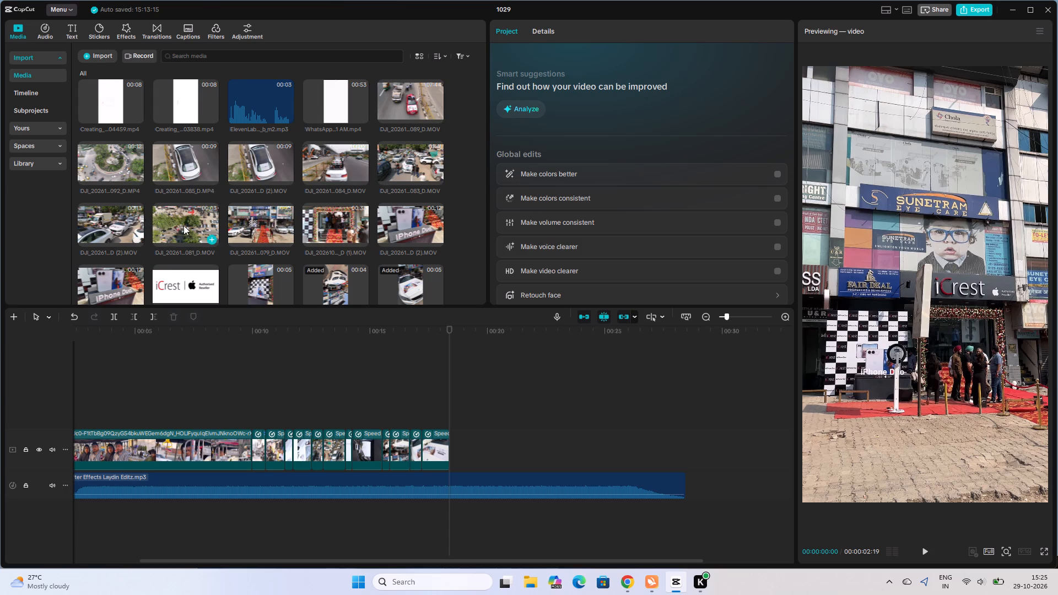
pyautogui.scroll(-2, 195, 225)
pyautogui.scroll(-1, 289, 218)
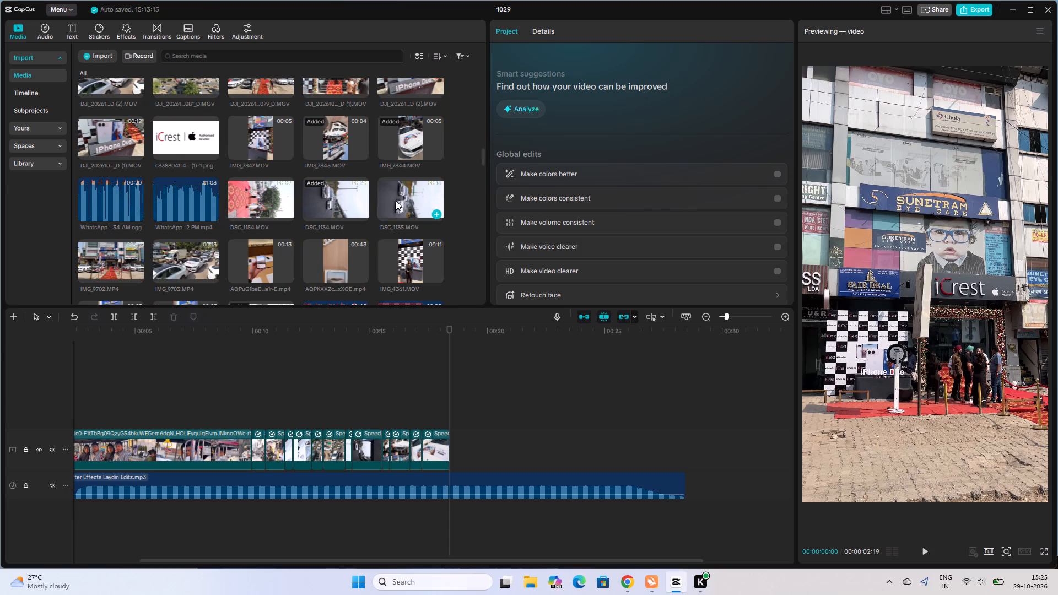
# Preview the people clips DSC_1154, IMG_1509, IMG_1512 and IMG_1510 to compare them for the next shot.
pyautogui.click(258, 205)
pyautogui.click(276, 197)
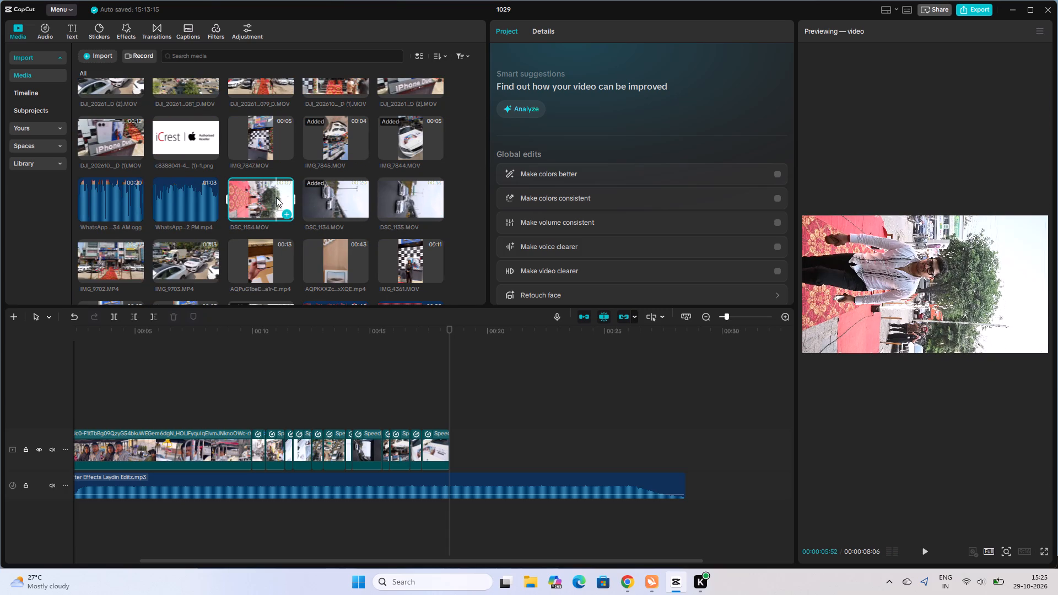
pyautogui.scroll(-2, 278, 222)
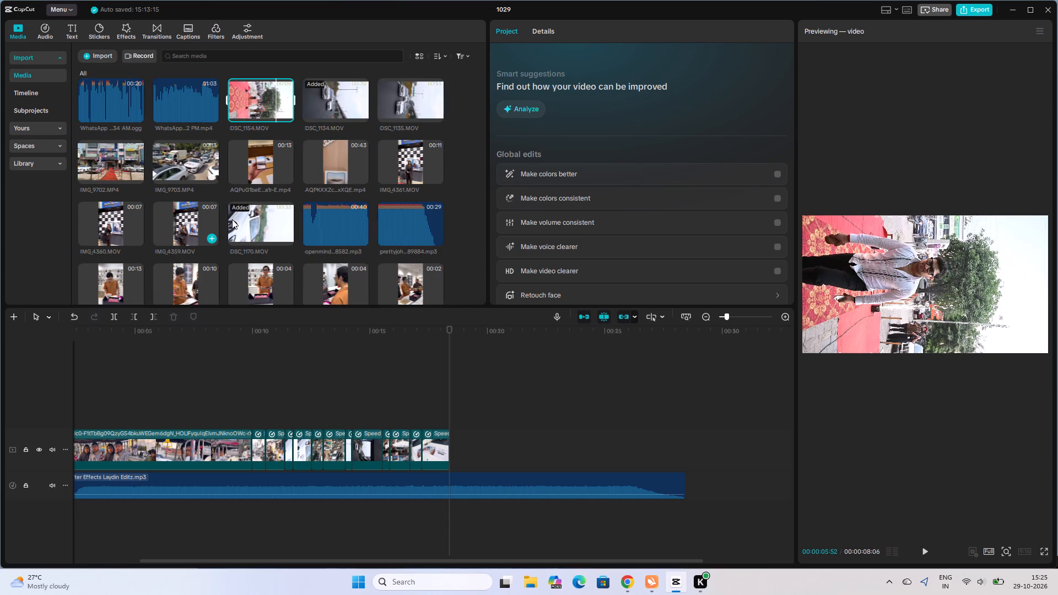
pyautogui.scroll(-1, 312, 225)
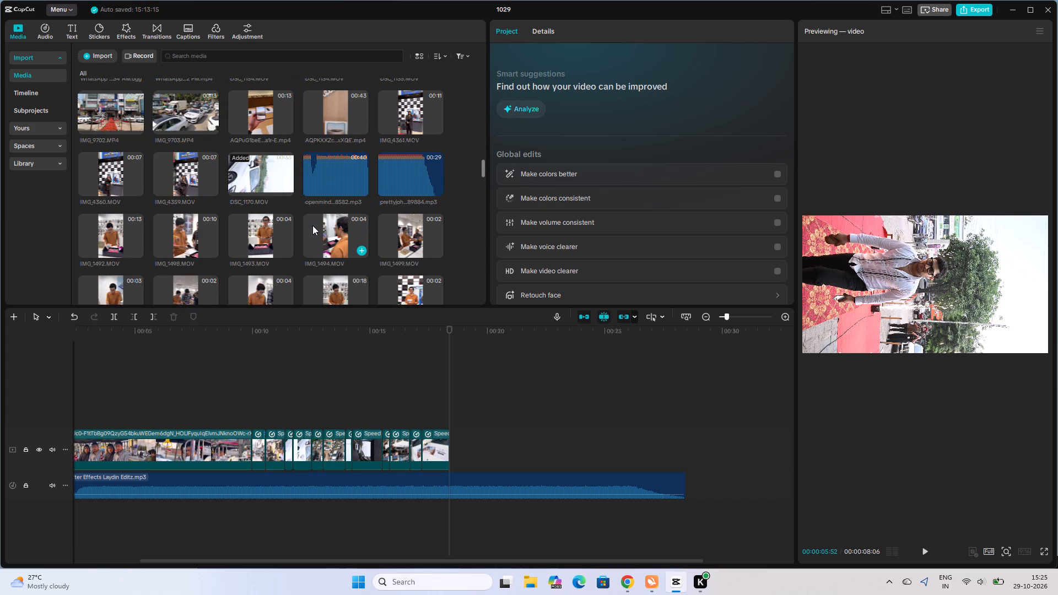
pyautogui.scroll(-1, 310, 225)
pyautogui.click(402, 246)
pyautogui.click(405, 247)
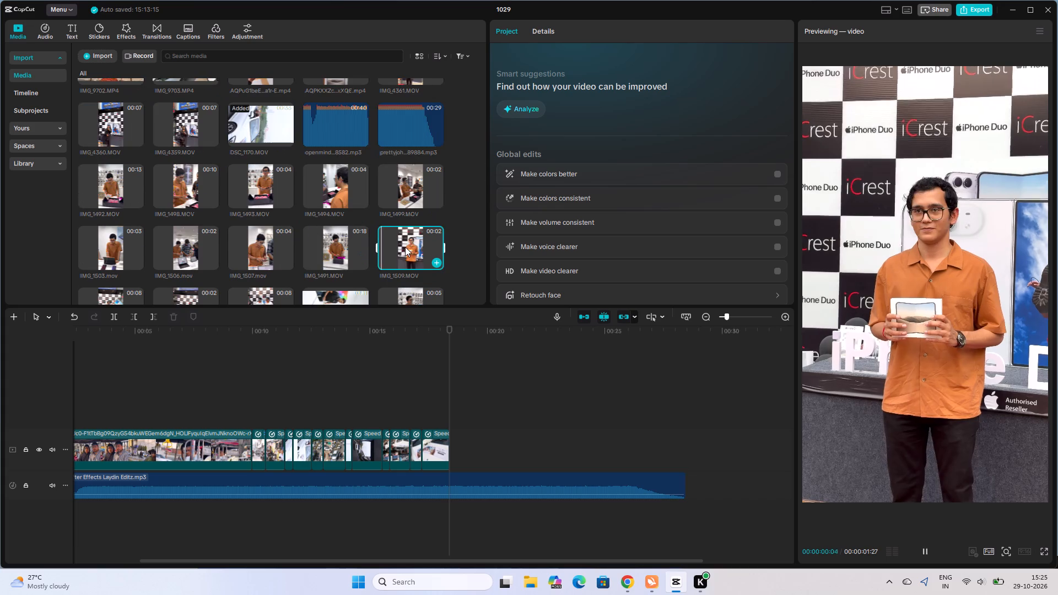
pyautogui.scroll(-1, 255, 259)
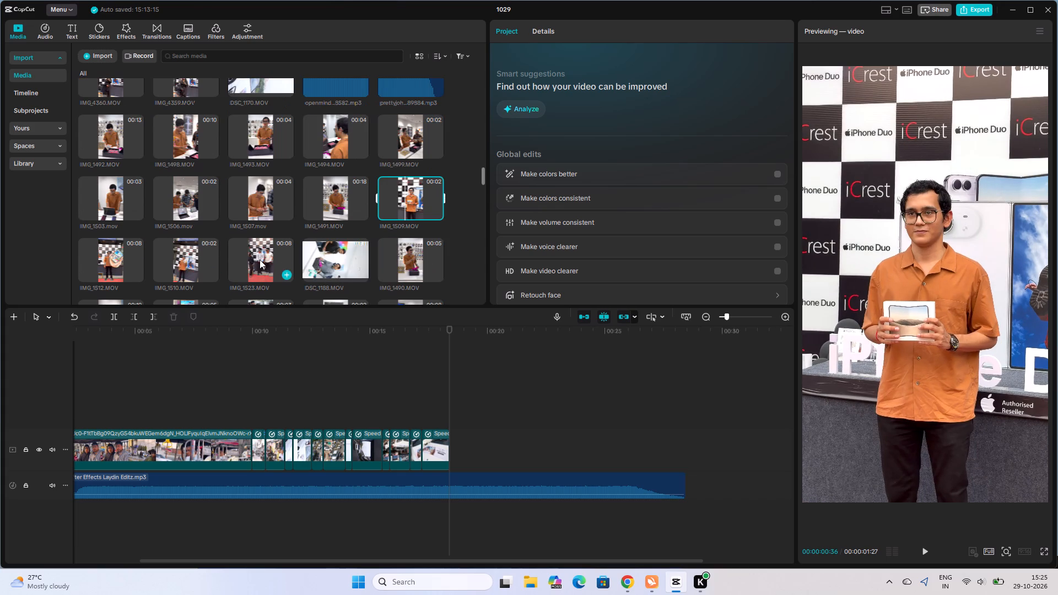
pyautogui.click(118, 258)
pyautogui.click(189, 258)
# Add IMG_1509 to the end of the main video track at 18:23 and play its opening against the music.
pyautogui.click(427, 199)
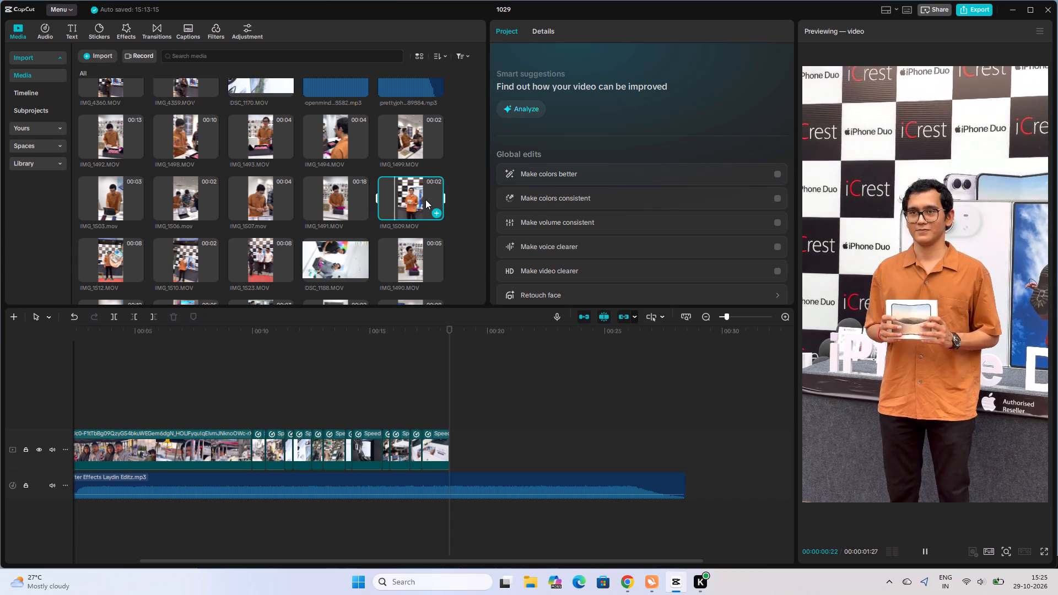
pyautogui.moveTo(425, 199); pyautogui.dragTo(447, 451)
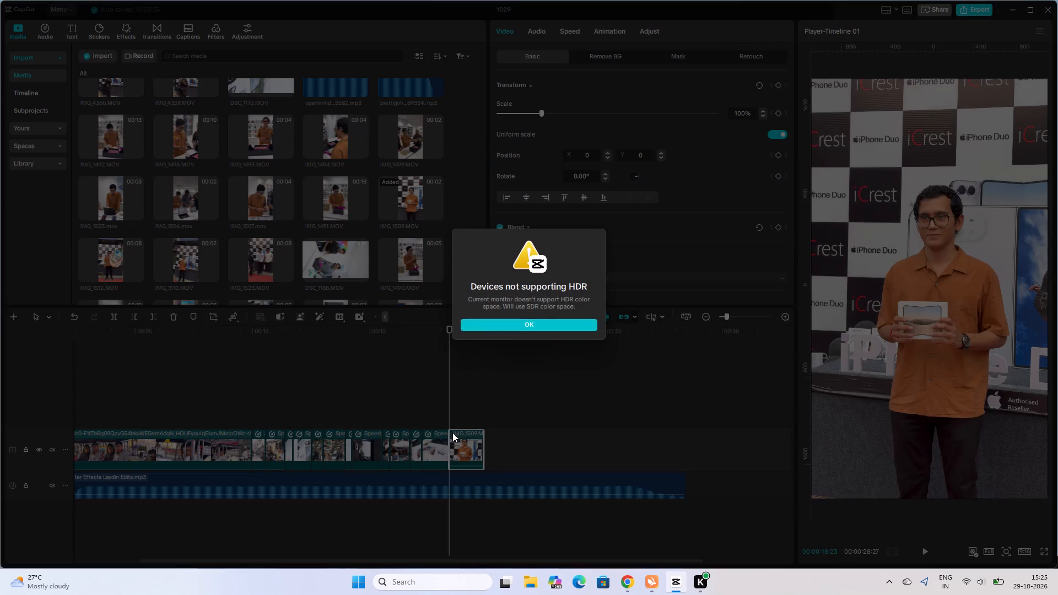
pyautogui.click(535, 326)
pyautogui.press('space')
pyautogui.press('space')
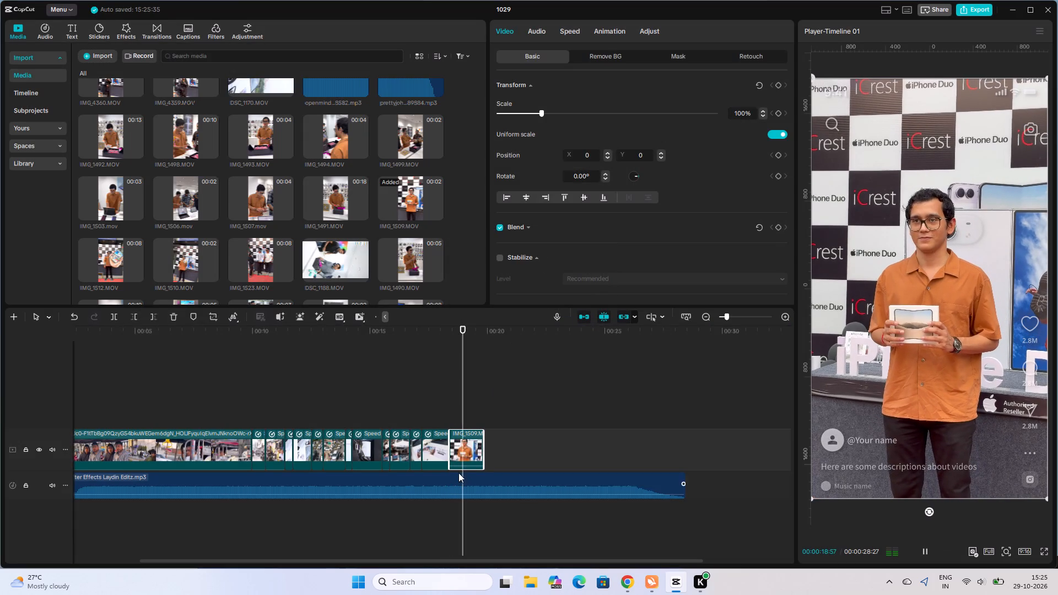
# Stabilize the IMG_1509 clip at the Recommended level, lower its volume to -∞ dB and play it against the music.
pyautogui.click(462, 465)
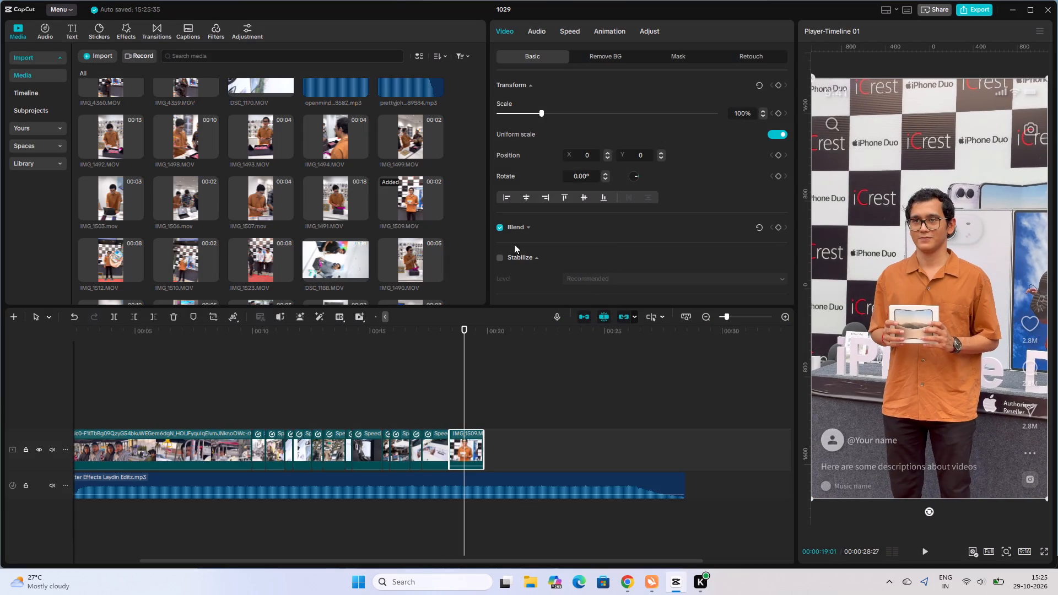
pyautogui.click(500, 258)
pyautogui.click(560, 31)
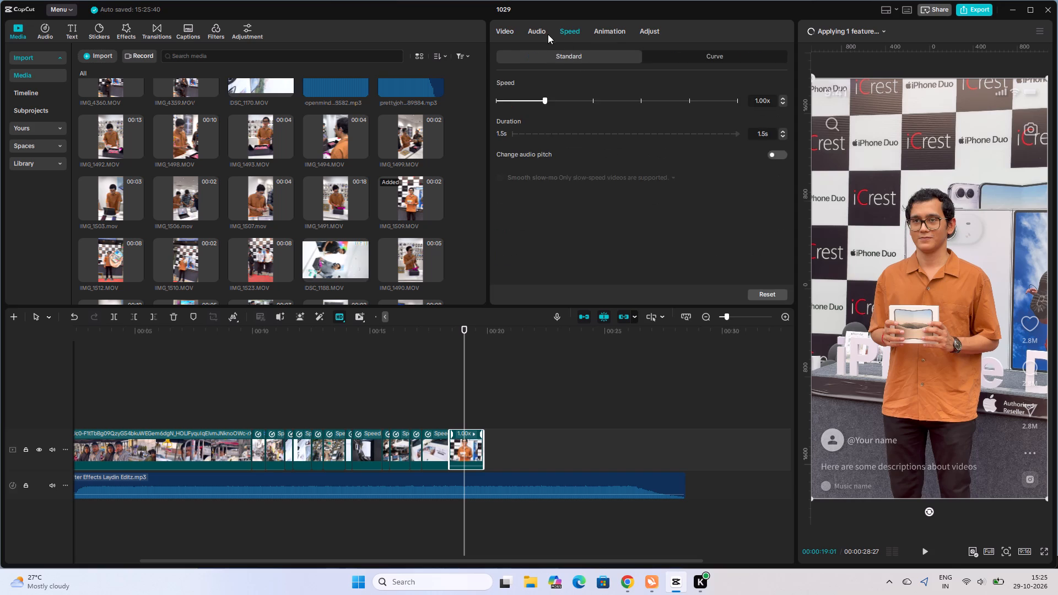
pyautogui.click(547, 33)
pyautogui.moveTo(544, 119); pyautogui.dragTo(445, 119)
pyautogui.press('space')
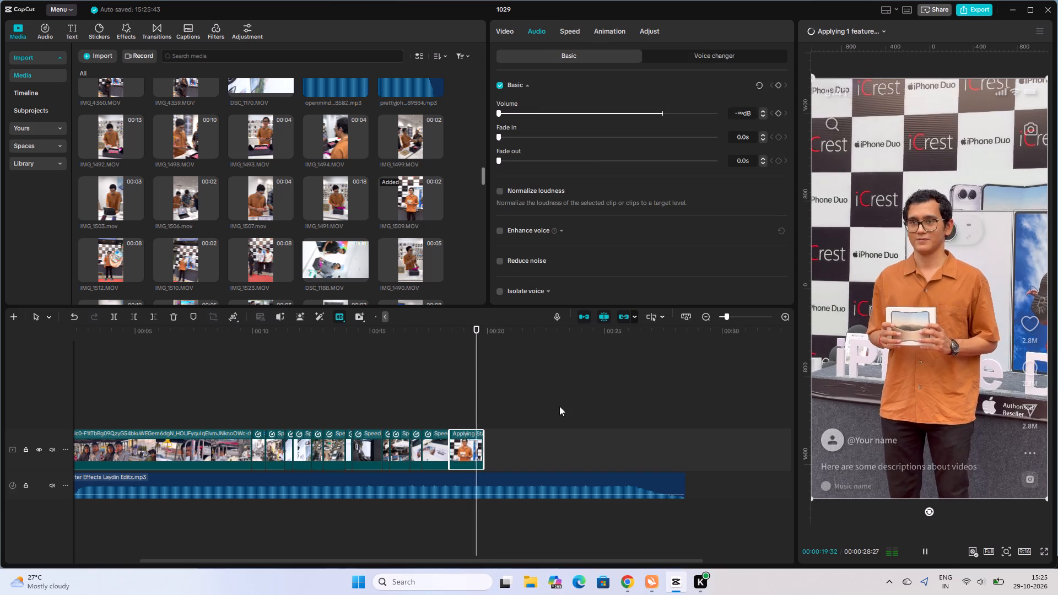
pyautogui.press('space')
# Preview DSC_1154 and browse the imported media for a clip to follow IMG_1509 at 19:50.
pyautogui.click(483, 421)
pyautogui.scroll(-1, 330, 228)
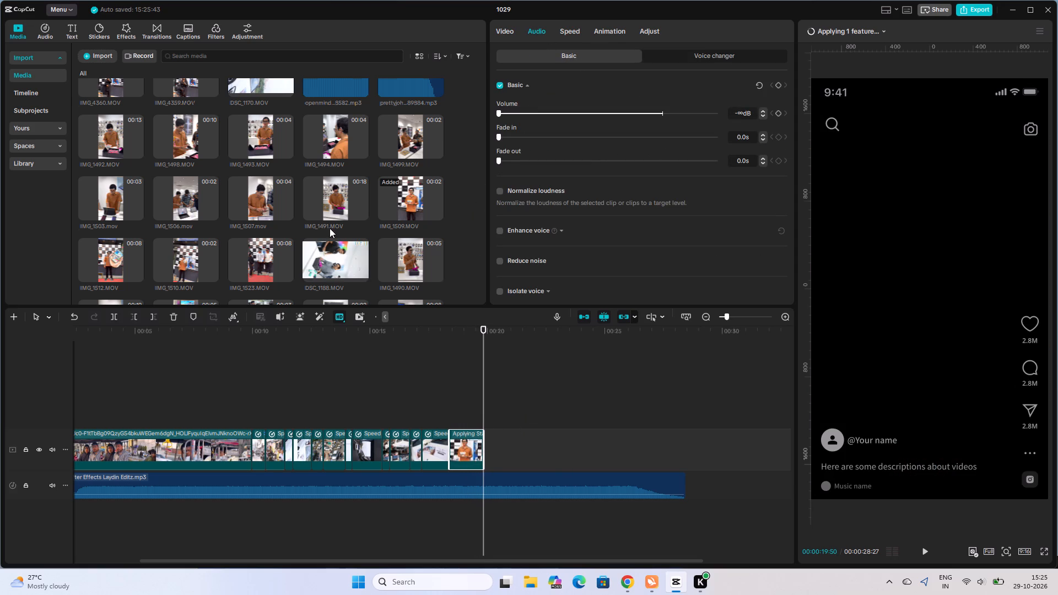
pyautogui.scroll(-1, 338, 213)
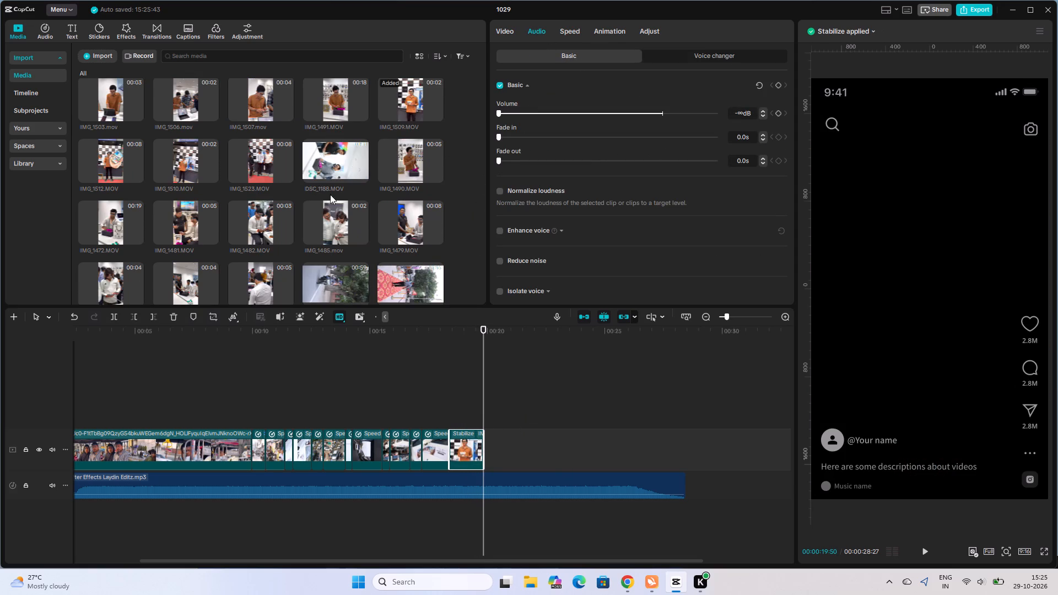
pyautogui.scroll(-1, 330, 194)
pyautogui.scroll(6, 328, 194)
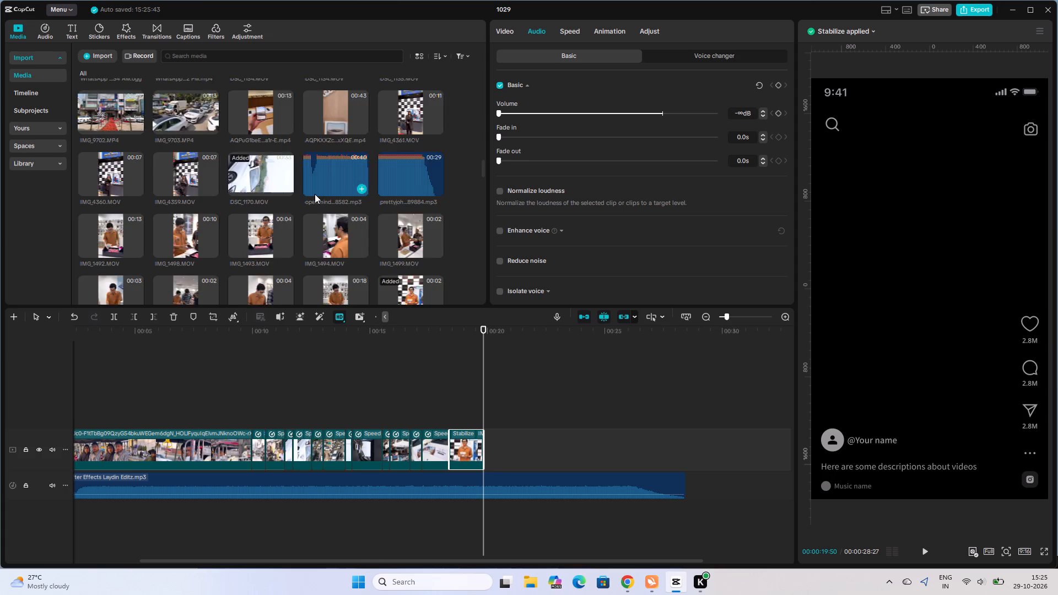
pyautogui.scroll(-1, 298, 190)
pyautogui.scroll(2, 298, 190)
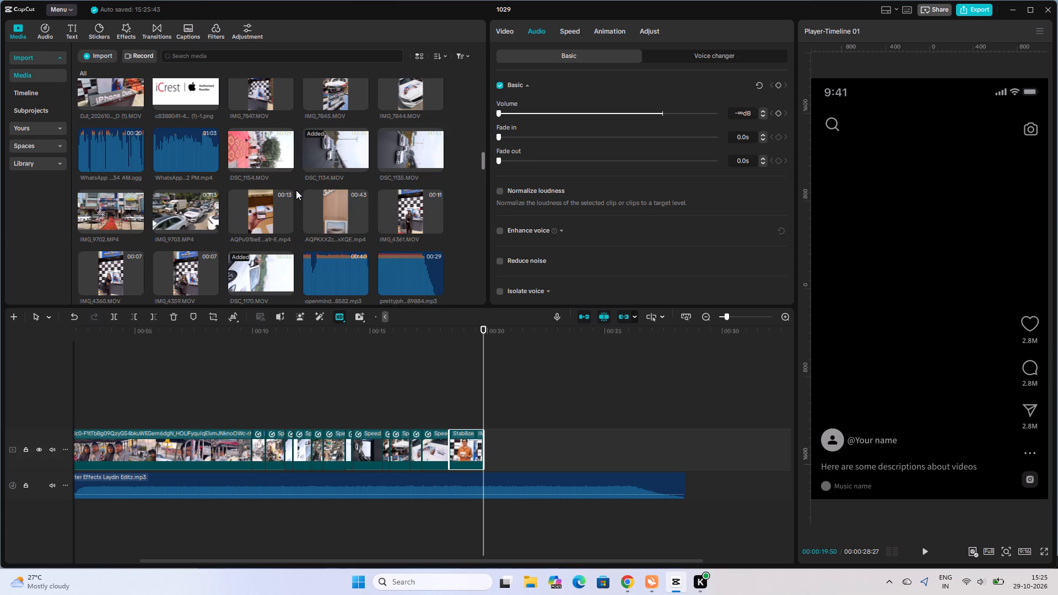
pyautogui.click(263, 149)
pyautogui.scroll(1, 346, 147)
pyautogui.scroll(-7, 346, 147)
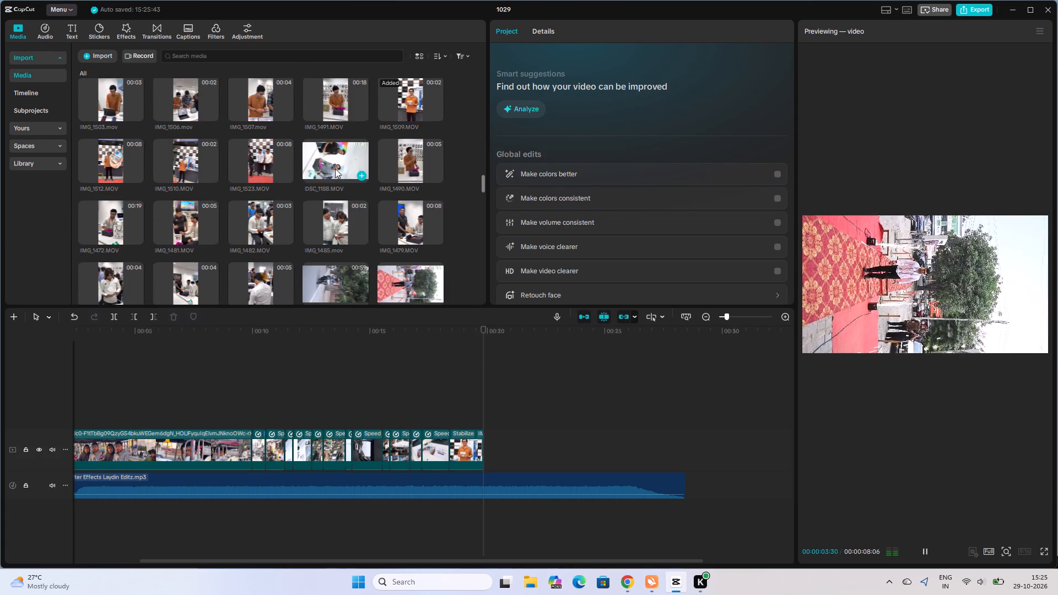
pyautogui.scroll(-2, 337, 176)
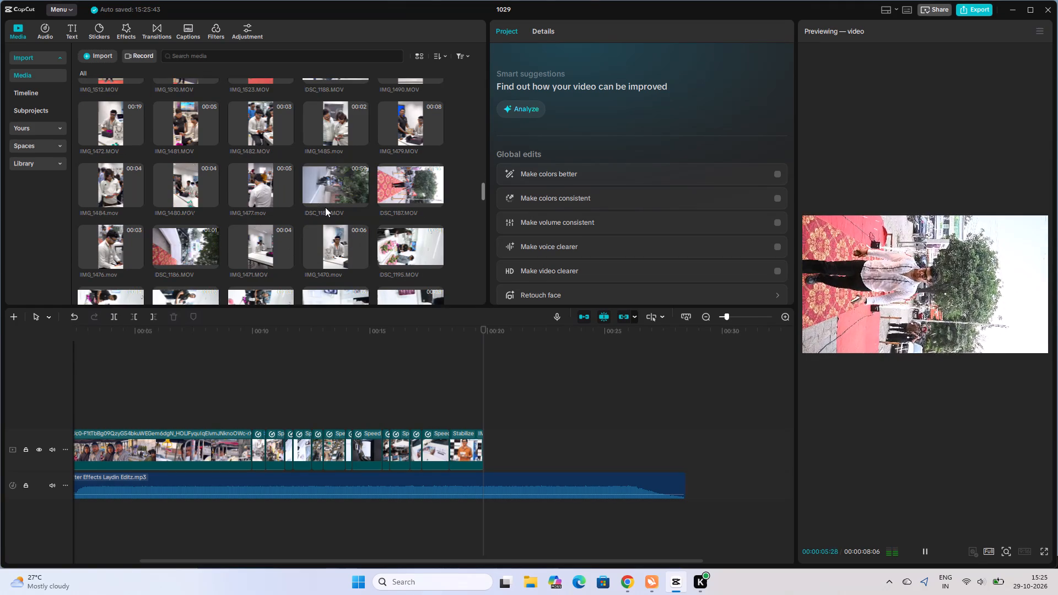
pyautogui.scroll(-1, 341, 240)
# Preview the store interior clip IMG_1471 and the phone display clip DSC_1192 to compare them for the next shot.
pyautogui.click(185, 203)
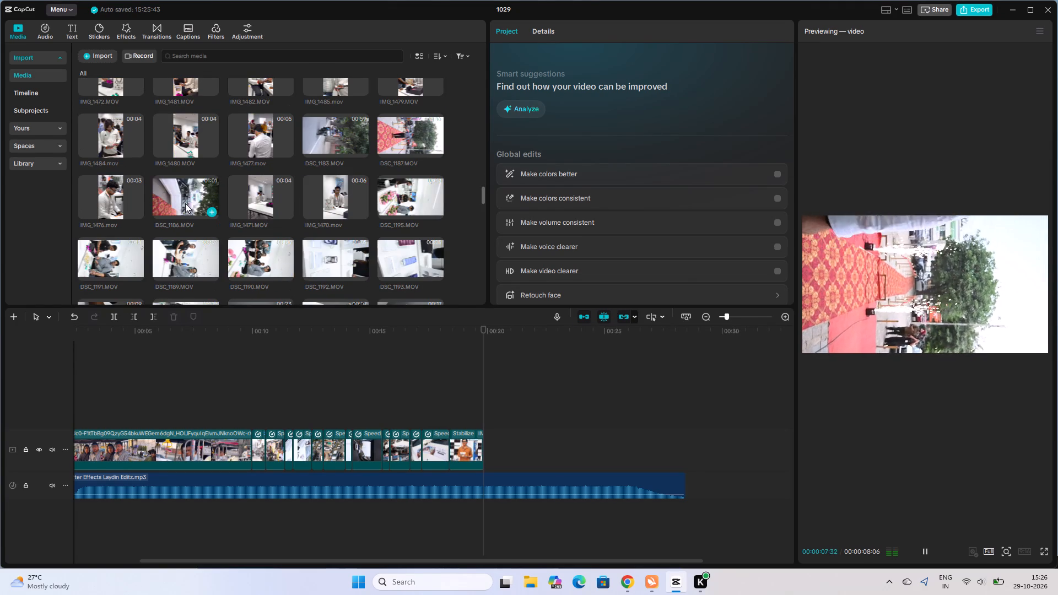
pyautogui.click(249, 201)
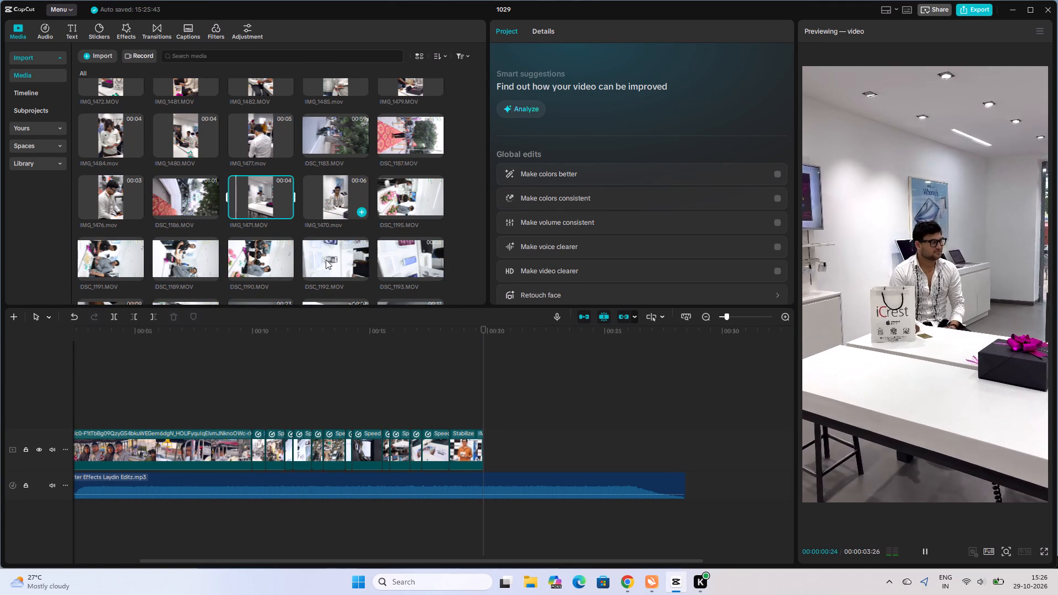
pyautogui.scroll(-1, 325, 259)
pyautogui.click(321, 213)
pyautogui.click(266, 201)
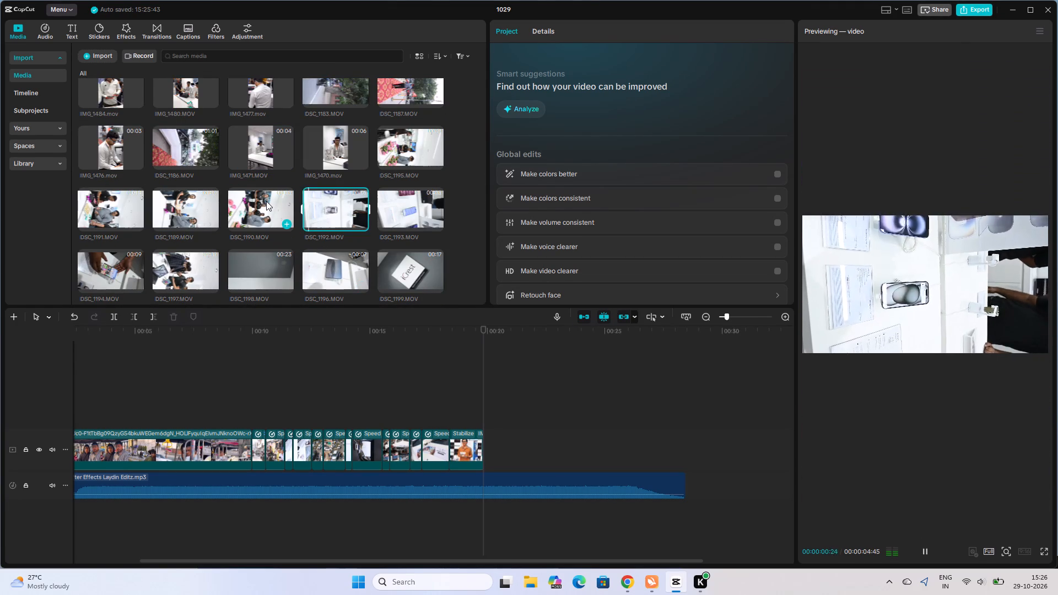
pyautogui.click(359, 205)
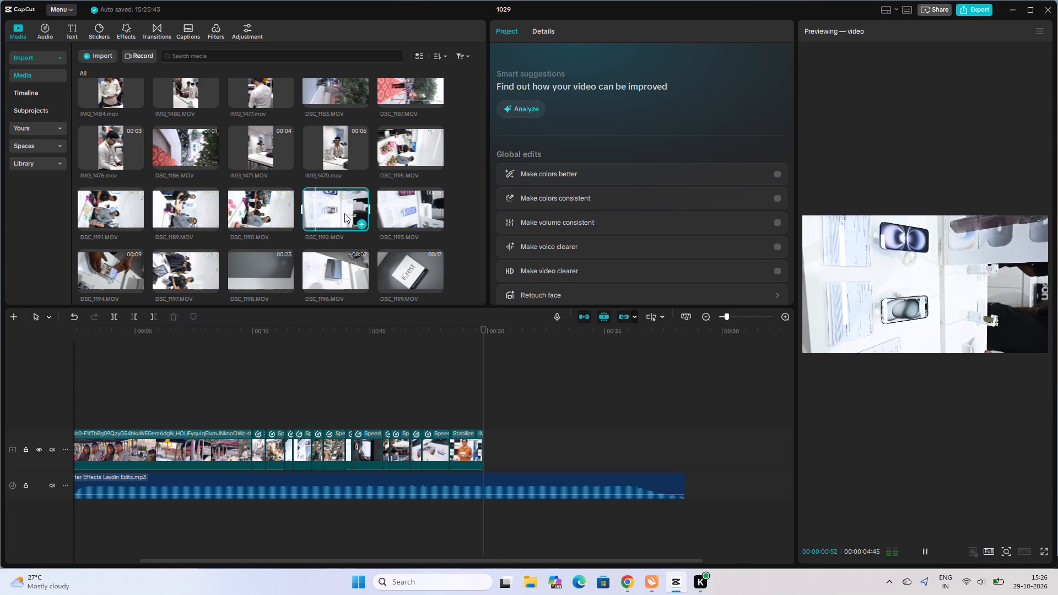
# Add DSC_1192 to the end of the main video track at 19:50, rotate it to -90° and scale it to 177%.
pyautogui.moveTo(327, 212); pyautogui.dragTo(483, 451)
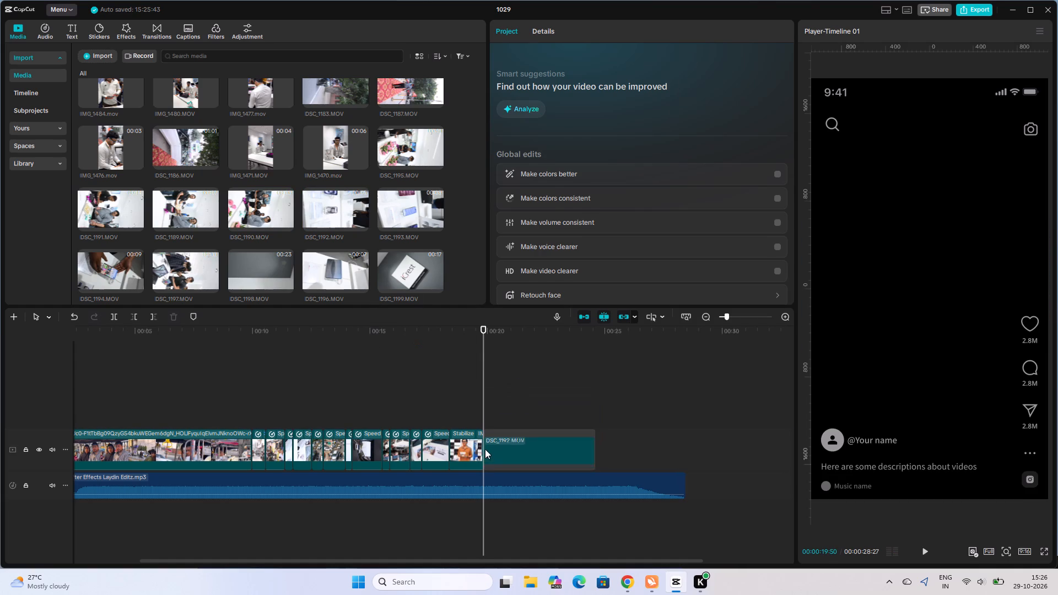
pyautogui.moveTo(931, 369); pyautogui.dragTo(1003, 297)
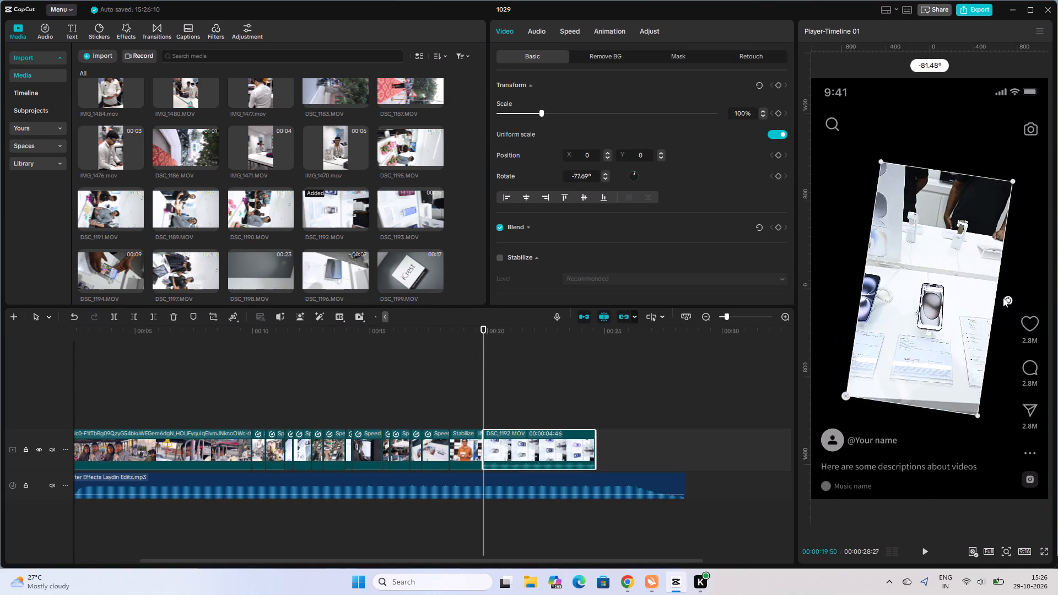
pyautogui.moveTo(1003, 297); pyautogui.dragTo(1002, 289)
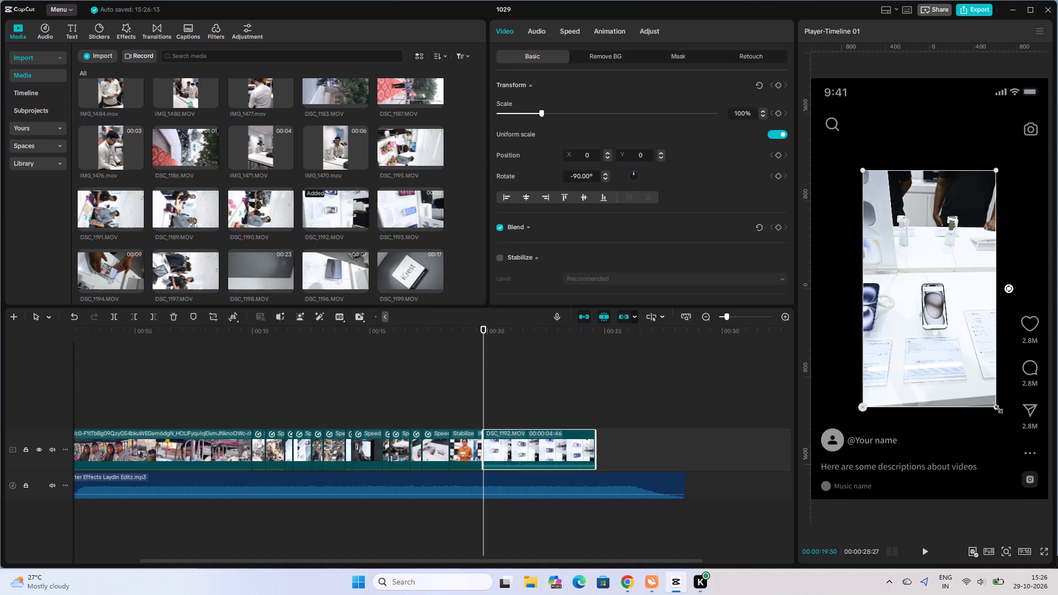
pyautogui.moveTo(997, 411); pyautogui.dragTo(1057, 561)
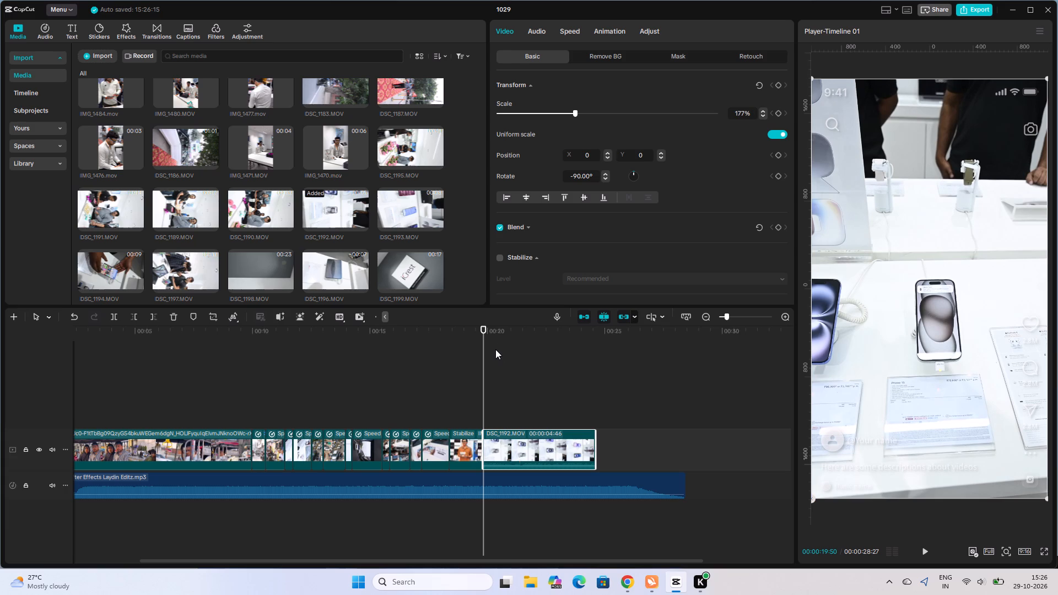
# Lower the DSC_1192 clip's volume to -∞ dB, set its speed to 2.00x and play its opening.
pyautogui.click(531, 31)
pyautogui.moveTo(539, 116); pyautogui.dragTo(457, 108)
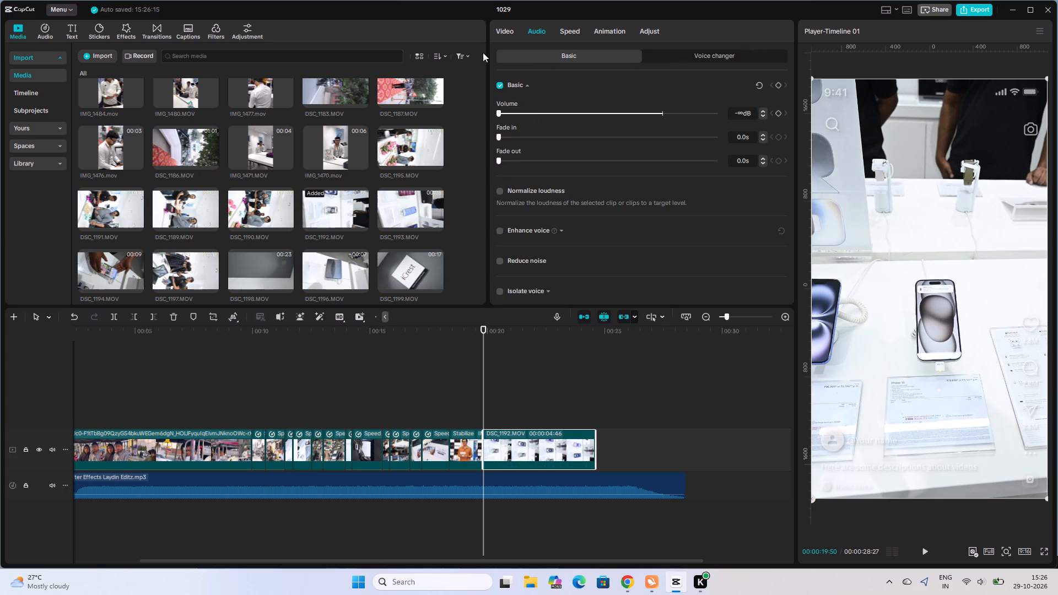
pyautogui.click(510, 20)
pyautogui.click(504, 31)
pyautogui.click(577, 25)
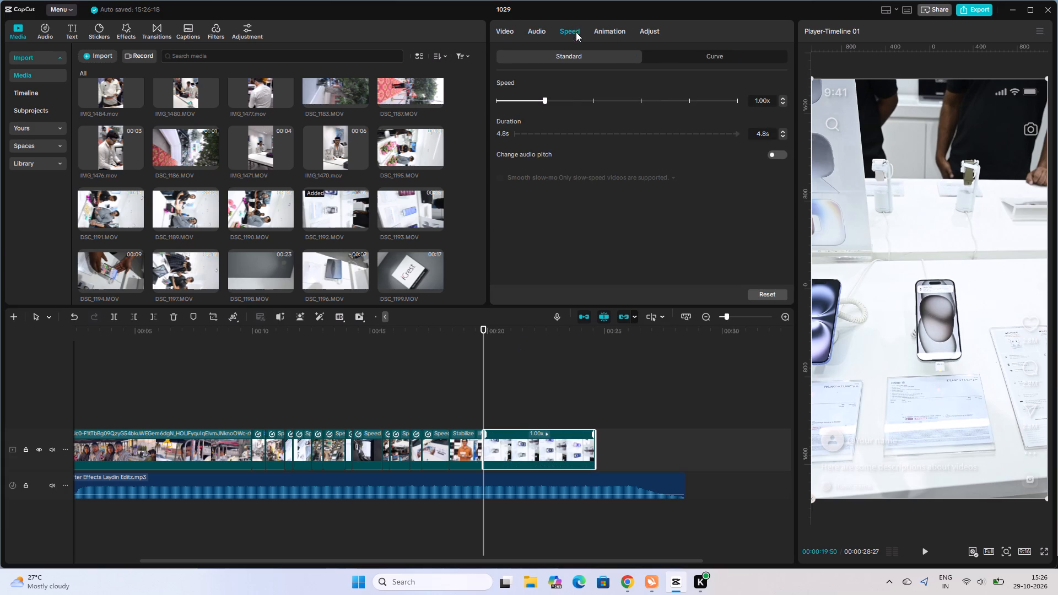
pyautogui.click(592, 101)
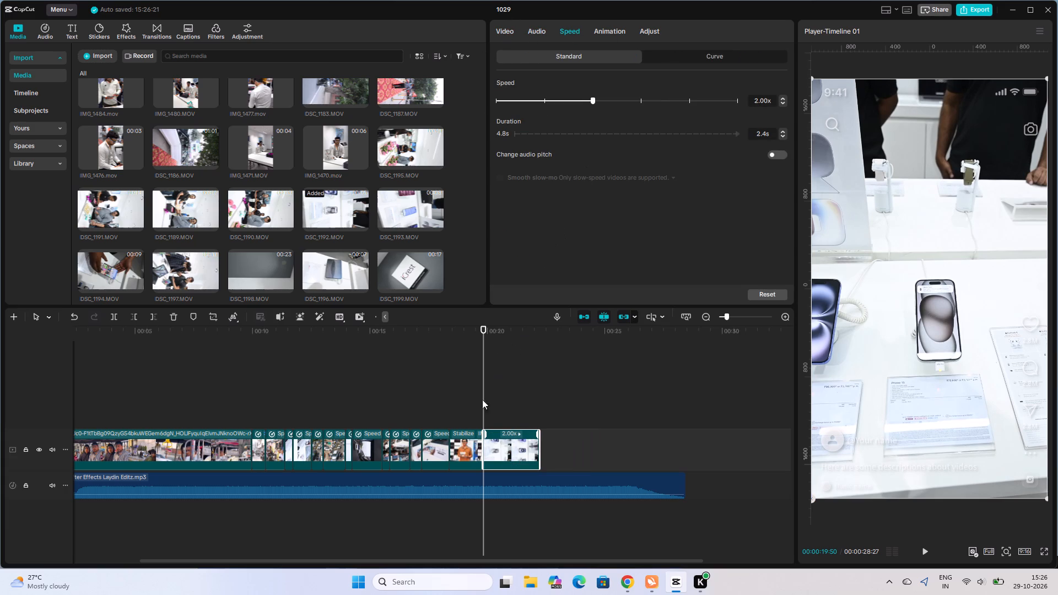
pyautogui.press('space')
pyautogui.press('space')
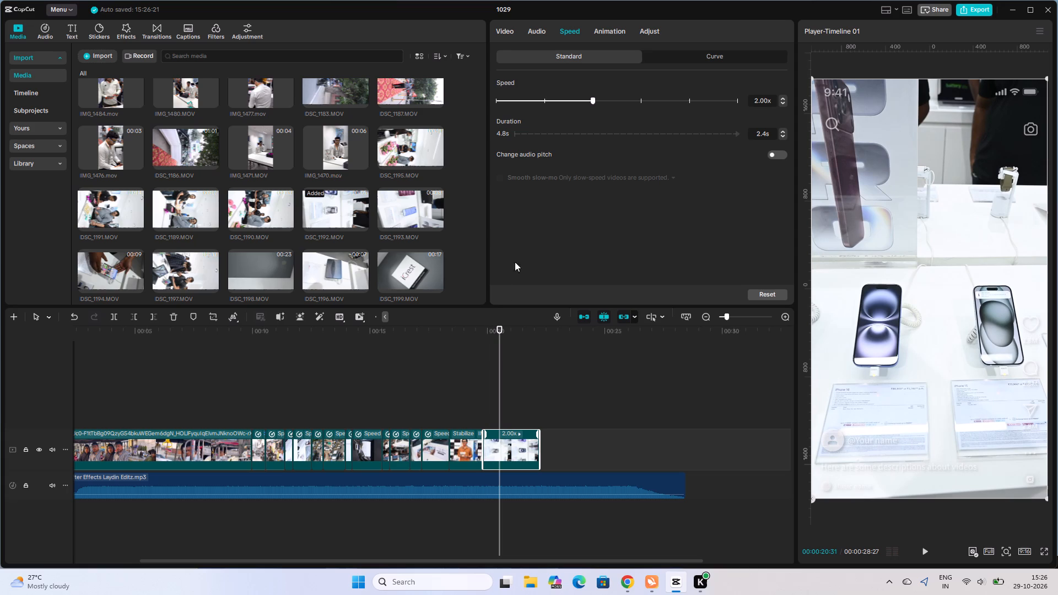
# Stabilize the DSC_1192 clip at the Recommended level.
pyautogui.click(498, 24)
pyautogui.click(504, 261)
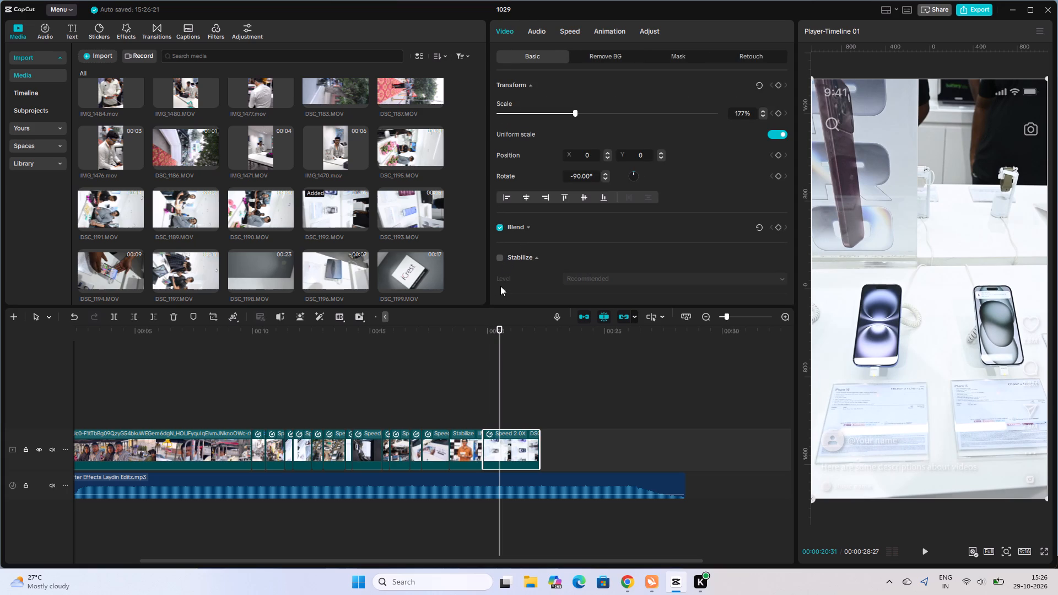
pyautogui.click(498, 260)
pyautogui.press('space')
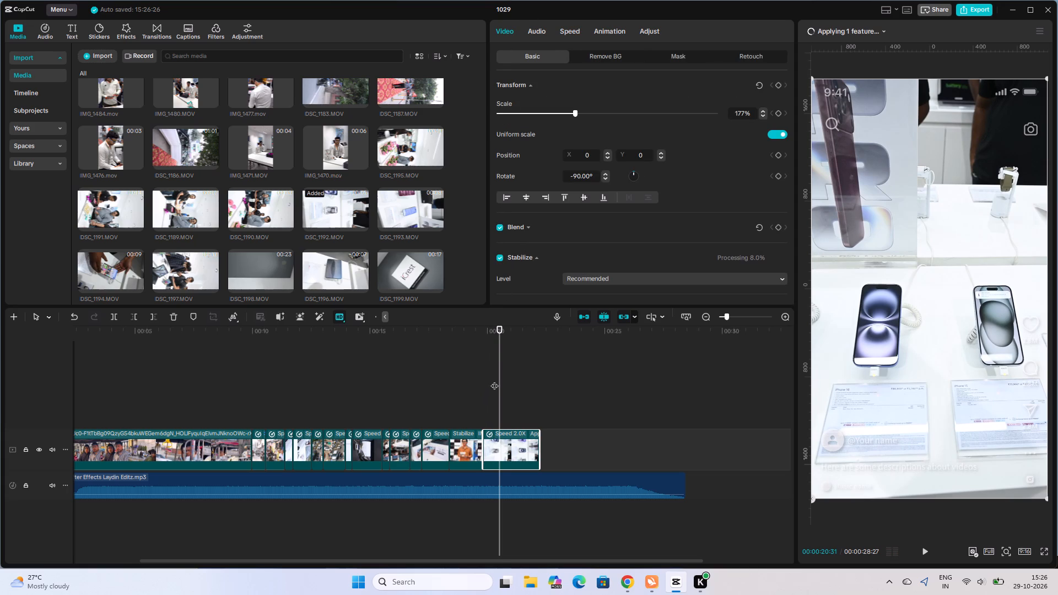
pyautogui.press('space')
# Split the DSC_1192 clip at 20:15 and delete the short part before the cut.
pyautogui.click(497, 419)
pyautogui.click(503, 445)
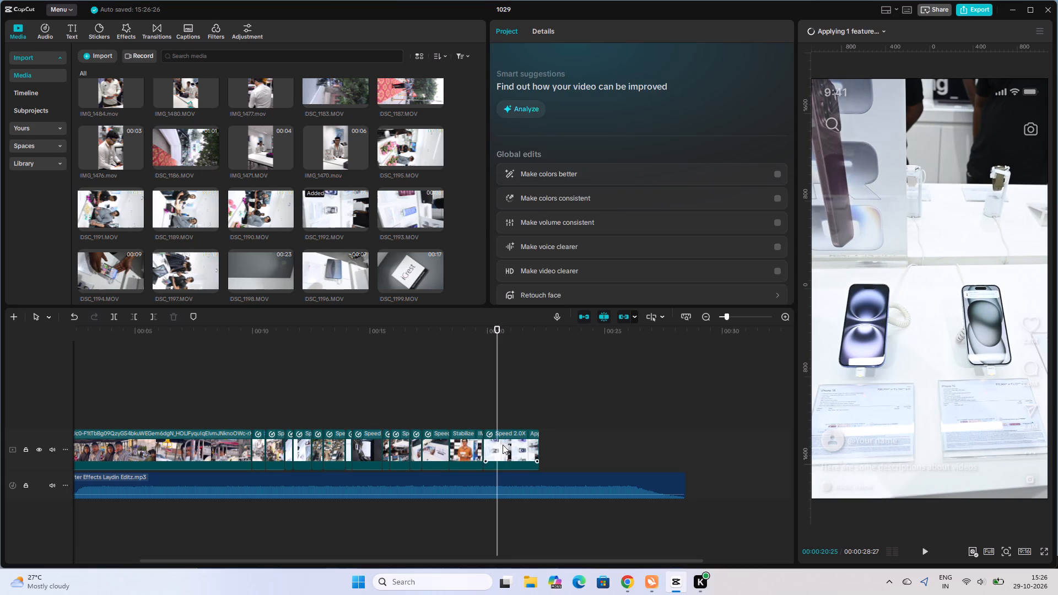
pyautogui.click(493, 425)
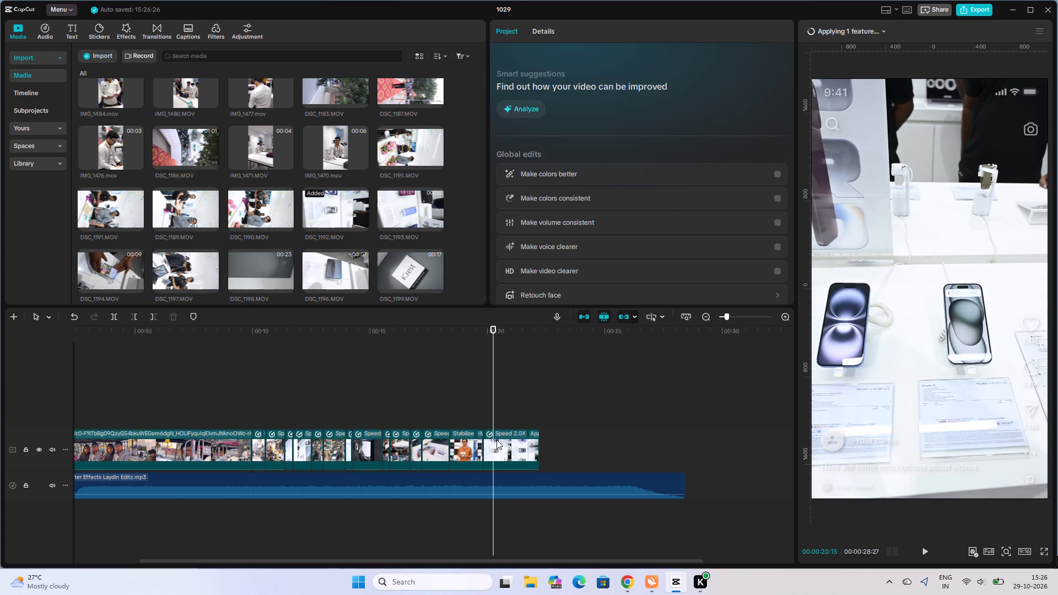
pyautogui.click(496, 440)
pyautogui.click(116, 317)
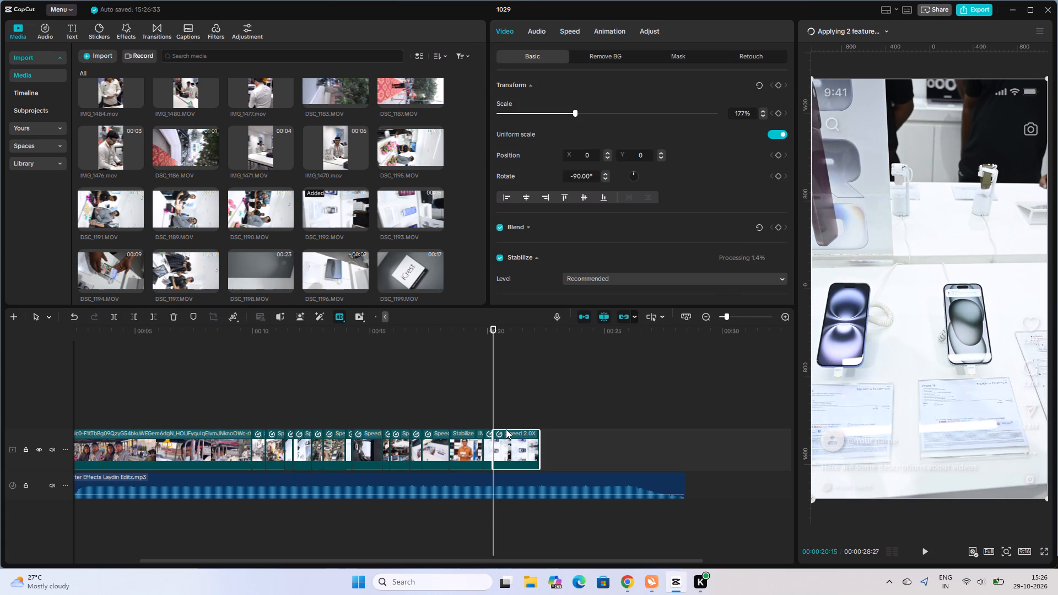
pyautogui.click(485, 444)
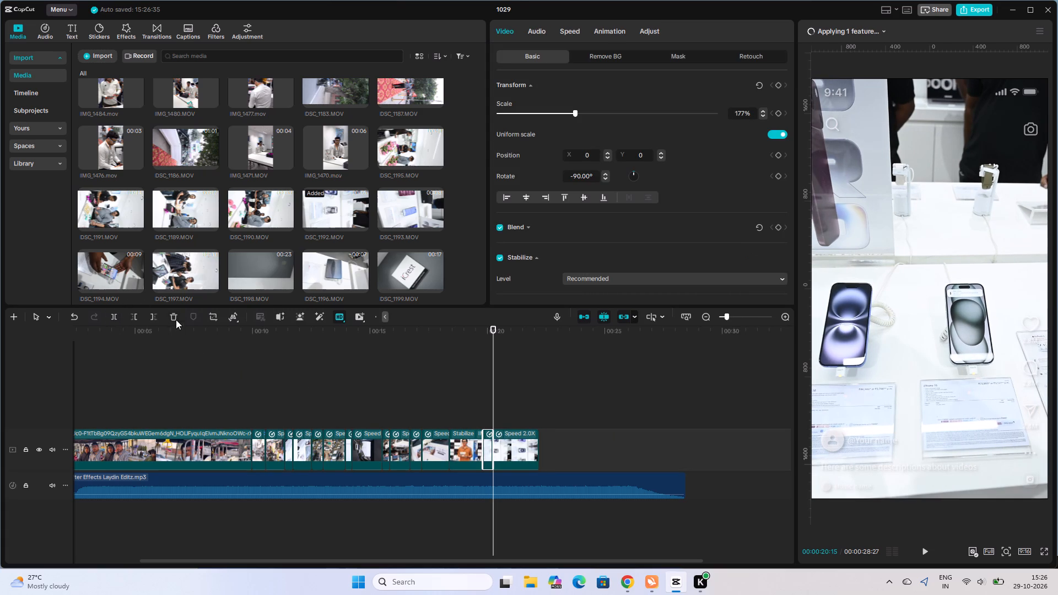
pyautogui.click(177, 317)
# Play the trimmed DSC_1192 clip from 19:50 and split it at 20:37.
pyautogui.click(482, 424)
pyautogui.press('space')
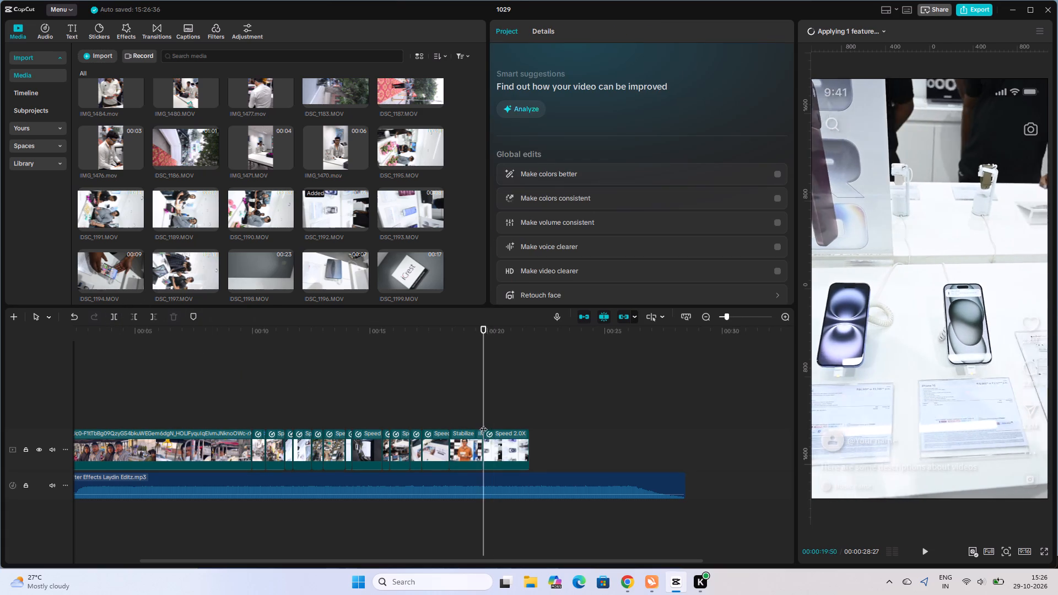
pyautogui.press('space')
pyautogui.click(501, 437)
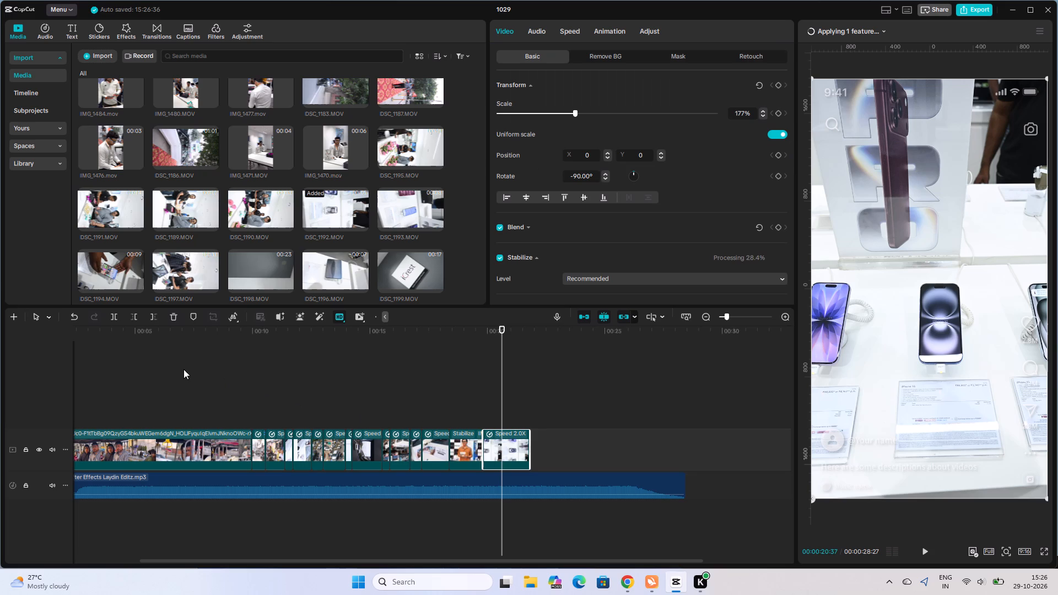
pyautogui.click(117, 313)
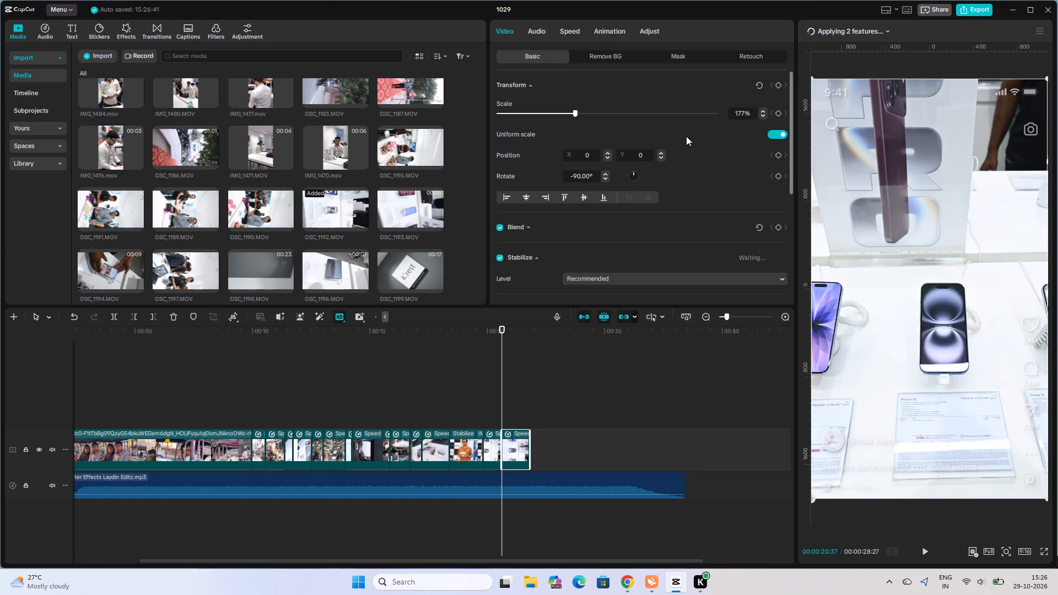
# Split the second DSC_1192 part at 21:00 and delete the remainder after the cut.
pyautogui.press('space')
pyautogui.press('space')
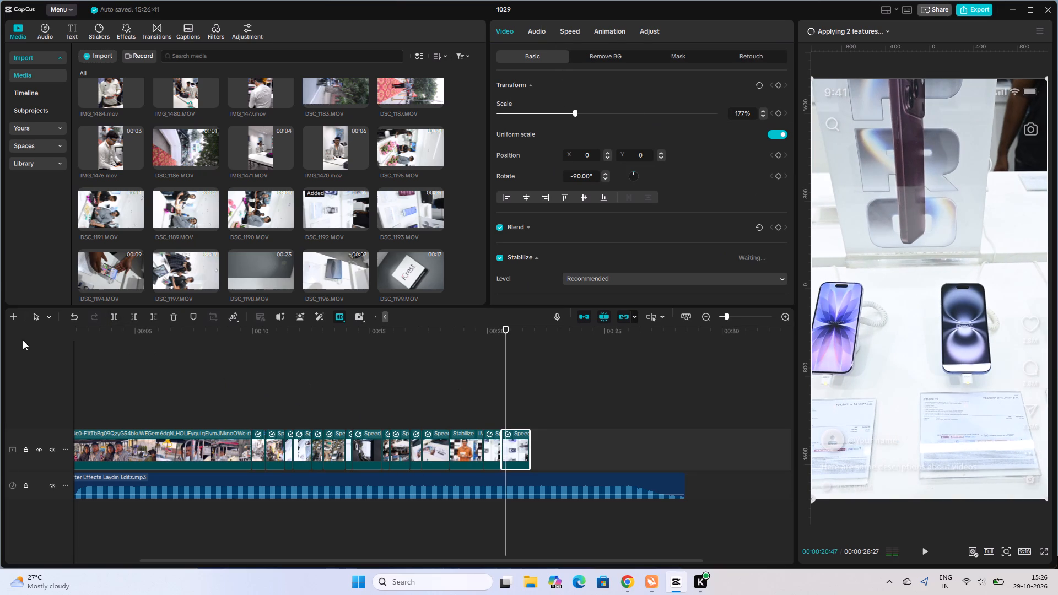
pyautogui.press('space')
pyautogui.press('space')
pyautogui.click(111, 319)
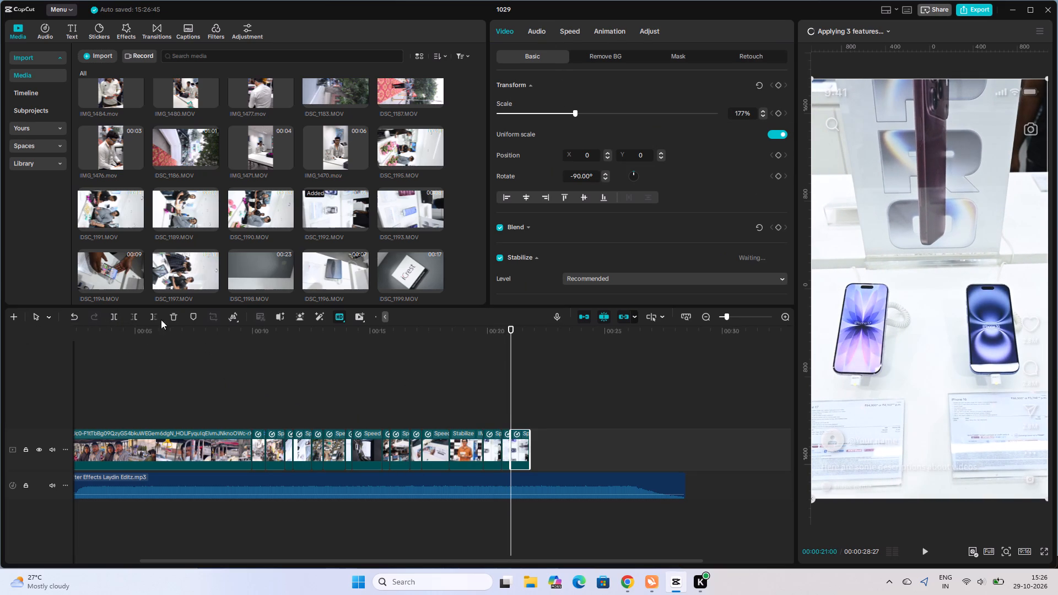
pyautogui.click(170, 317)
# Slow the last DSC_1192 part, starting at 20:37, to a speed of 0.58x.
pyautogui.click(505, 444)
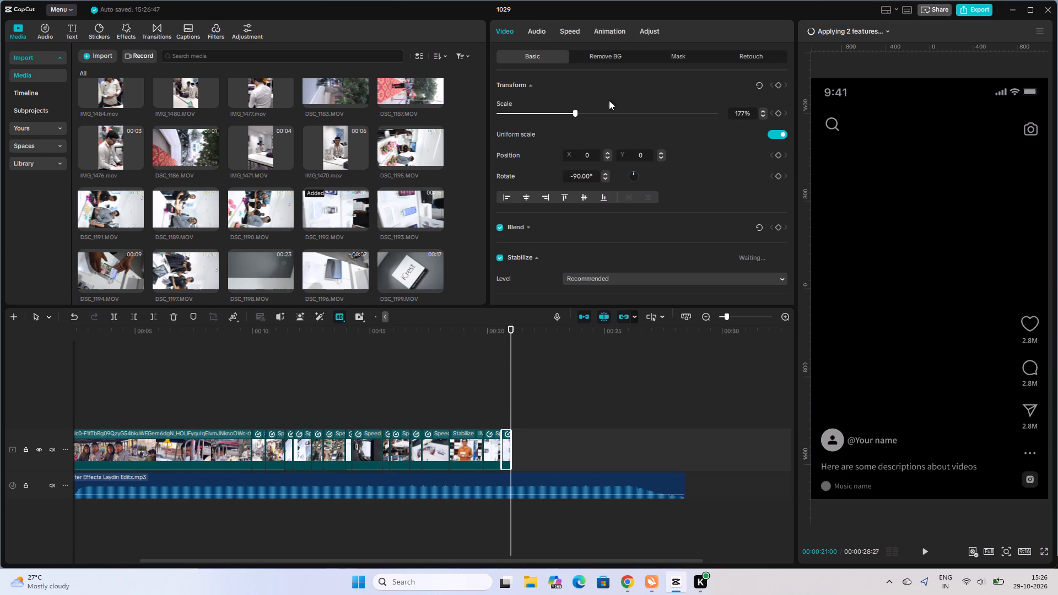
pyautogui.click(572, 24)
pyautogui.click(574, 35)
pyautogui.click(529, 98)
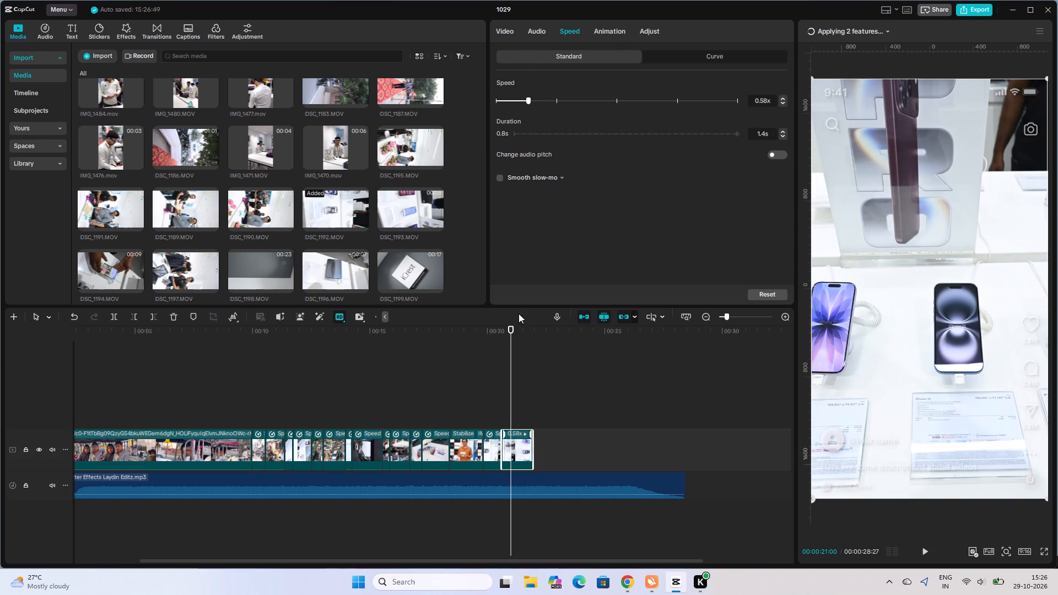
# Speed up the first DSC_1192 part, before the slowed one, to 3.36x.
pyautogui.click(489, 440)
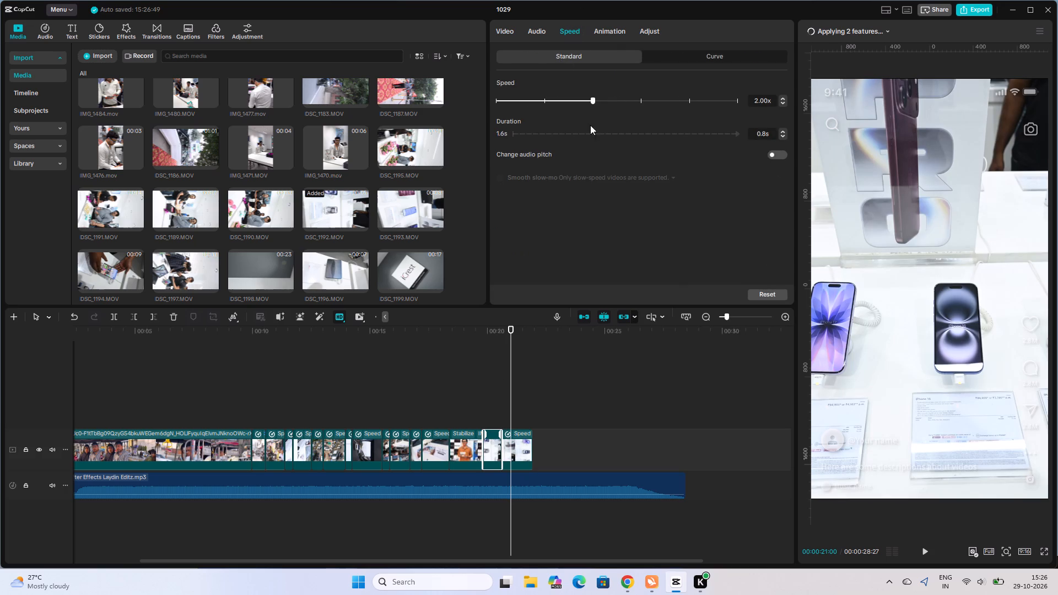
pyautogui.click(598, 100)
pyautogui.doubleClick(604, 100)
pyautogui.doubleClick(608, 100)
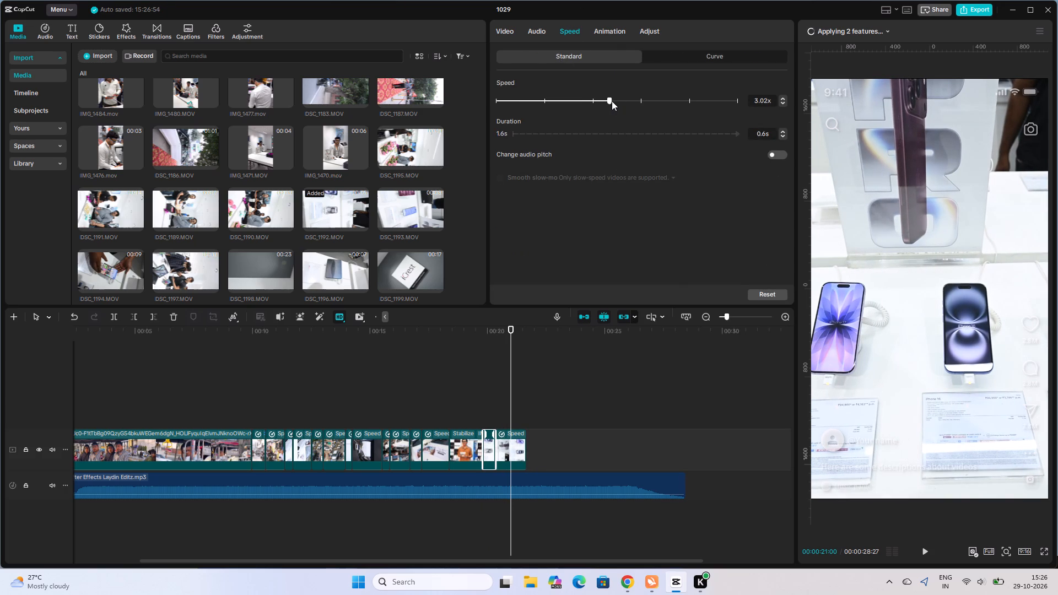
pyautogui.click(611, 99)
pyautogui.click(615, 100)
# Play back the end of the timeline from 19:31 to review the speed change between the two DSC_1192 parts.
pyautogui.click(476, 413)
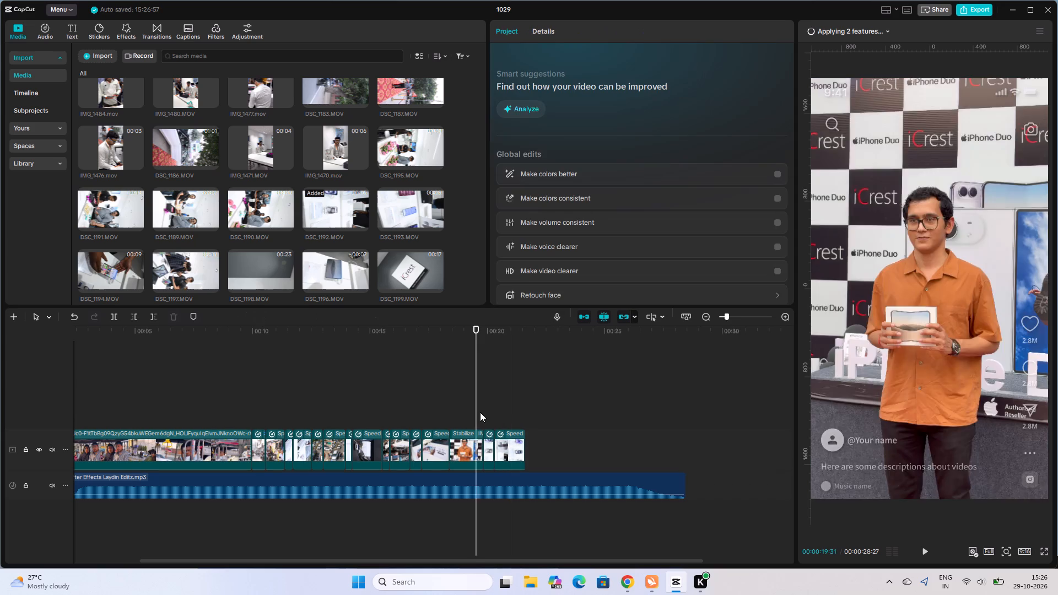
pyautogui.press('space')
pyautogui.press('space')
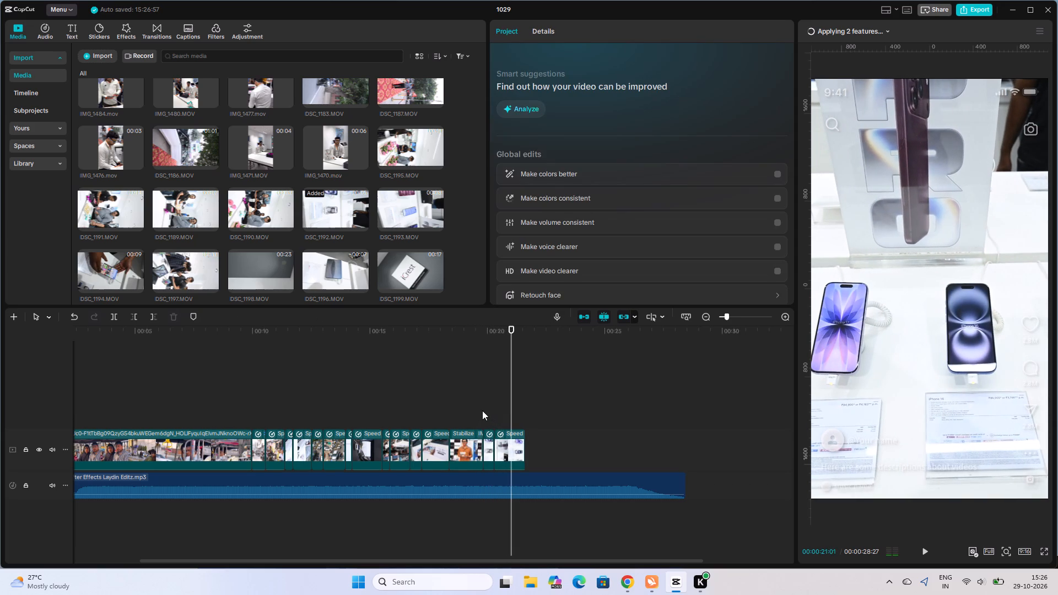
pyautogui.moveTo(482, 410); pyautogui.dragTo(502, 448)
pyautogui.click(495, 416)
pyautogui.moveTo(490, 414); pyautogui.dragTo(504, 446)
pyautogui.press('space')
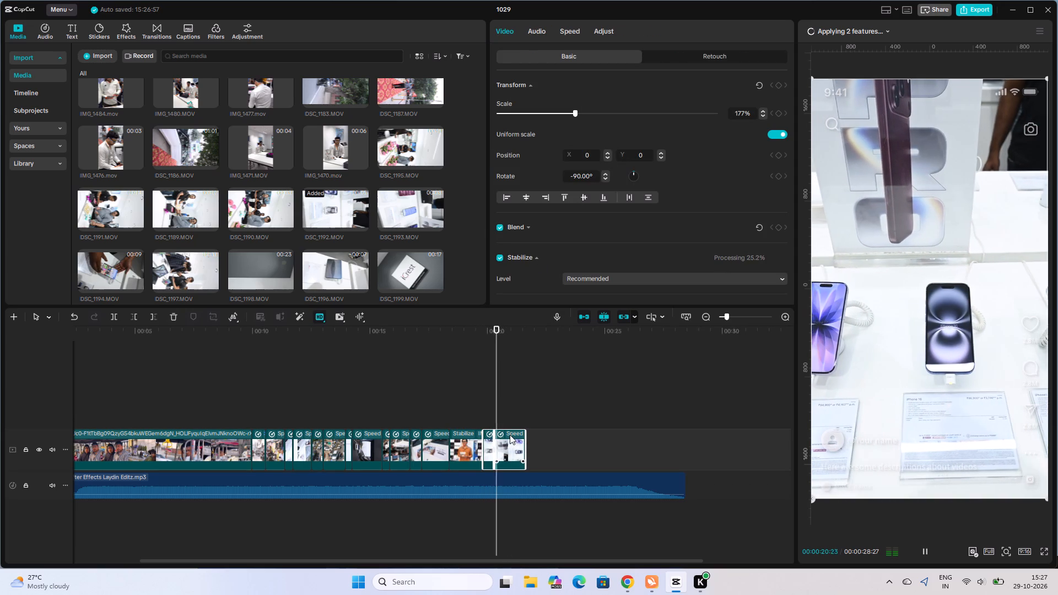
pyautogui.click(489, 415)
pyautogui.press('space')
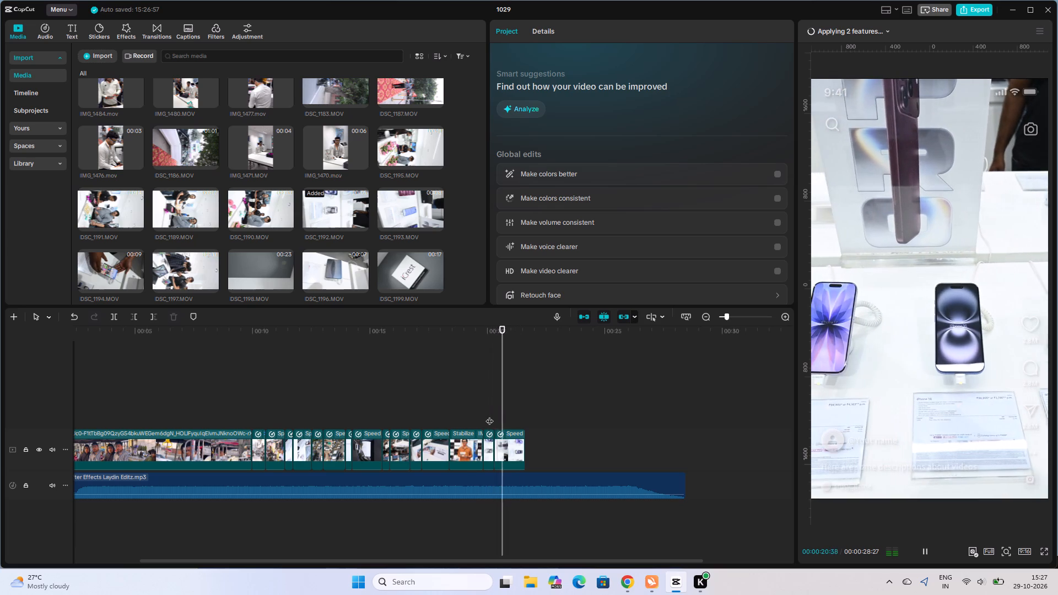
pyautogui.press('space')
pyautogui.click(498, 418)
# Enable Smooth slow-mo with Frame blending on the last DSC_1192 part.
pyautogui.click(503, 433)
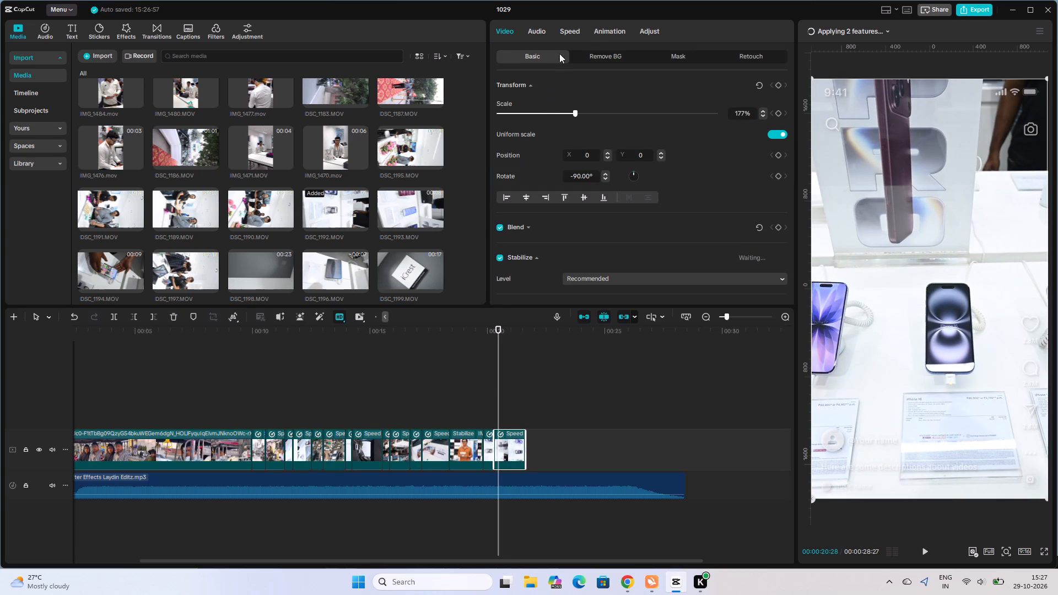
pyautogui.click(577, 28)
pyautogui.click(501, 177)
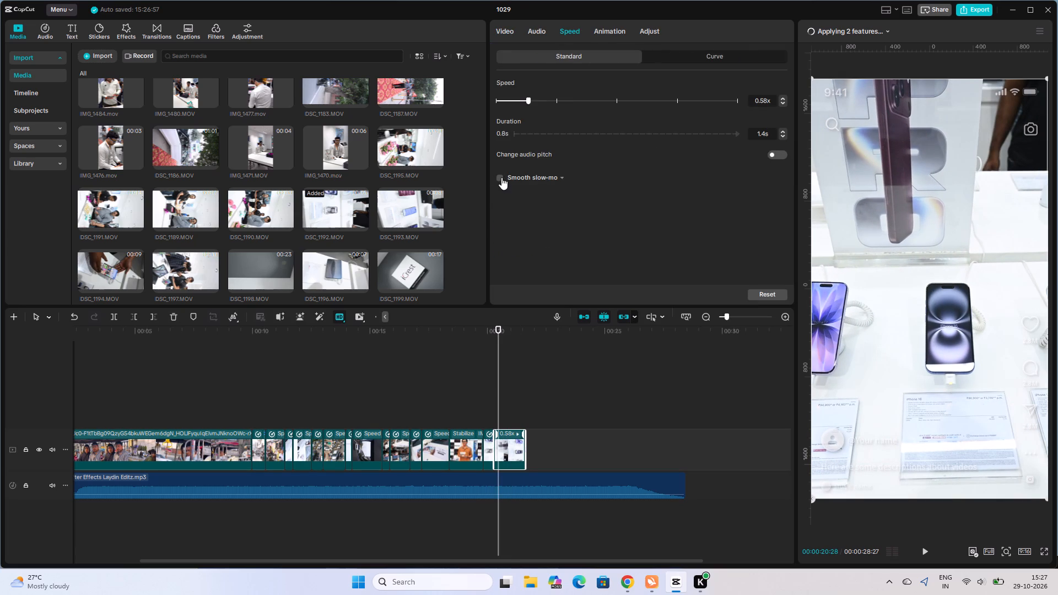
pyautogui.click(512, 26)
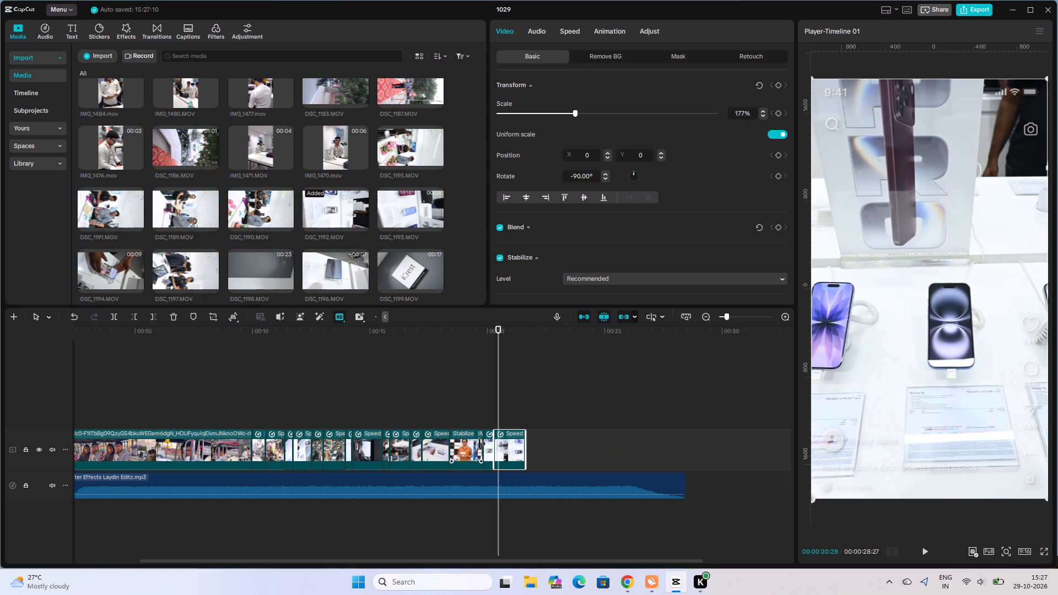
# Replay the two DSC_1192 parts to examine the smoothed slow motion, and check the last part's speed settings.
pyautogui.click(493, 419)
pyautogui.press('space')
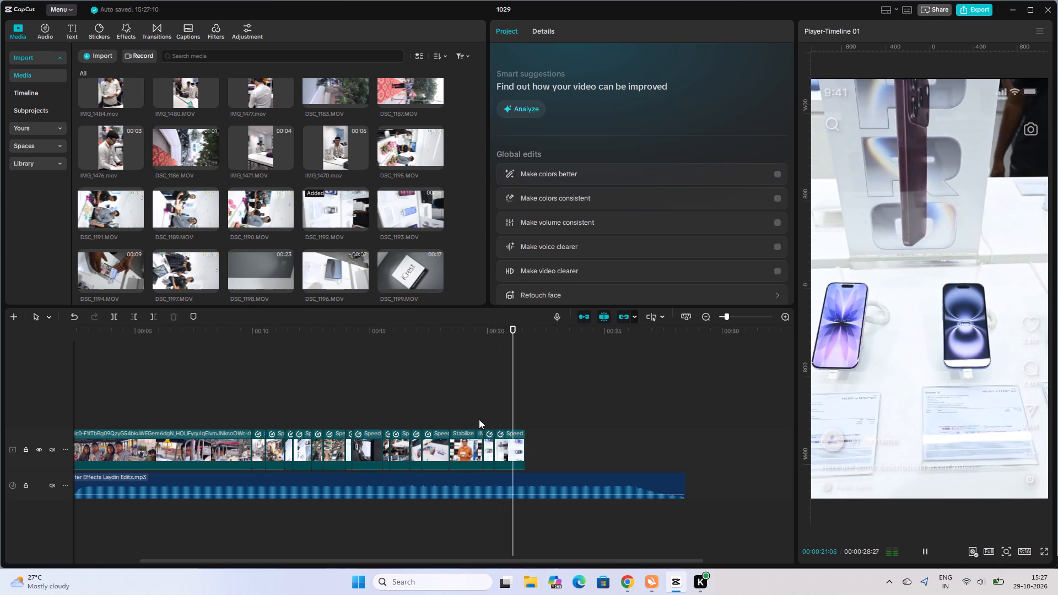
pyautogui.click(479, 419)
pyautogui.press('space')
pyautogui.press('space')
pyautogui.press('space')
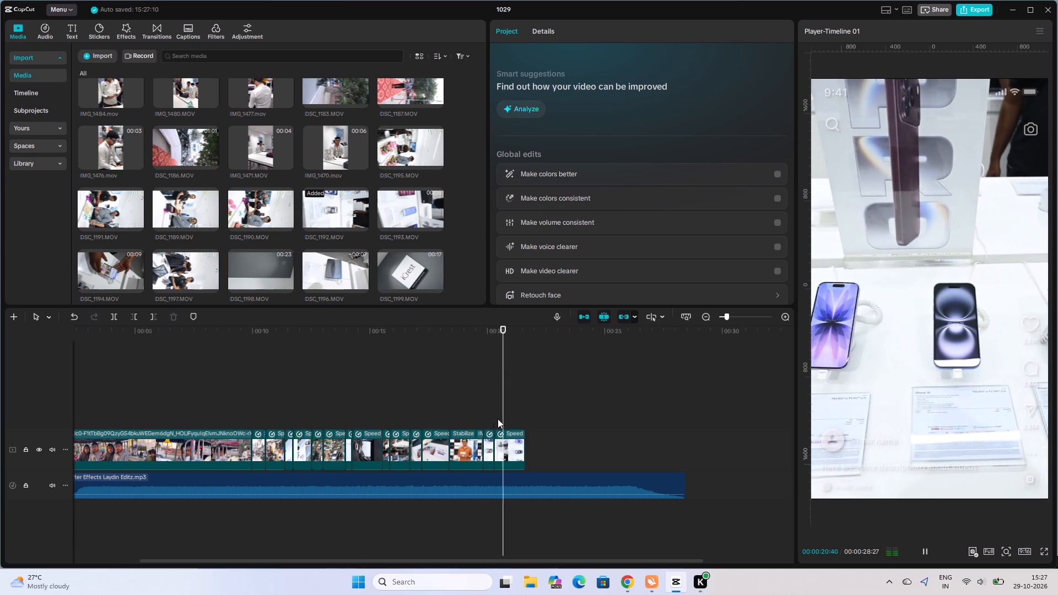
pyautogui.click(496, 419)
pyautogui.click(492, 419)
pyautogui.click(489, 429)
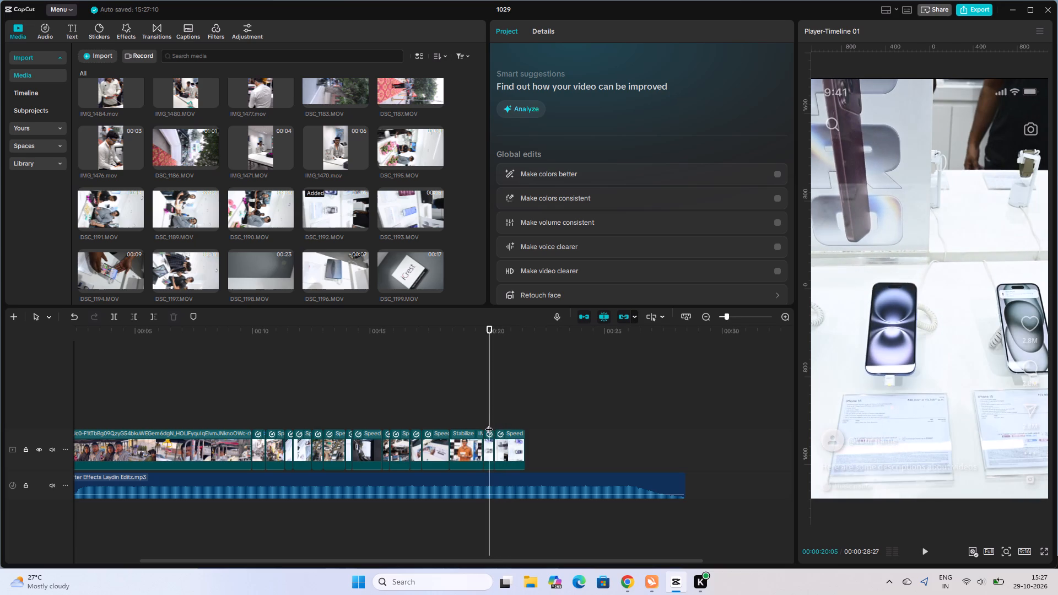
pyautogui.press('space')
pyautogui.press('space')
pyautogui.press('space')
pyautogui.click(503, 425)
pyautogui.press('space')
pyautogui.click(509, 444)
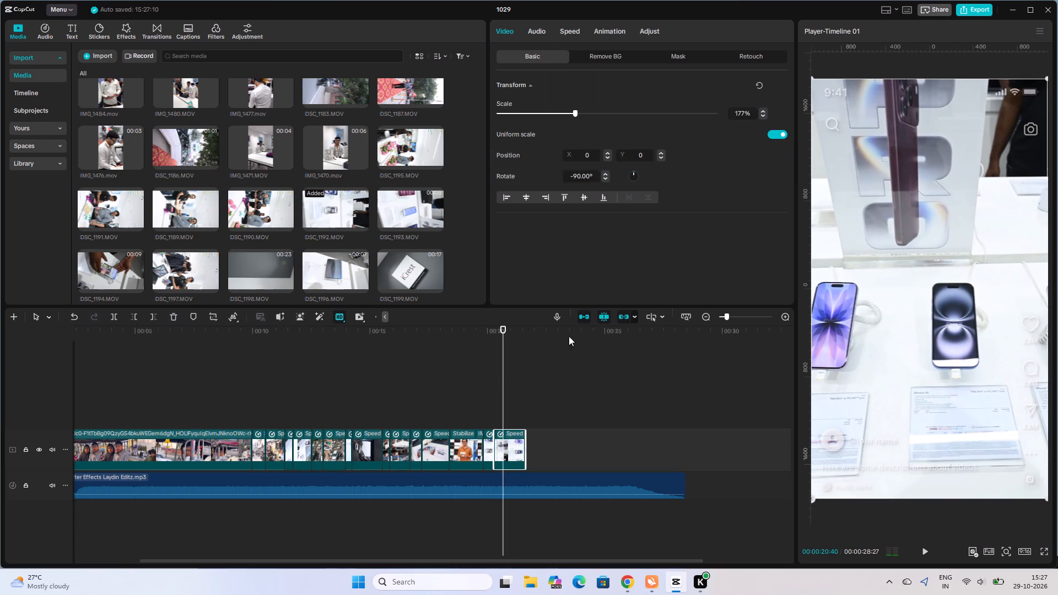
pyautogui.click(577, 34)
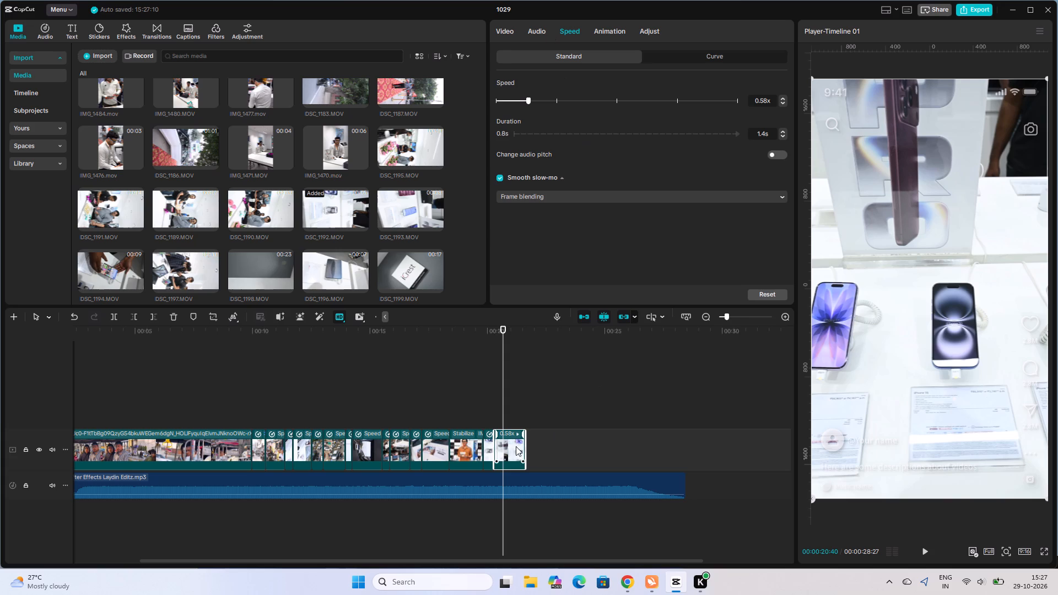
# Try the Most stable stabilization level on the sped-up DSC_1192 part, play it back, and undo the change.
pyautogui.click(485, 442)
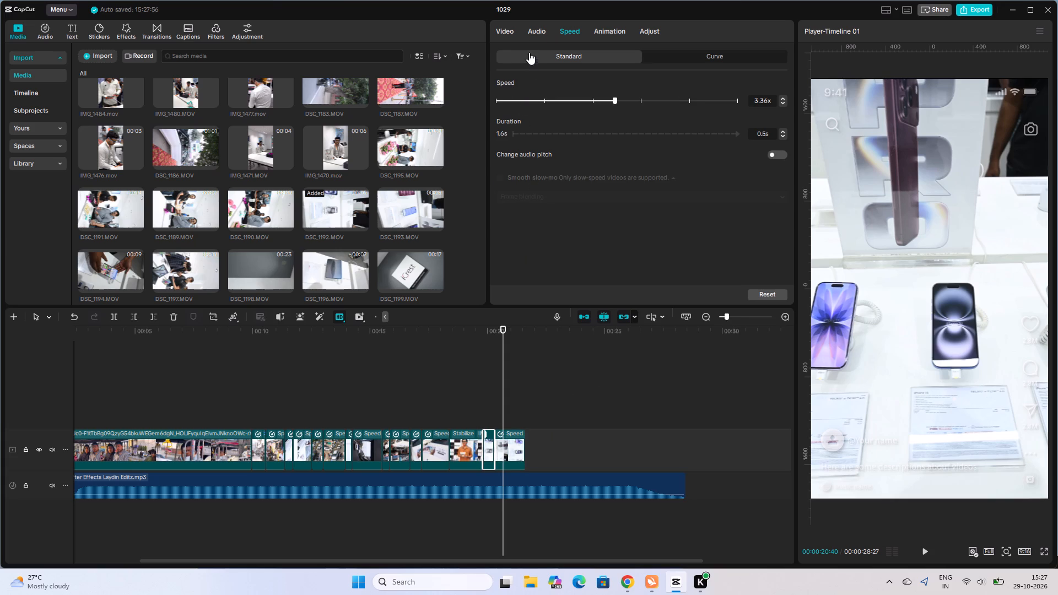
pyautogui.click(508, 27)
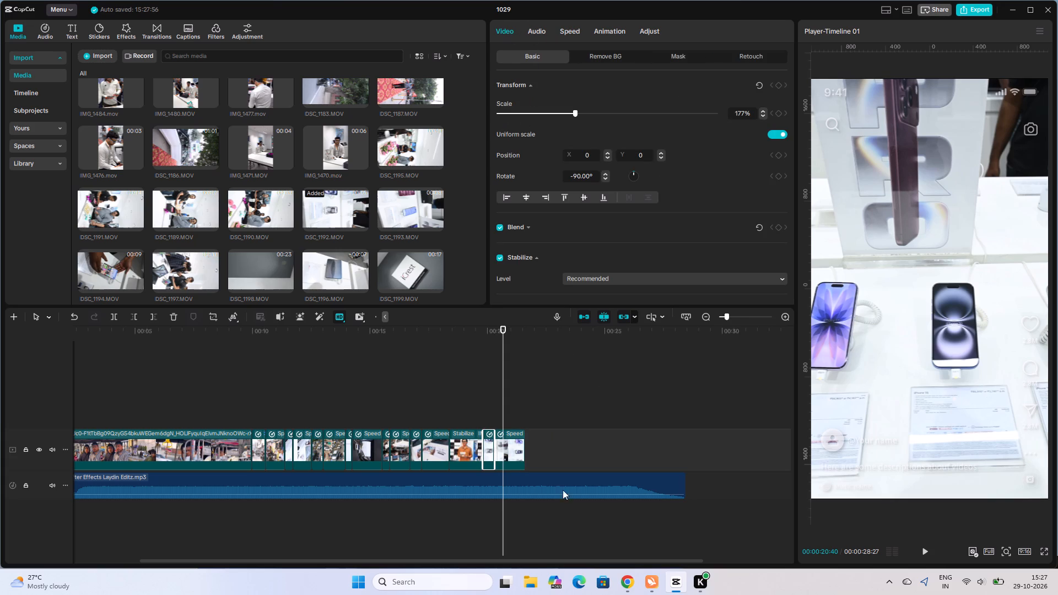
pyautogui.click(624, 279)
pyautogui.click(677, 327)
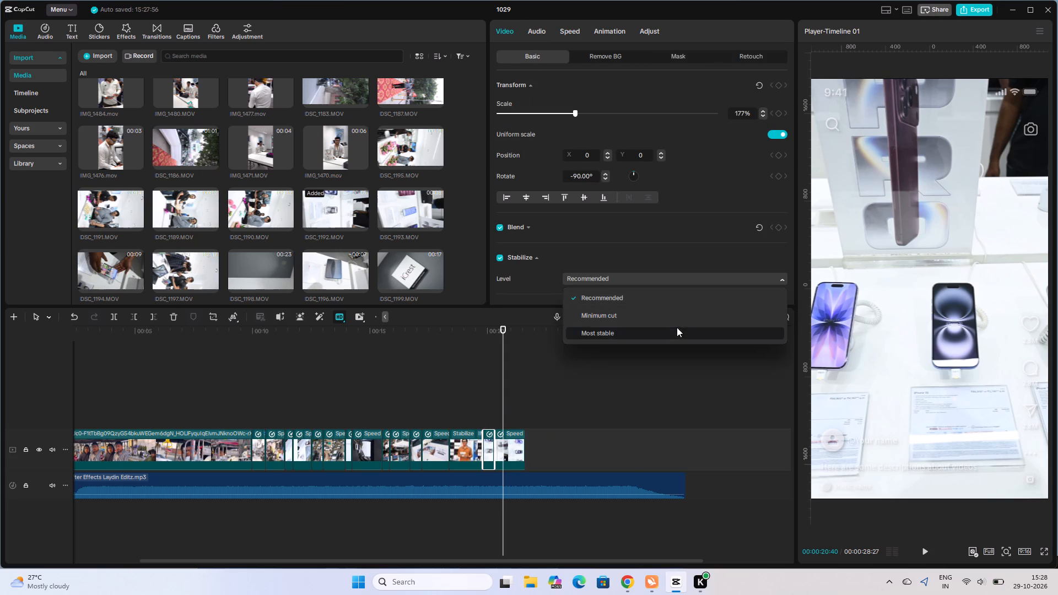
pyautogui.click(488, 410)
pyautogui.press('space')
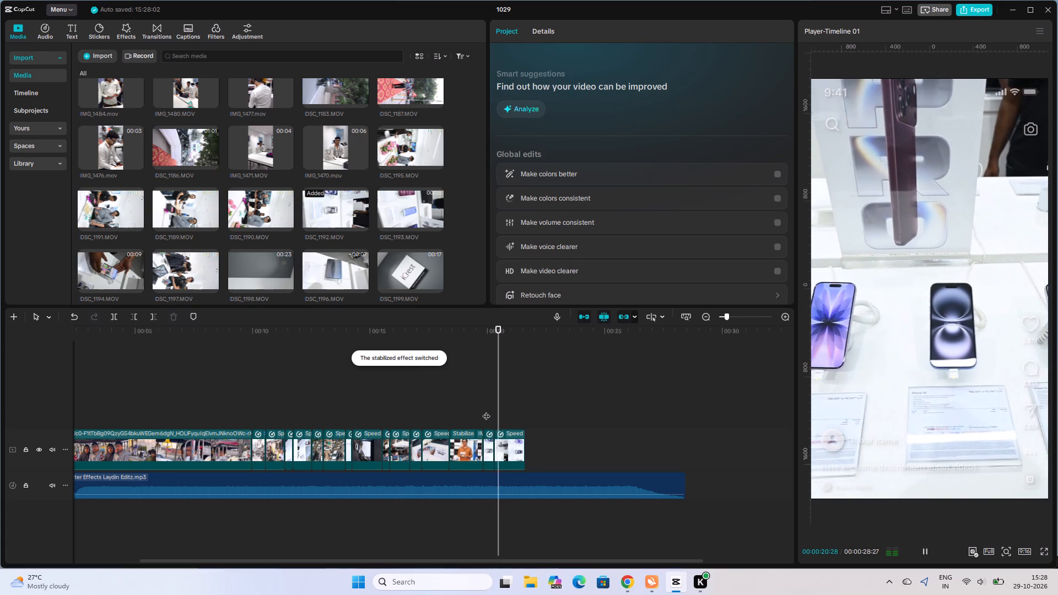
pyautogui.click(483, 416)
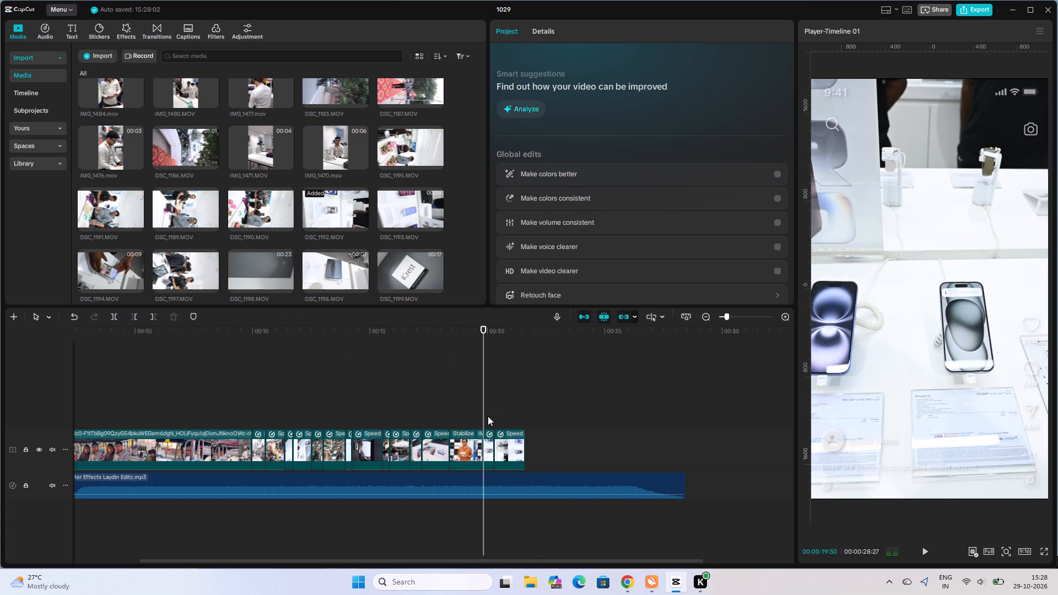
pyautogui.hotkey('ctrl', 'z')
# Replay the two DSC_1192 parts several times to examine the stabilization and the transition from fast to slow motion.
pyautogui.click(486, 414)
pyautogui.press('space')
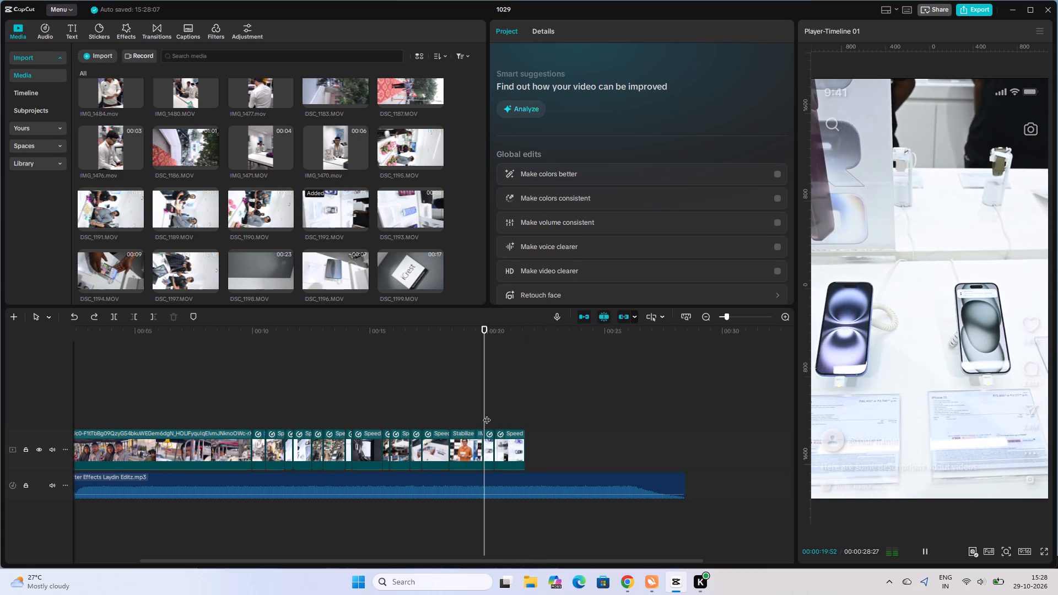
pyautogui.press('space')
pyautogui.click(489, 420)
pyautogui.press('space')
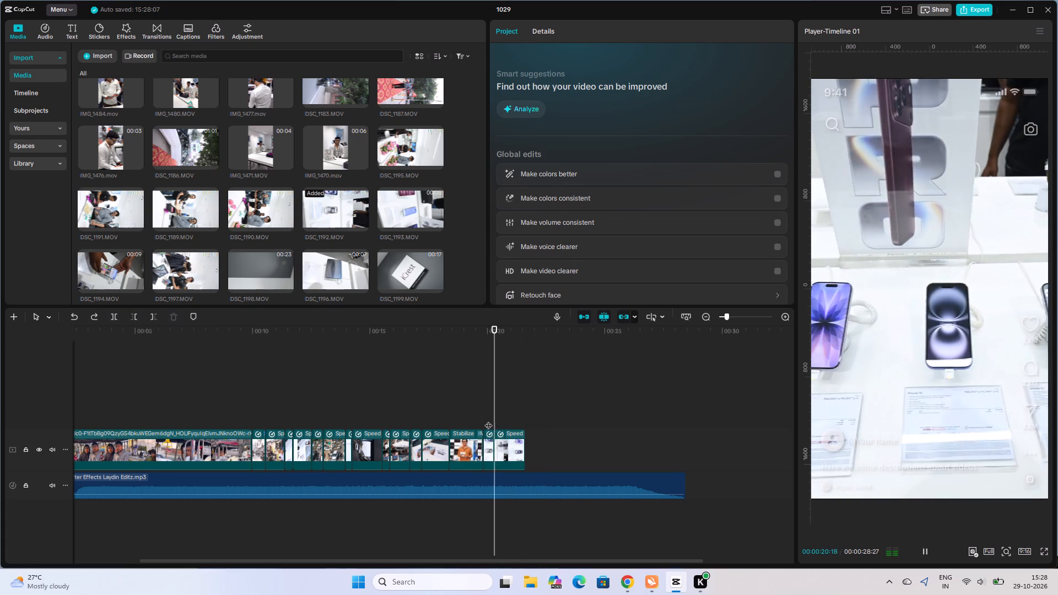
pyautogui.press('space')
pyautogui.click(509, 442)
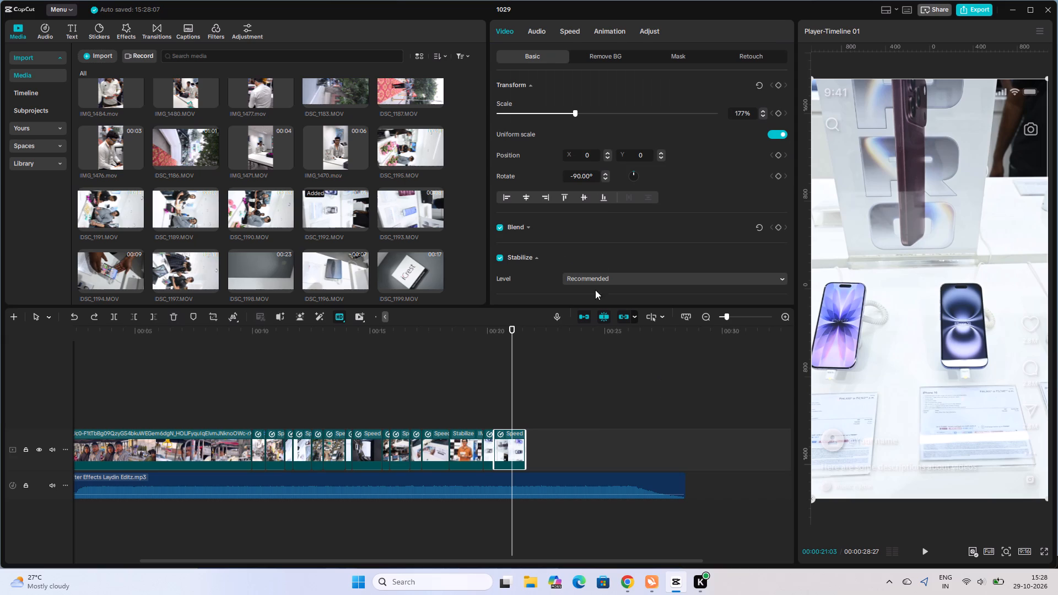
pyautogui.click(489, 455)
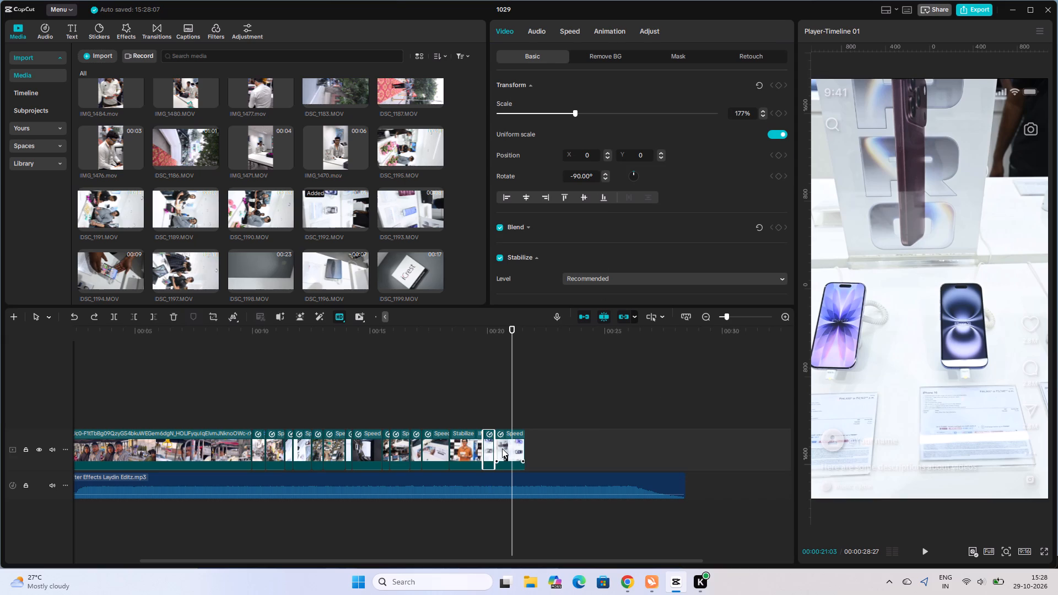
pyautogui.click(502, 448)
pyautogui.click(494, 409)
pyautogui.press('space')
pyautogui.press('space')
pyautogui.click(499, 444)
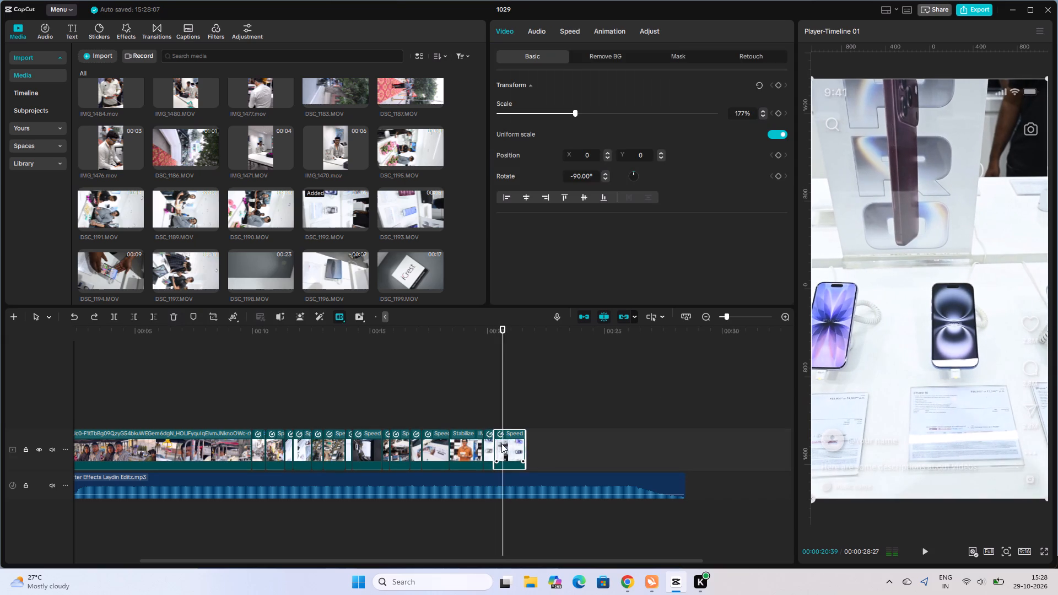
pyautogui.click(491, 421)
pyautogui.press('space')
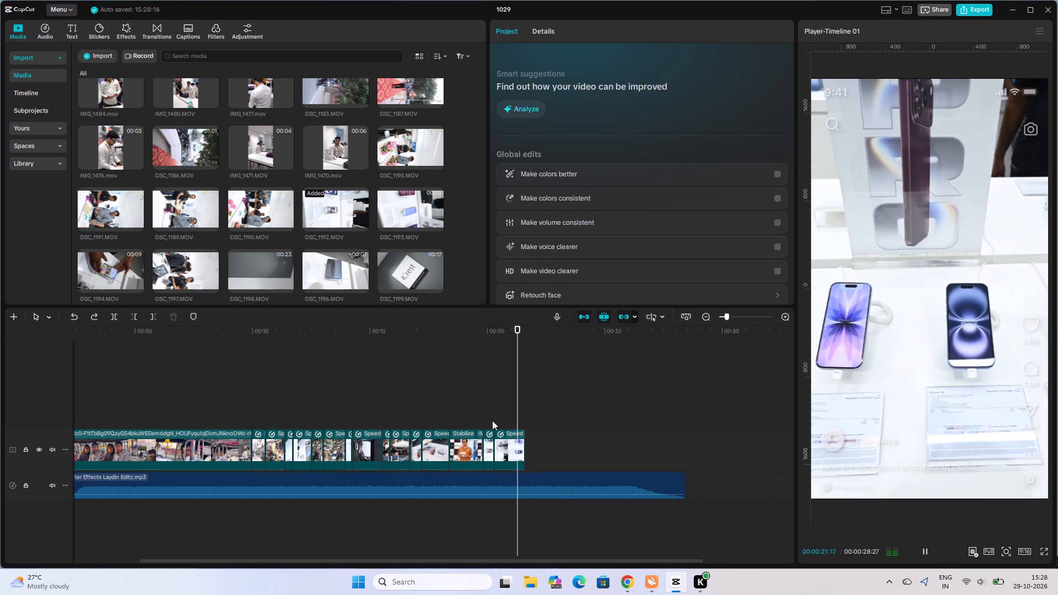
pyautogui.click(482, 416)
pyautogui.press('space')
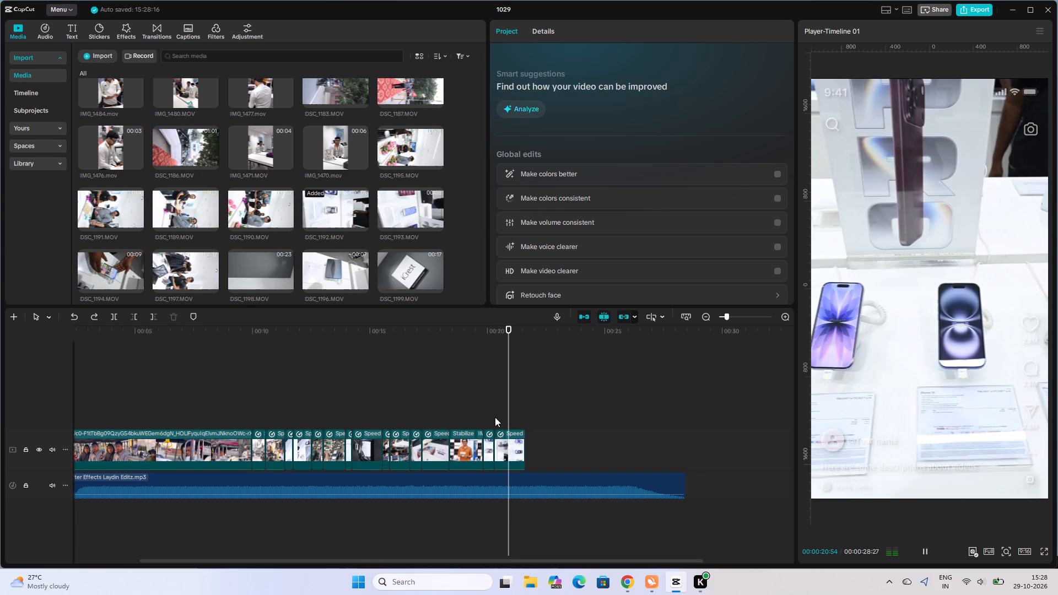
pyautogui.click(495, 418)
pyautogui.press('space')
pyautogui.press('space')
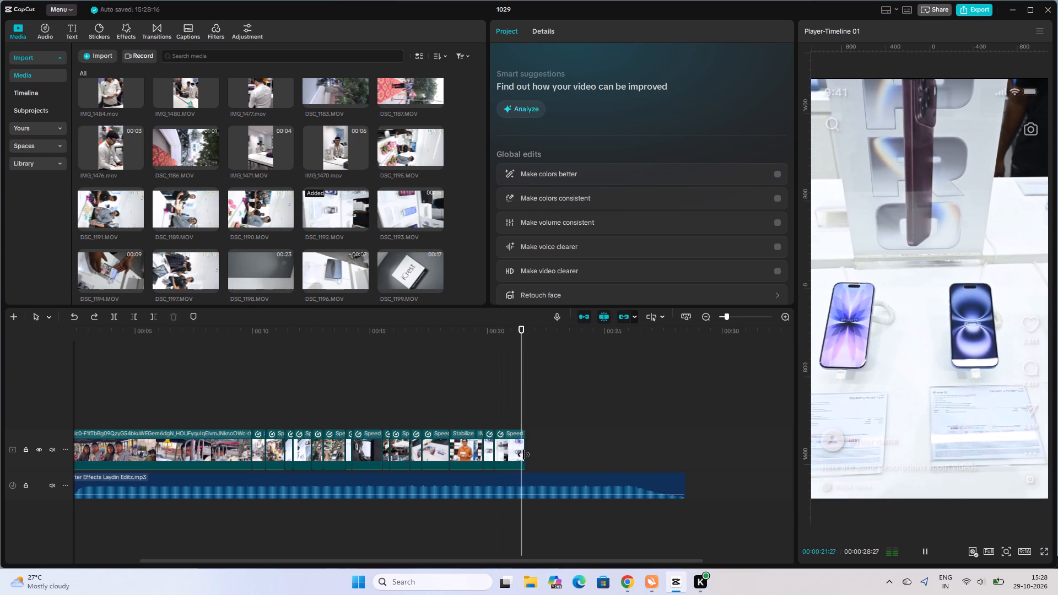
# Preview the DSC_1196 clip and browse the remaining imported media for the next shot.
pyautogui.scroll(-2, 343, 229)
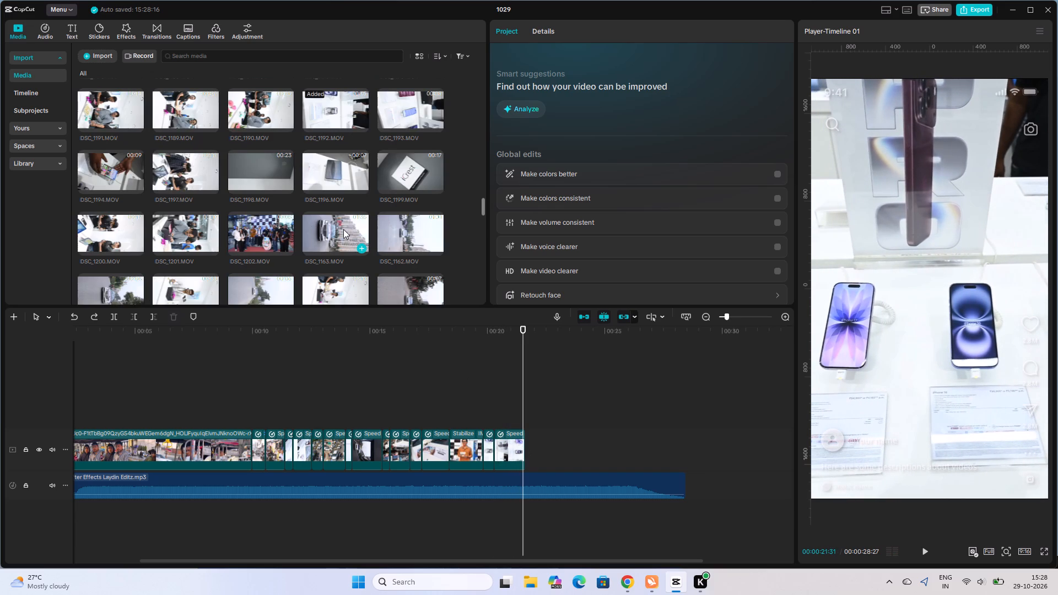
pyautogui.click(344, 167)
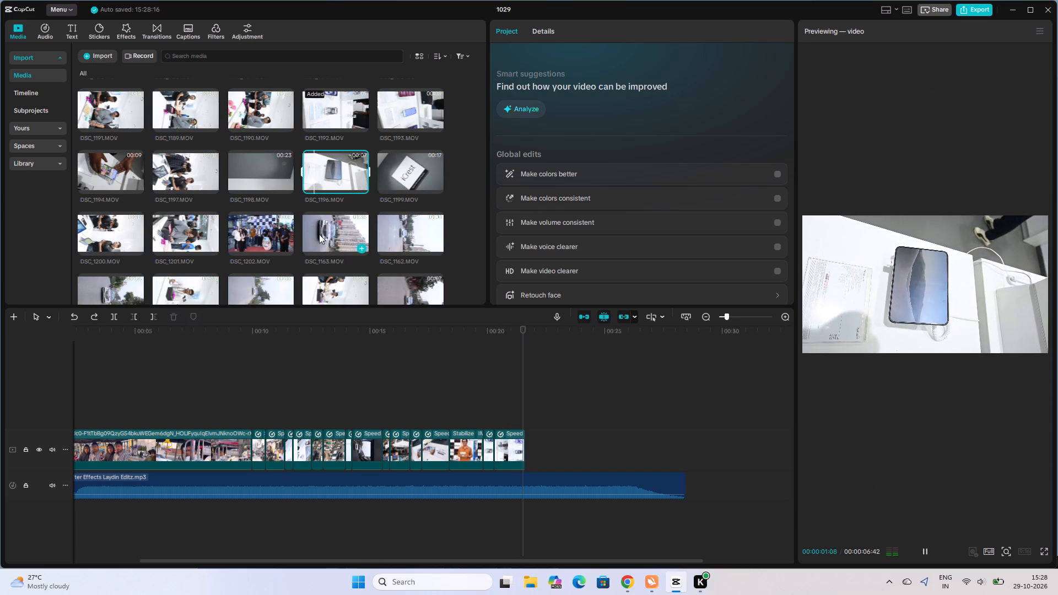
pyautogui.scroll(-2, 320, 231)
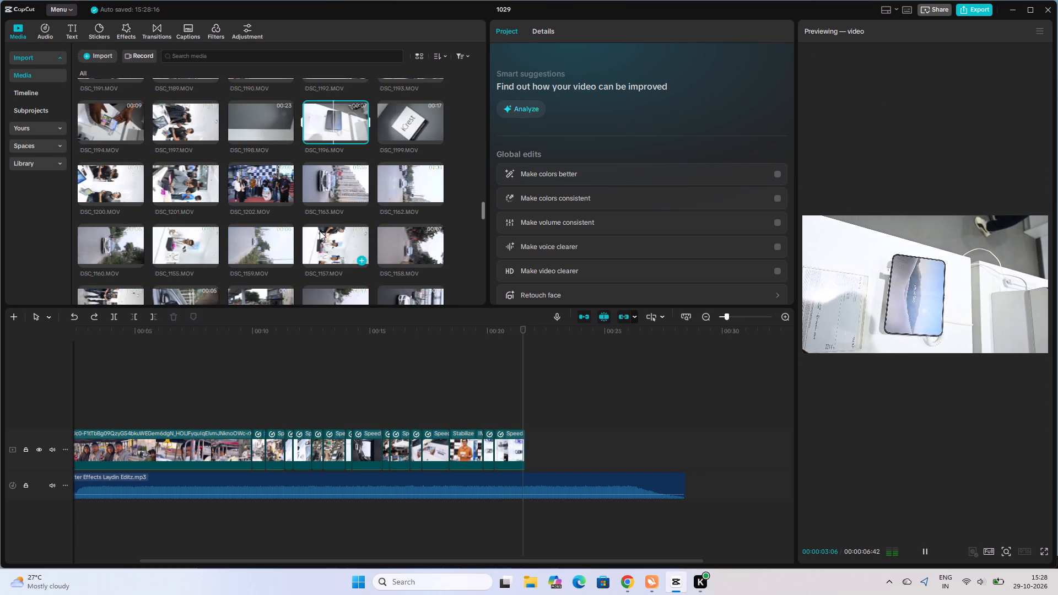
pyautogui.scroll(-2, 320, 231)
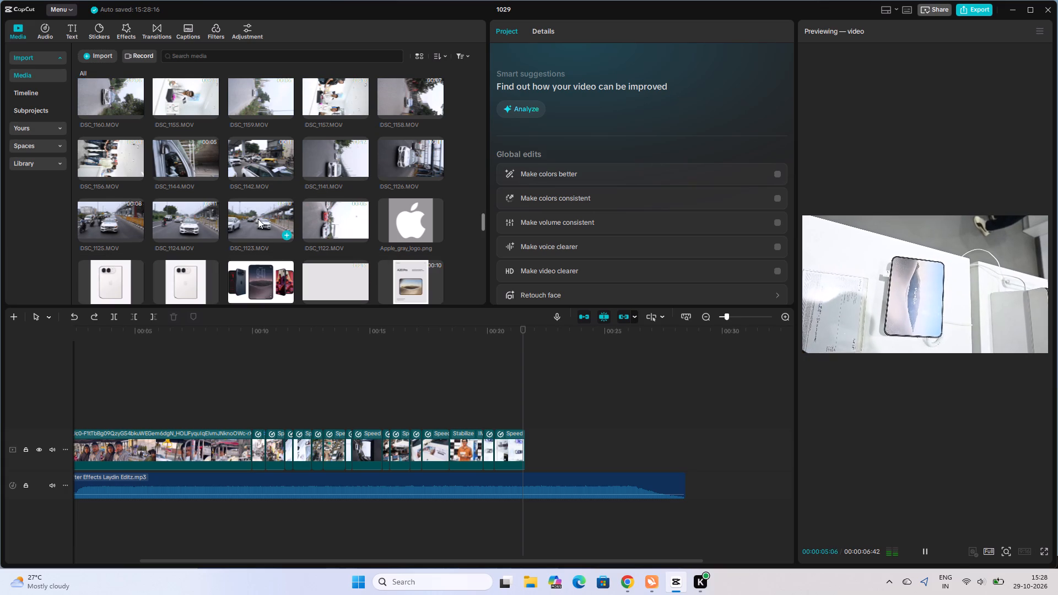
# Play back the end of the edit and delete the two DSC_1192 parts from the timeline.
pyautogui.click(433, 407)
pyautogui.press('space')
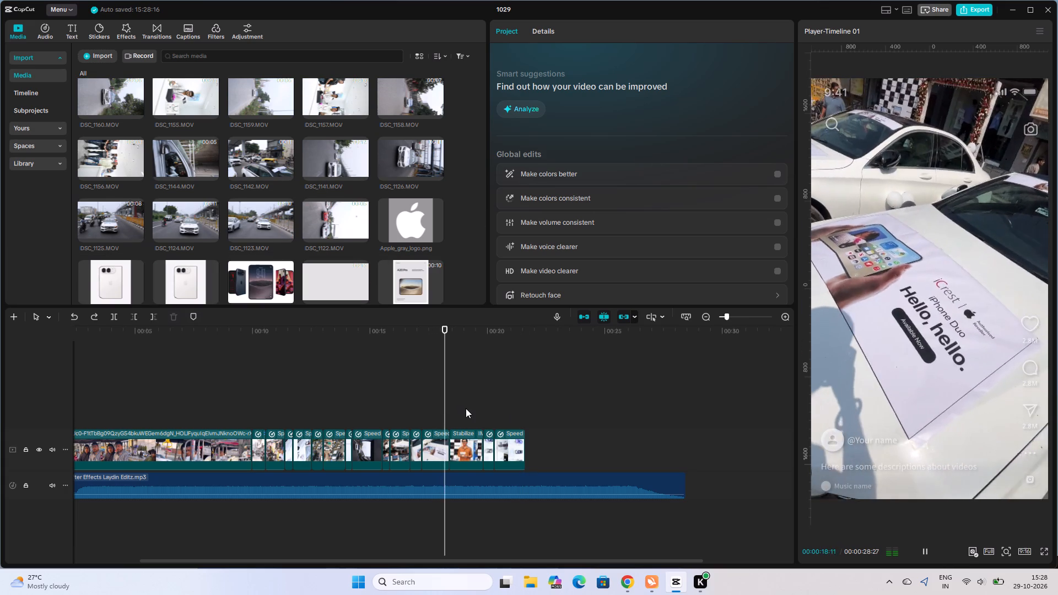
pyautogui.press('space')
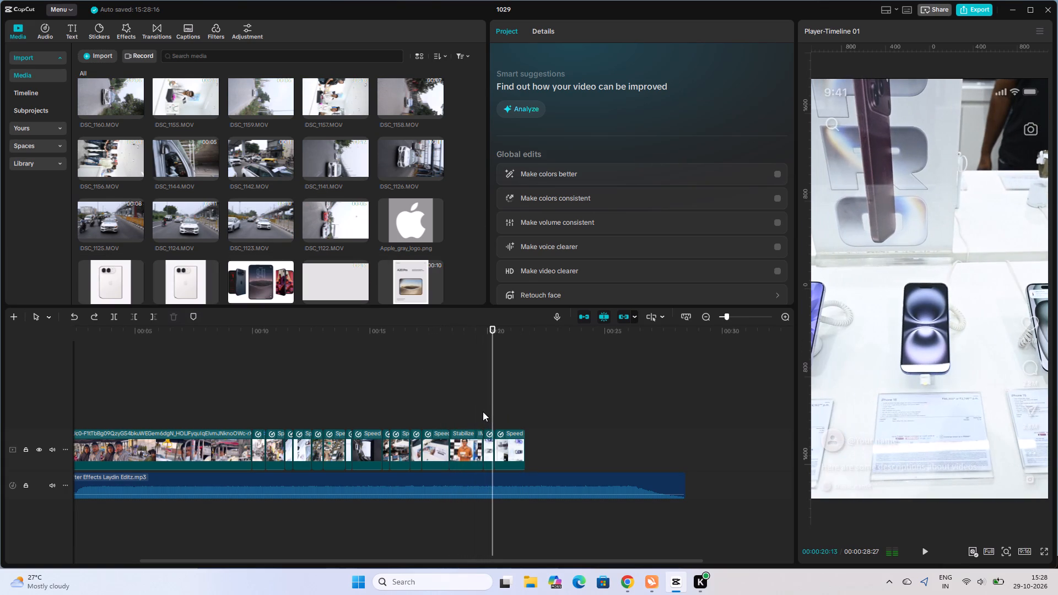
pyautogui.moveTo(483, 411); pyautogui.dragTo(506, 452)
pyautogui.click(501, 433)
pyautogui.moveTo(481, 409); pyautogui.dragTo(505, 442)
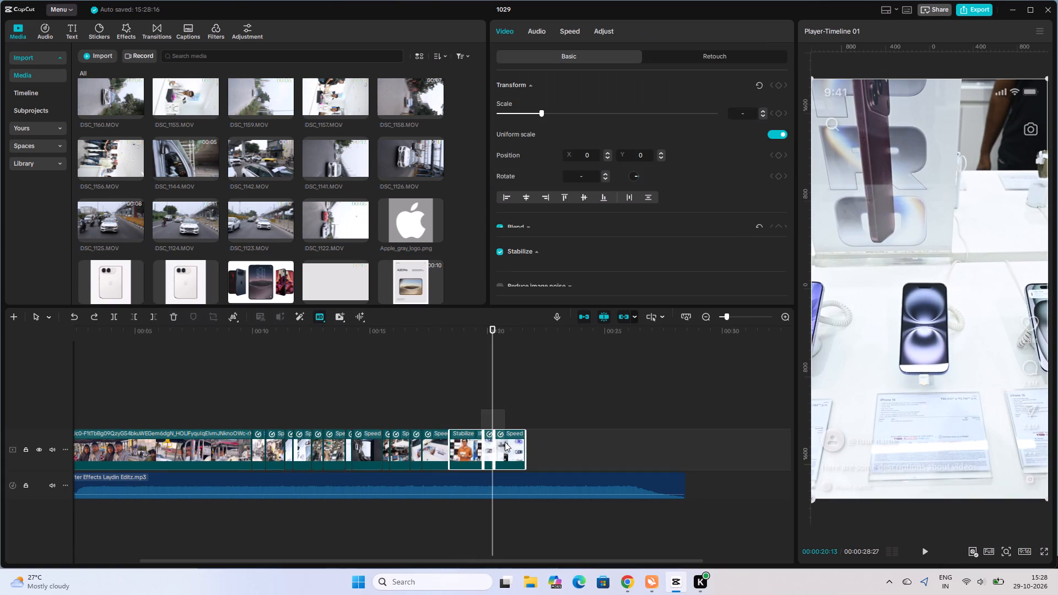
pyautogui.moveTo(505, 442); pyautogui.dragTo(504, 437)
pyautogui.click(500, 432)
pyautogui.moveTo(515, 399); pyautogui.dragTo(494, 449)
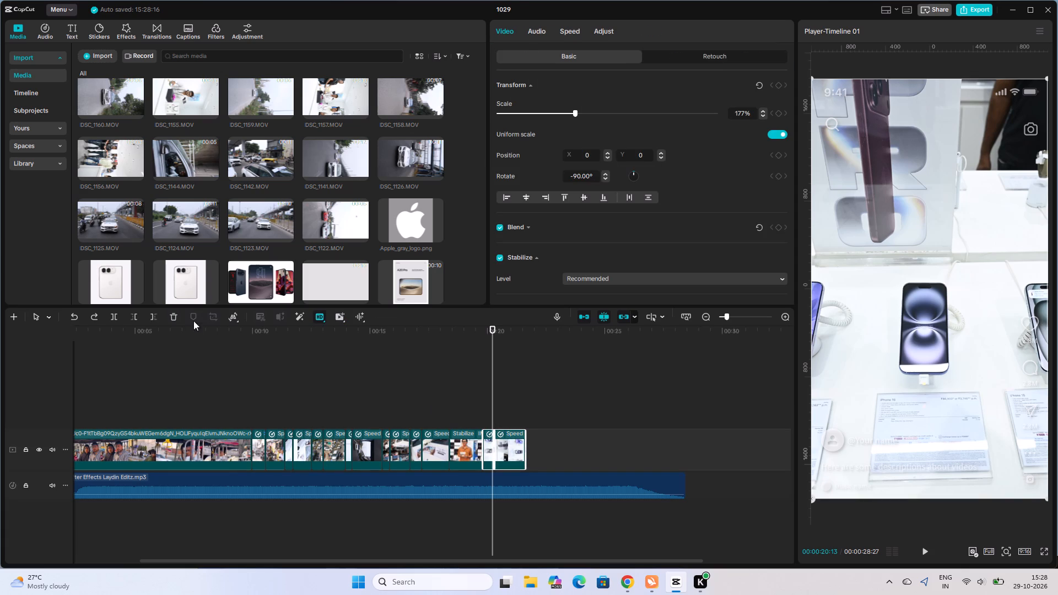
pyautogui.click(170, 316)
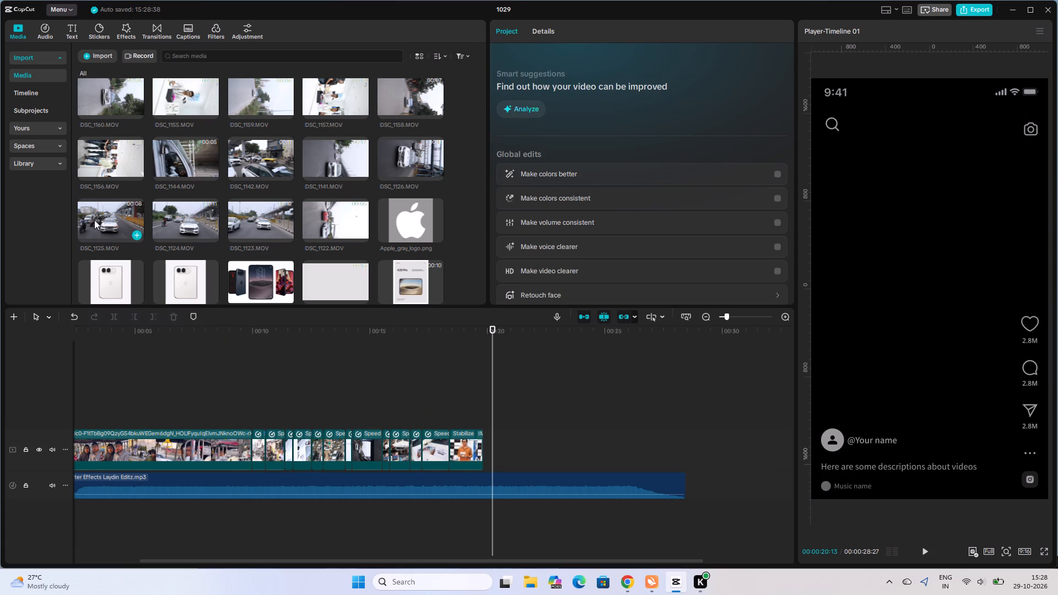
# Preview the DSC_1125, DSC_1124, DSC_1123 and DSC_1126 car clips and add DSC_1126 to the end of the main track.
pyautogui.click(94, 220)
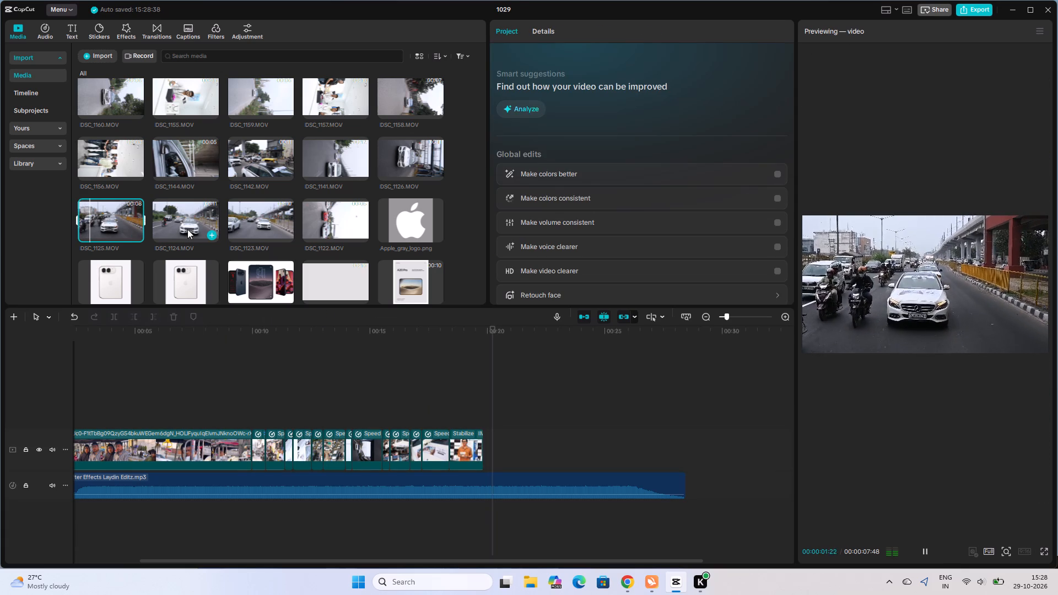
pyautogui.click(187, 229)
pyautogui.click(269, 223)
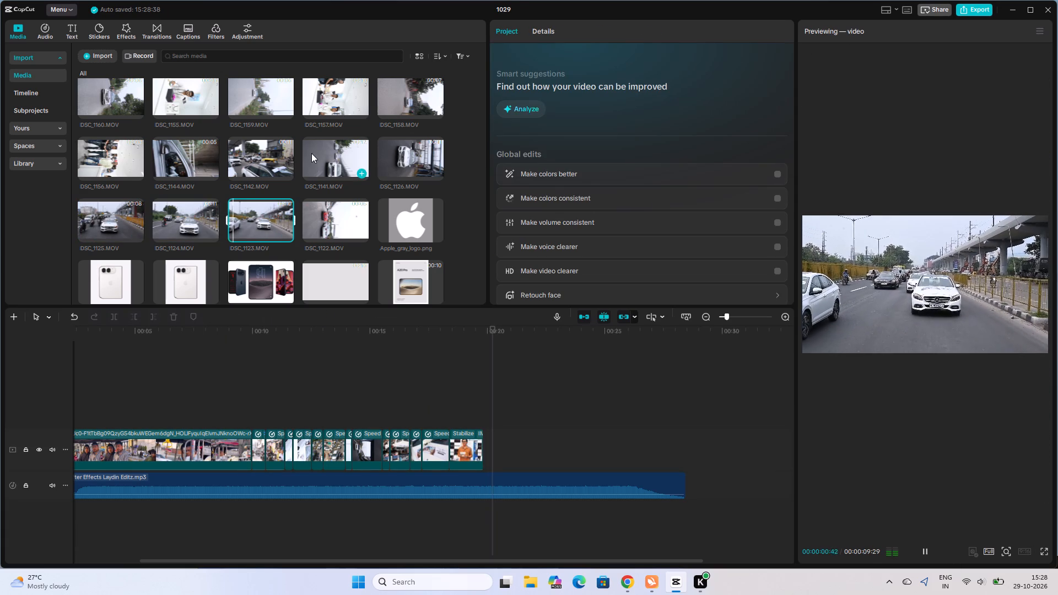
pyautogui.scroll(1, 320, 185)
pyautogui.click(415, 213)
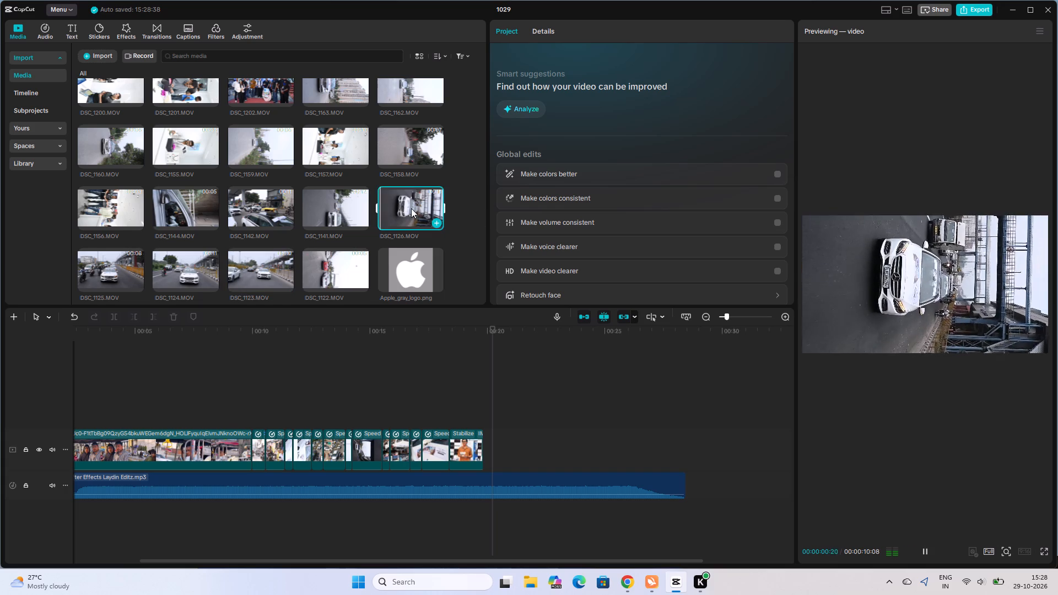
pyautogui.moveTo(411, 208); pyautogui.dragTo(490, 447)
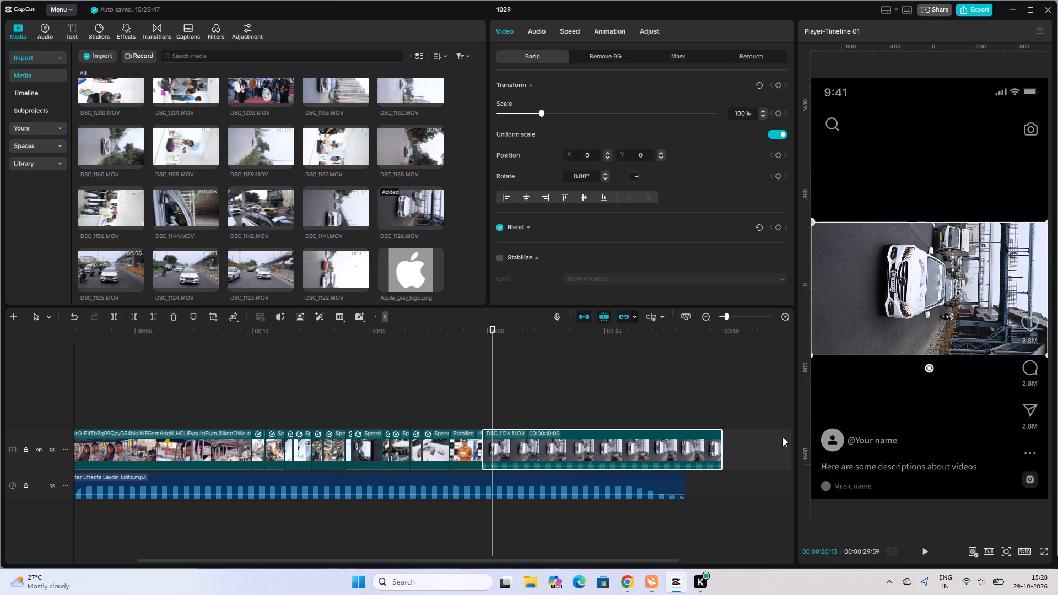
# Rotate the DSC_1126 clip to -90° and scale it to 204% so it fills the vertical frame.
pyautogui.moveTo(932, 367); pyautogui.dragTo(966, 280)
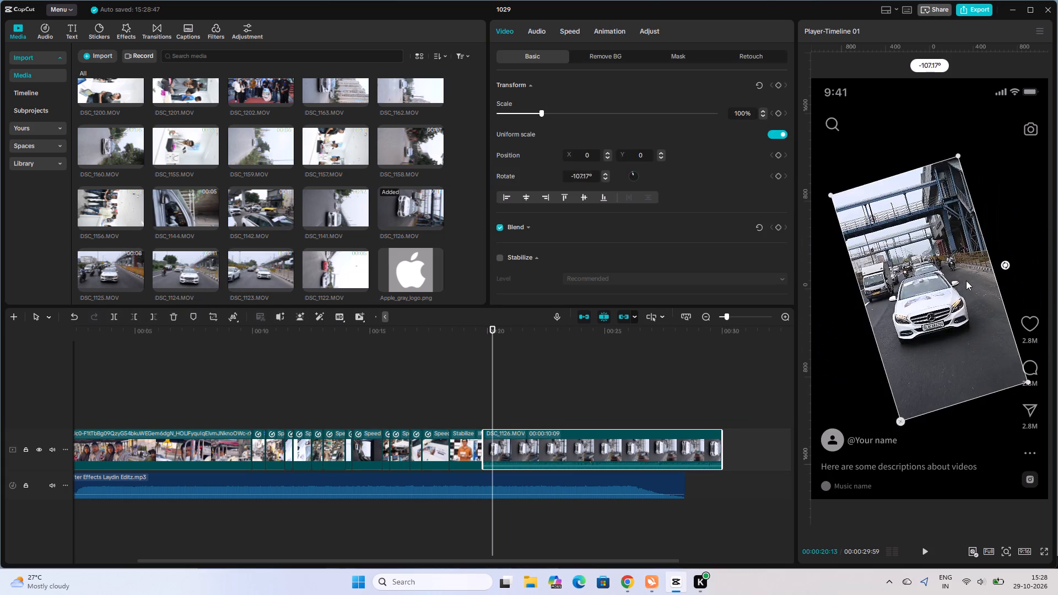
pyautogui.moveTo(966, 280); pyautogui.dragTo(968, 291)
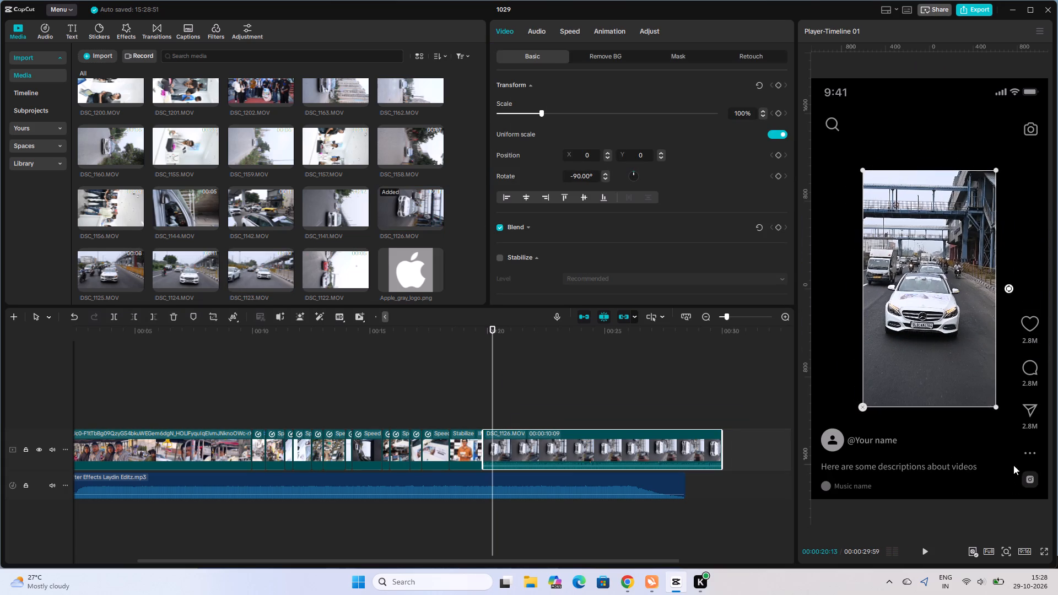
pyautogui.moveTo(994, 410); pyautogui.dragTo(1057, 554)
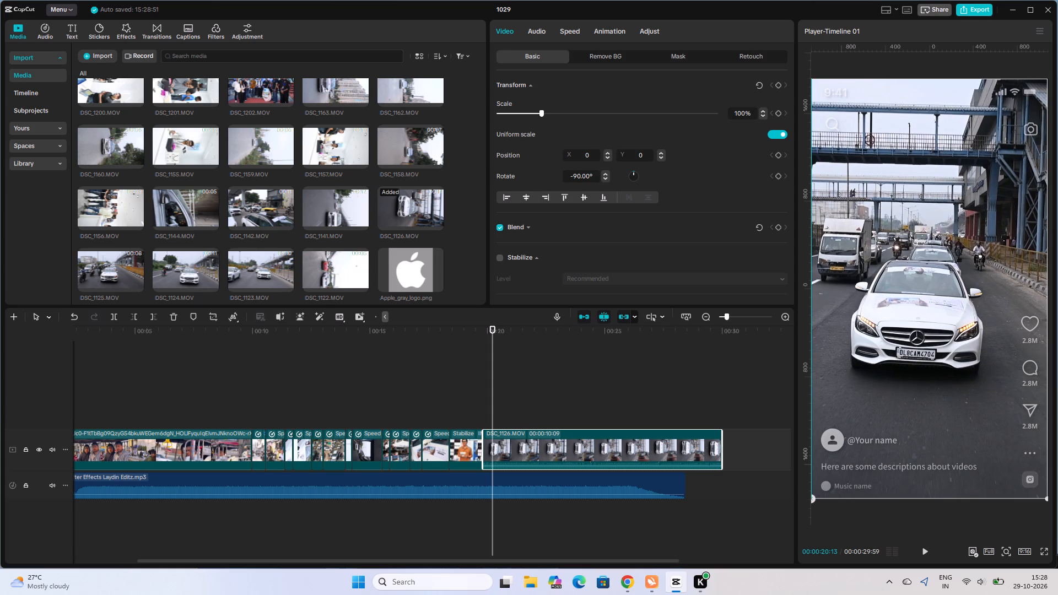
pyautogui.moveTo(1057, 554); pyautogui.dragTo(1057, 578)
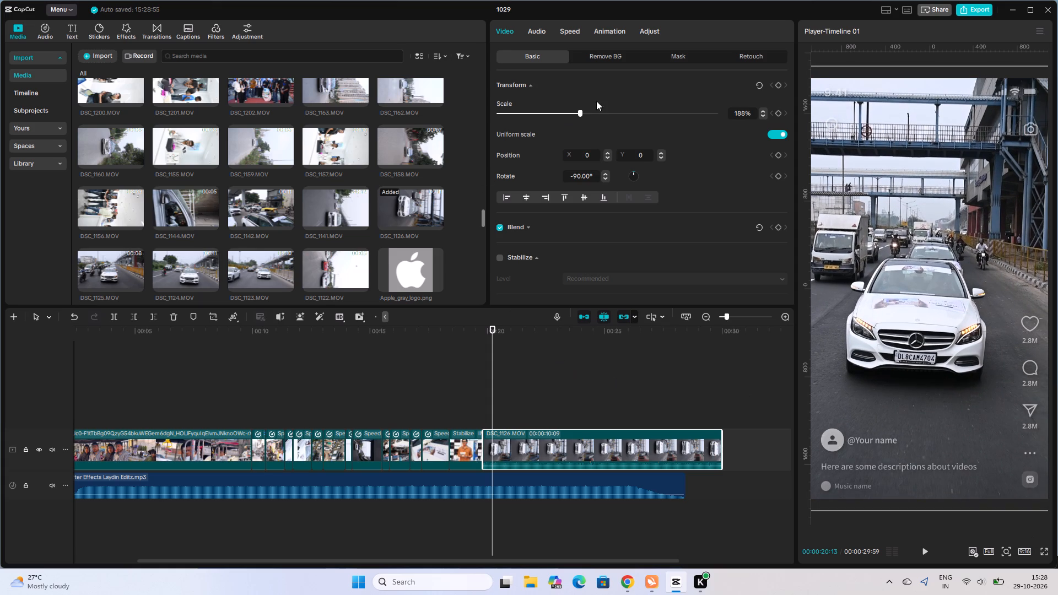
pyautogui.click(587, 110)
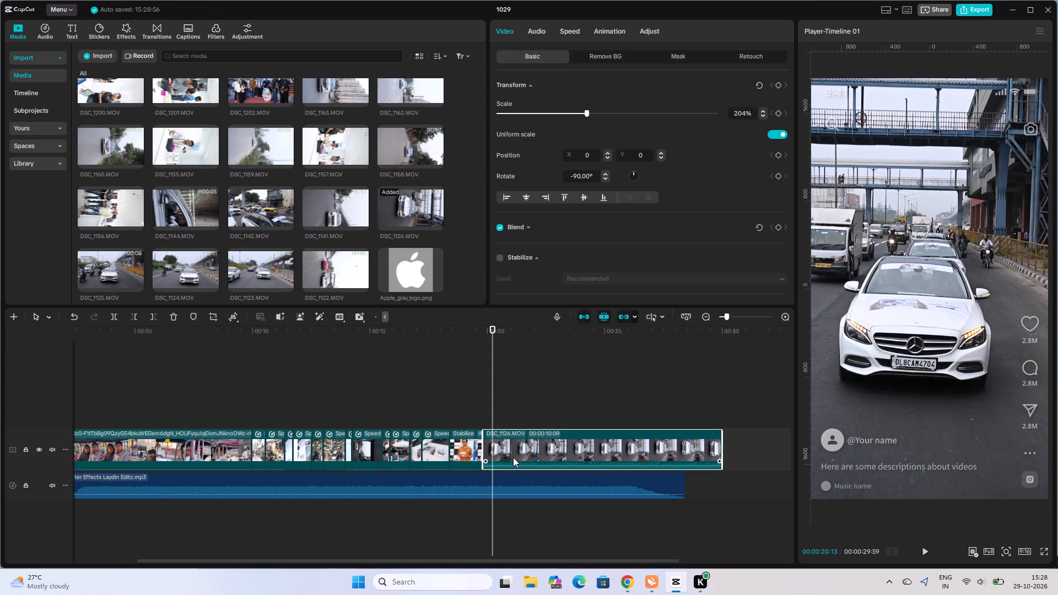
# Play the start of the DSC_1126 clip and turn on stabilization for it at the Recommended level.
pyautogui.moveTo(518, 466); pyautogui.dragTo(523, 492)
pyautogui.click(486, 420)
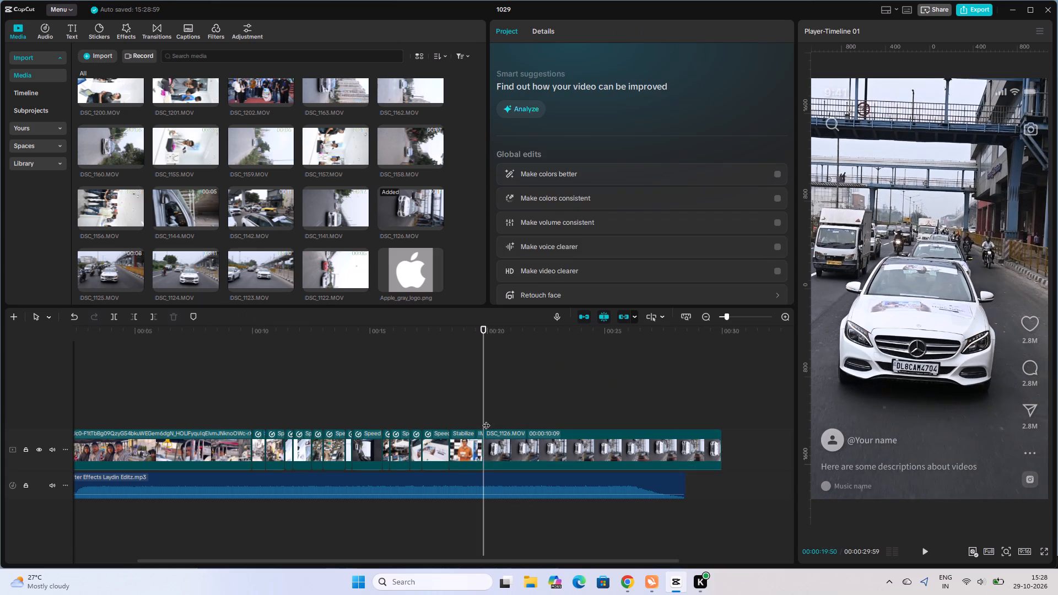
pyautogui.press('space')
pyautogui.press('space')
pyautogui.click(525, 443)
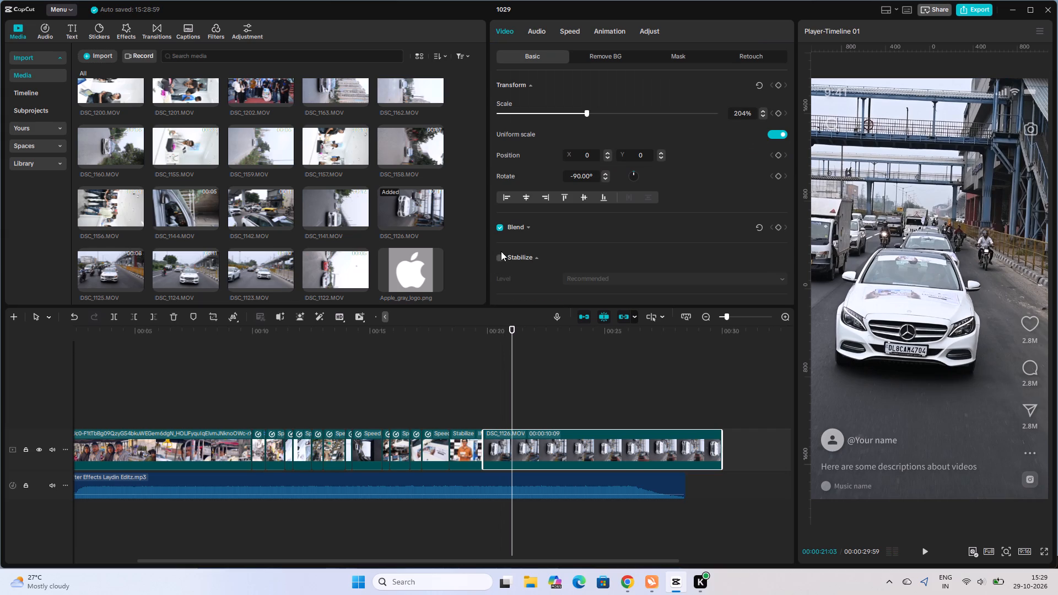
pyautogui.click(501, 254)
pyautogui.click(501, 257)
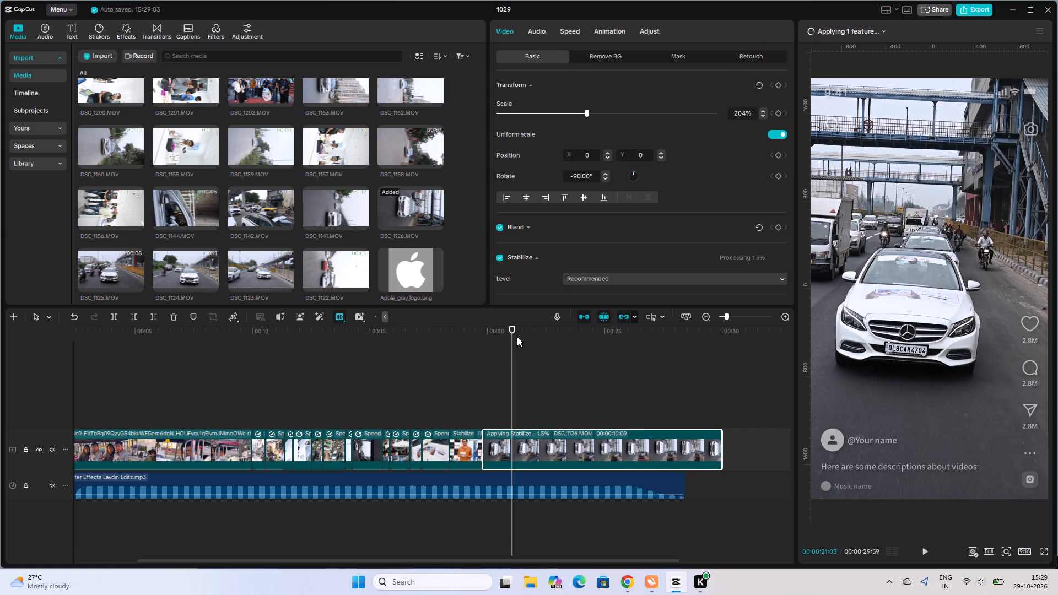
# Split the DSC_1126 clip at about 00:00:23:22 and delete the part after the cut.
pyautogui.moveTo(515, 332); pyautogui.dragTo(566, 359)
pyautogui.click(112, 319)
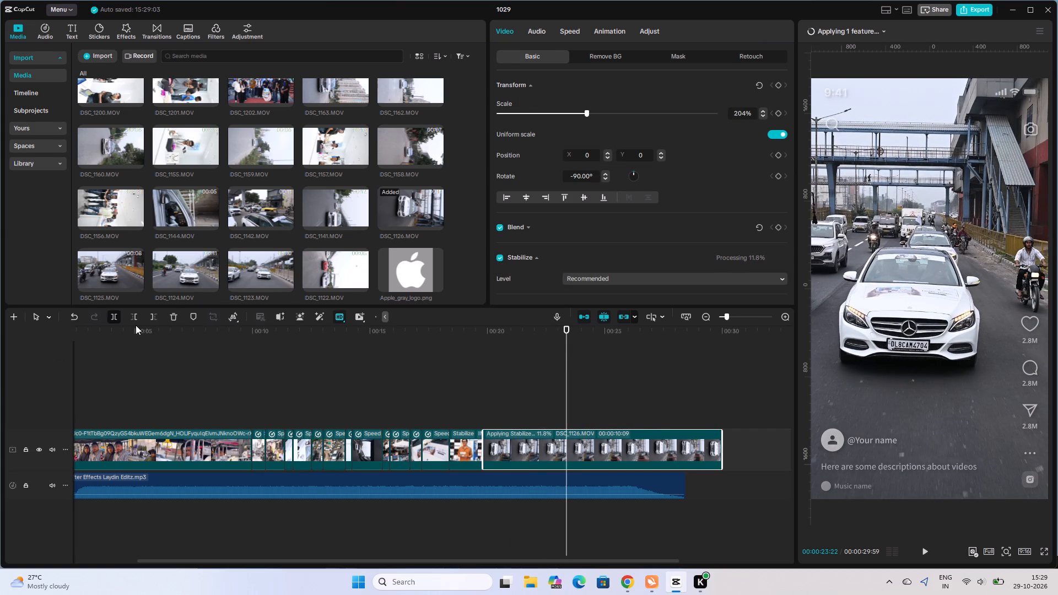
pyautogui.click(176, 316)
# Play the start of the shortened DSC_1126 clip and set its speed to 2.00x.
pyautogui.click(492, 414)
pyautogui.click(485, 423)
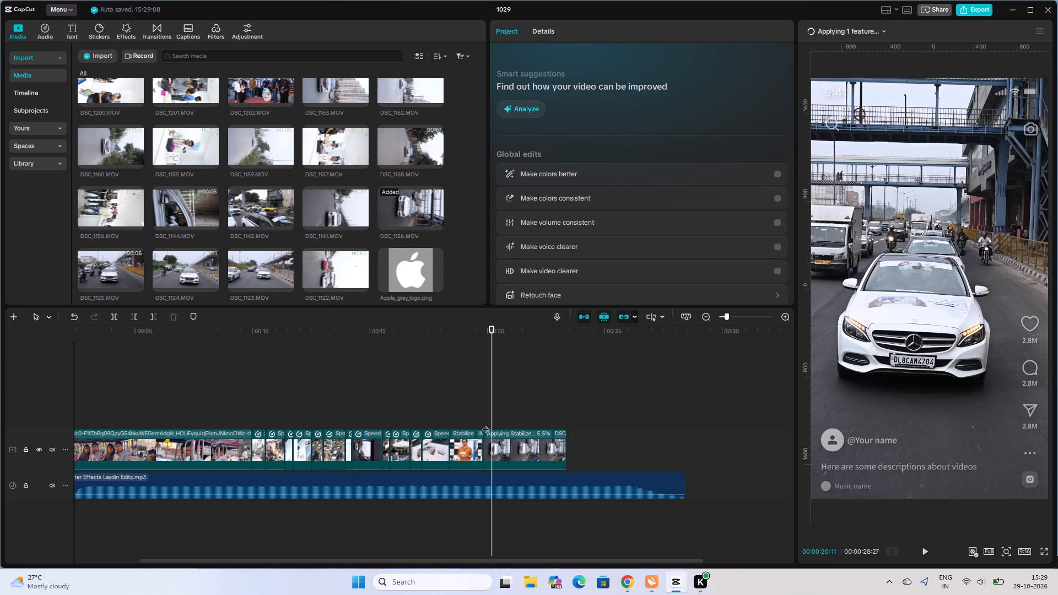
pyautogui.click(495, 455)
pyautogui.press('space')
pyautogui.press('space')
pyautogui.click(496, 455)
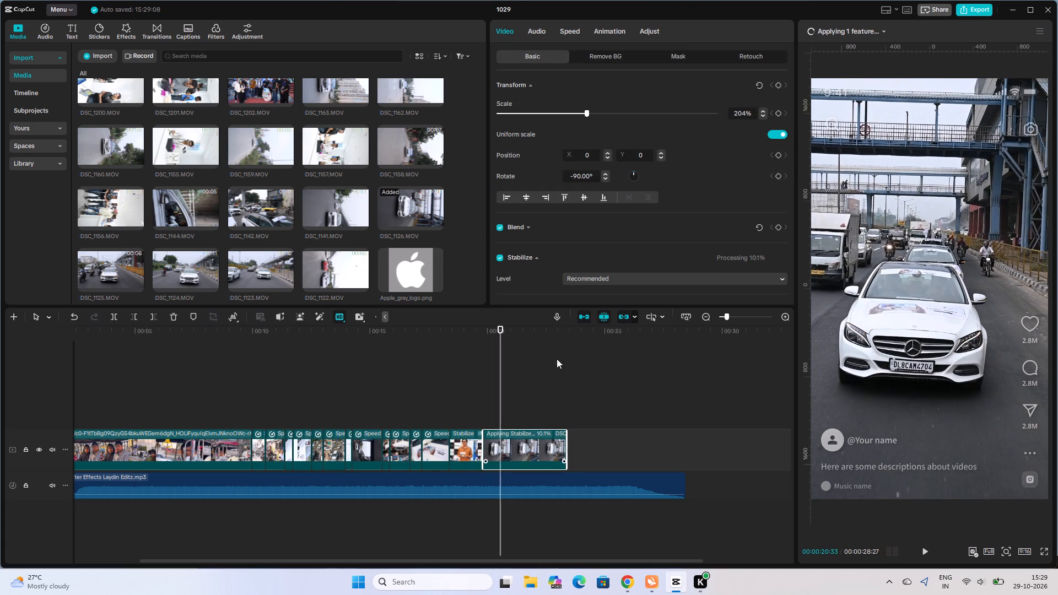
pyautogui.click(570, 31)
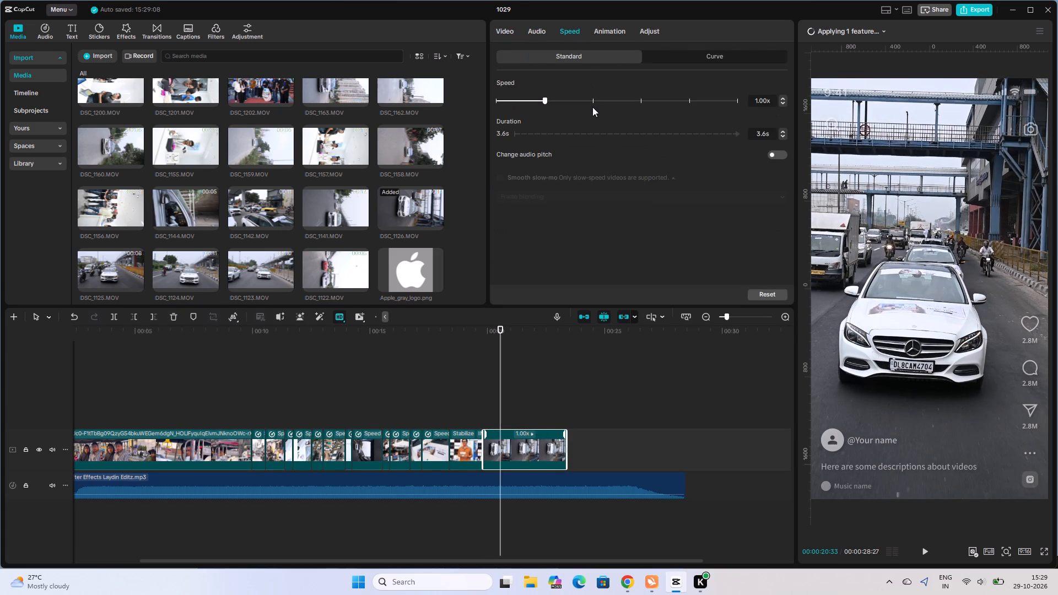
pyautogui.click(594, 101)
# Play back the sped-up DSC_1126 clip and split it at about 00:00:20:38.
pyautogui.click(485, 417)
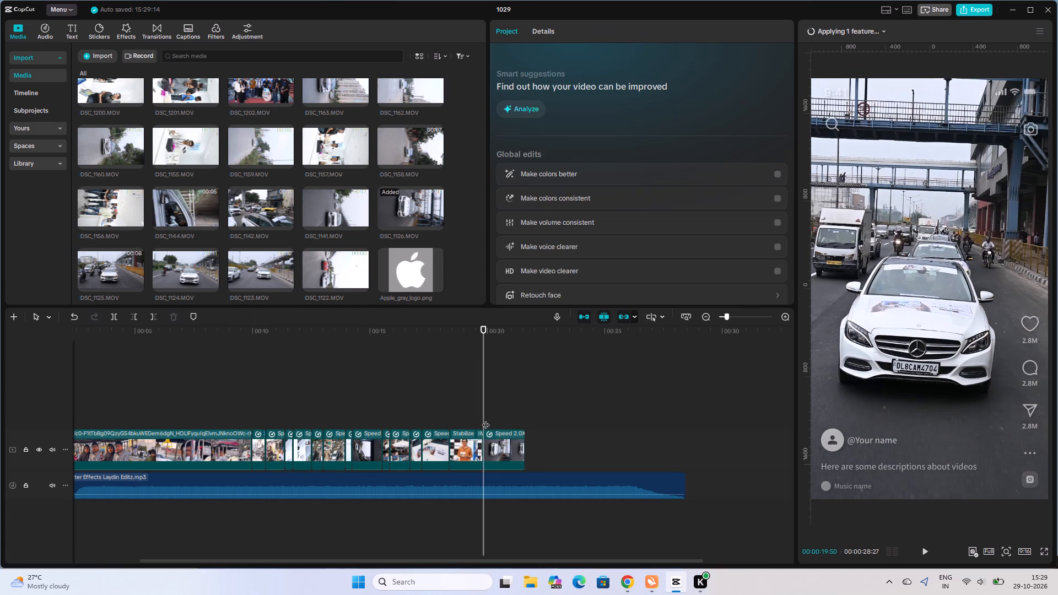
pyautogui.press('space')
pyautogui.press('space')
pyautogui.click(491, 442)
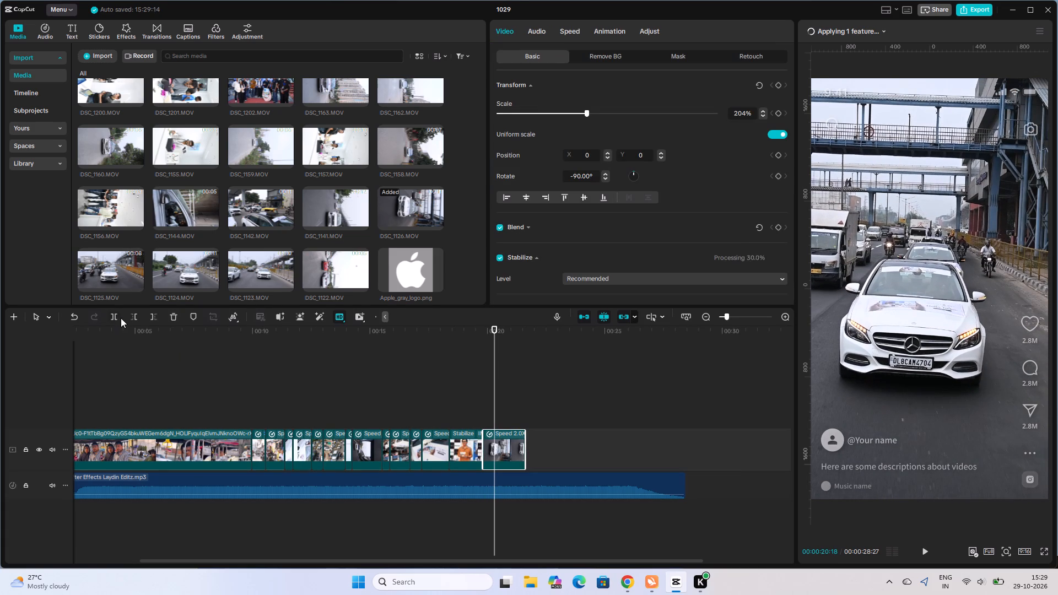
pyautogui.press('space')
pyautogui.press('space')
pyautogui.click(115, 316)
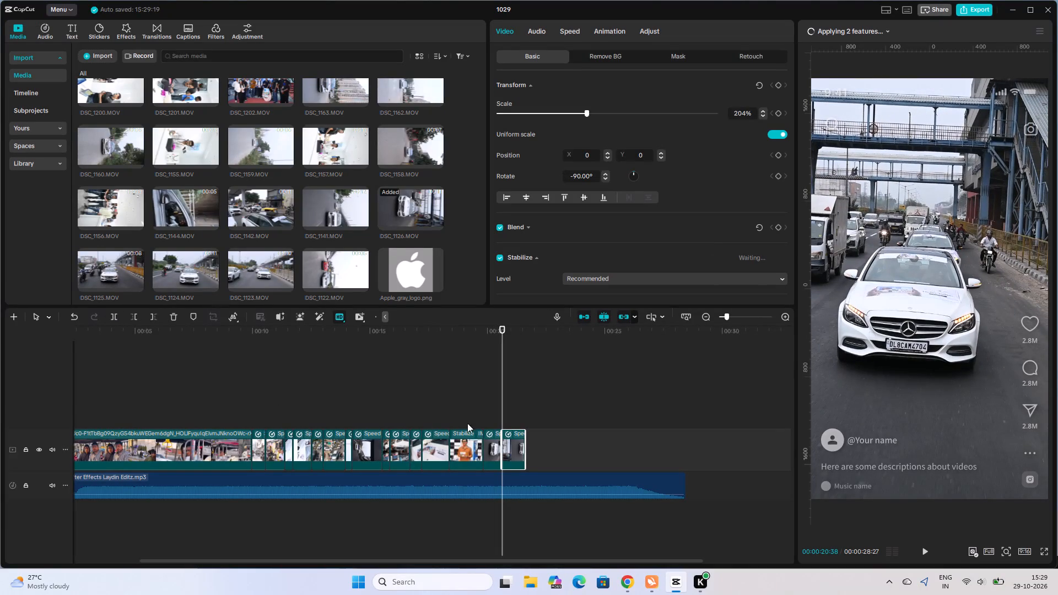
# Speed up the first DSC_1126 part above 2x and slow the second part to 0.70x.
pyautogui.click(489, 443)
pyautogui.click(574, 30)
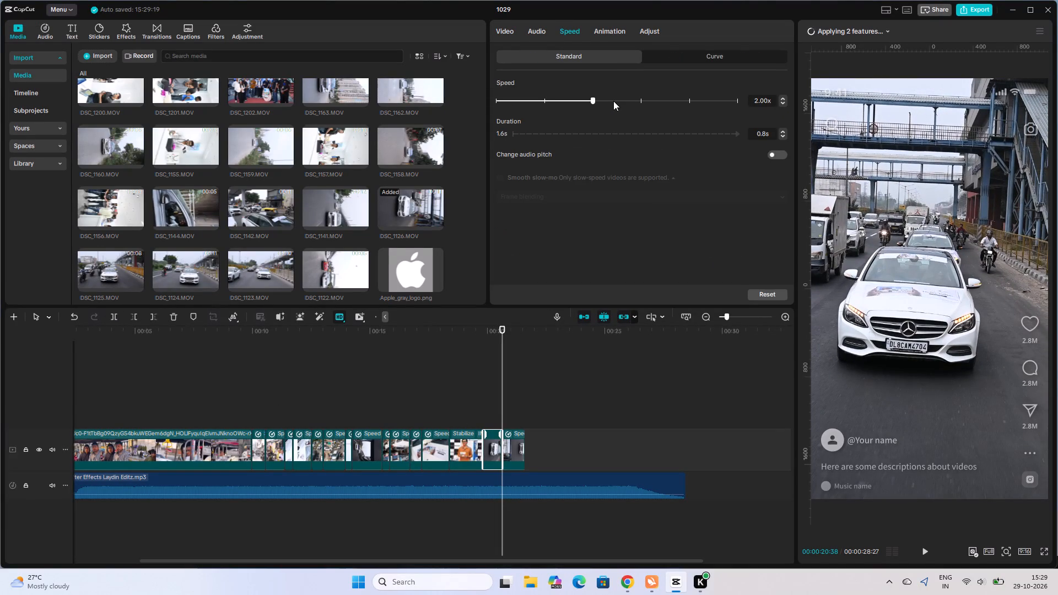
pyautogui.click(613, 101)
pyautogui.click(502, 440)
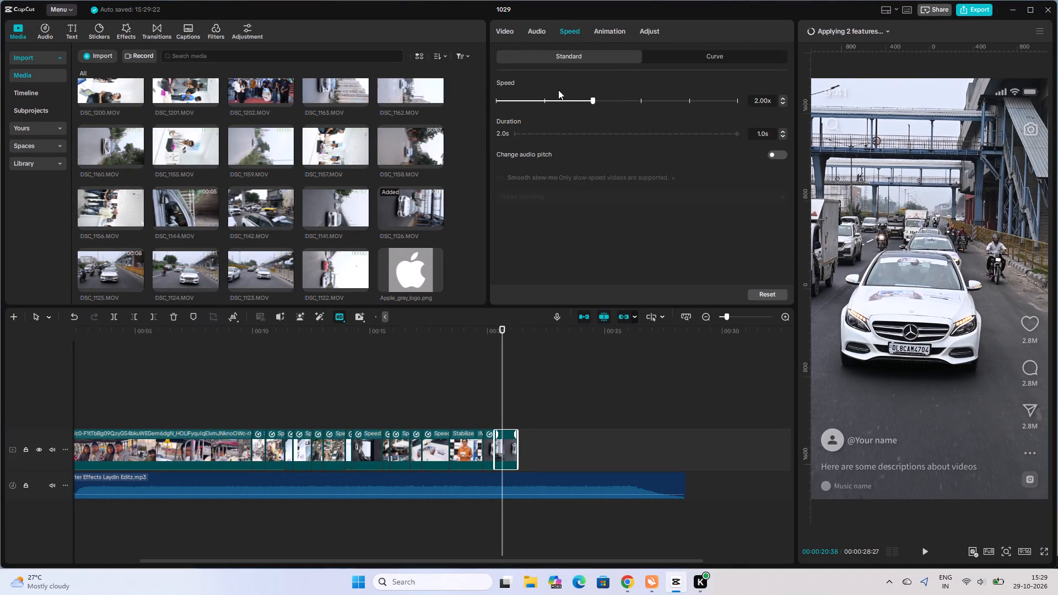
pyautogui.click(528, 104)
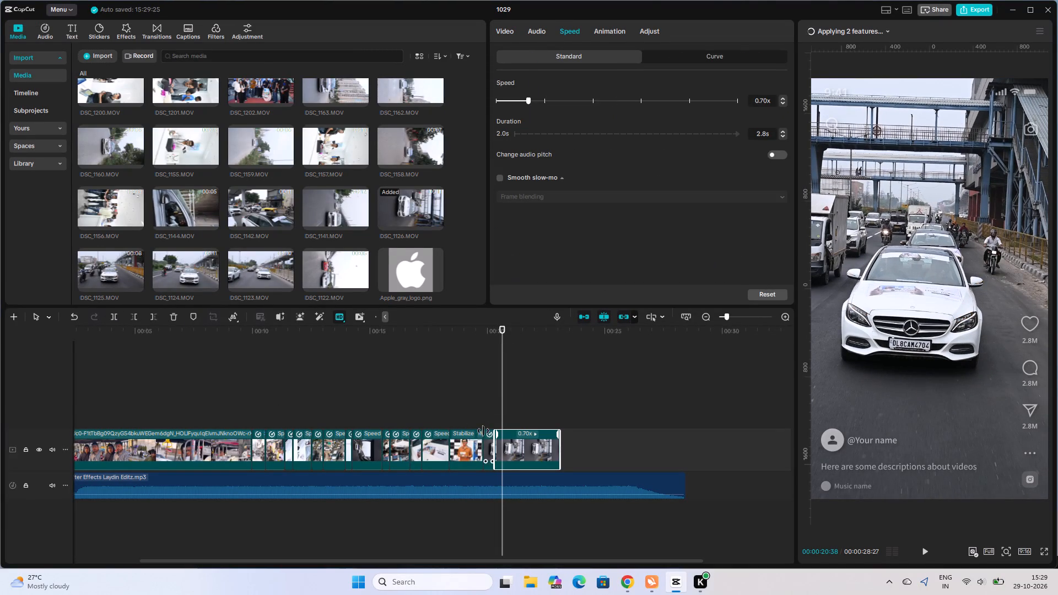
# Play back the speed-ramped DSC_1126 parts, split the slow part at 00:00:21:15 and delete the remainder.
pyautogui.click(483, 431)
pyautogui.click(484, 424)
pyautogui.press('space')
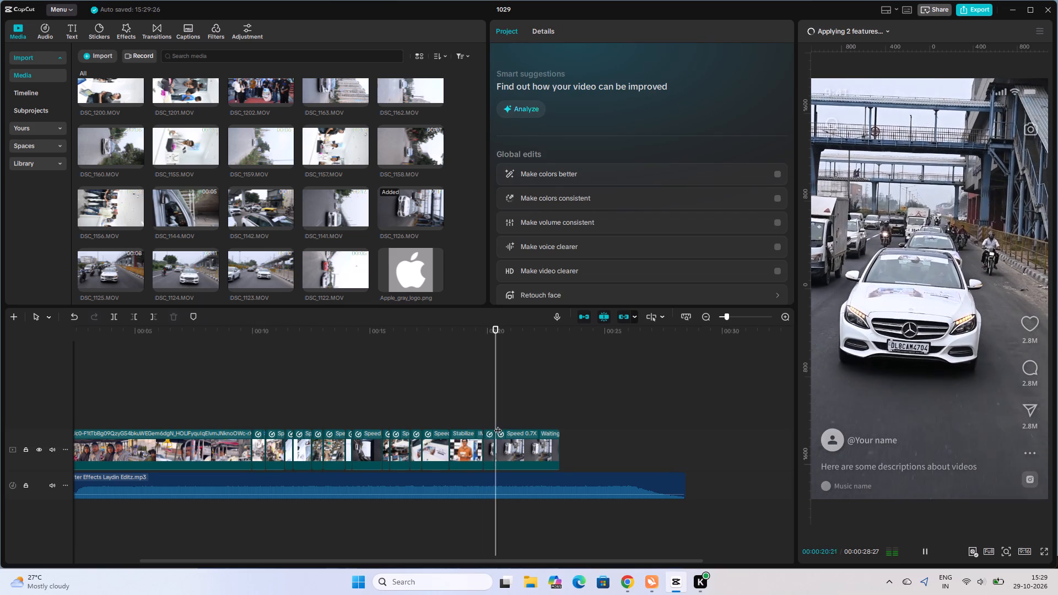
pyautogui.press('space')
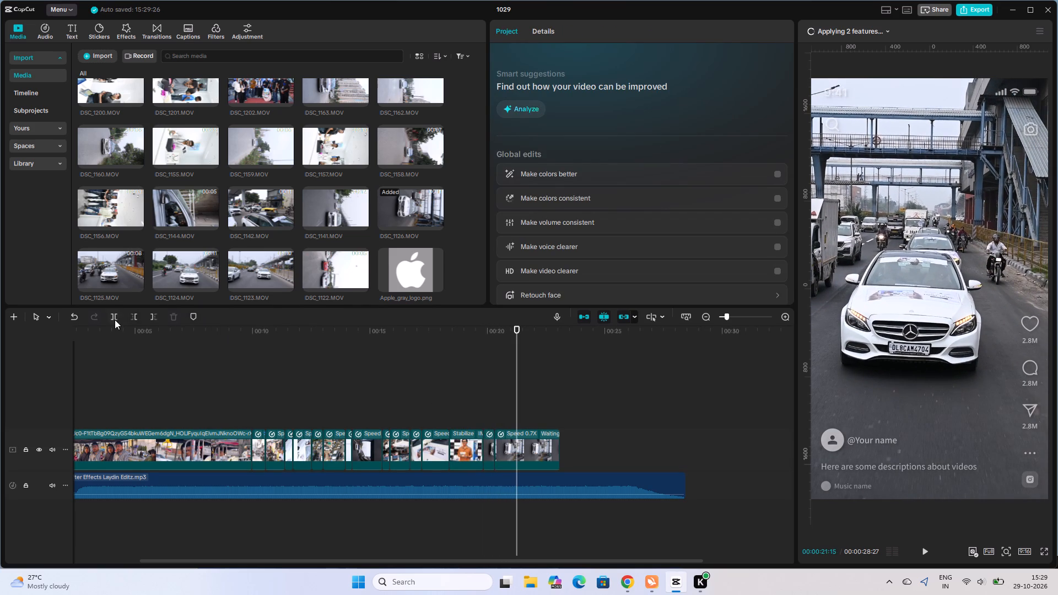
pyautogui.click(115, 320)
pyautogui.click(537, 443)
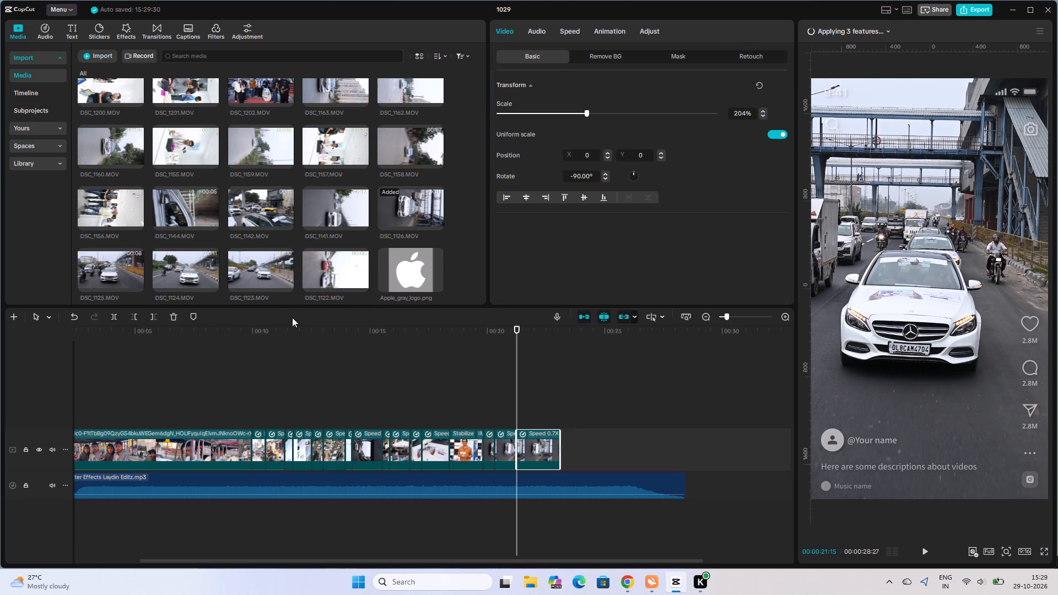
pyautogui.click(174, 315)
# Return to the start of the DSC_1126 parts and check the progress of their stabilization.
pyautogui.click(479, 418)
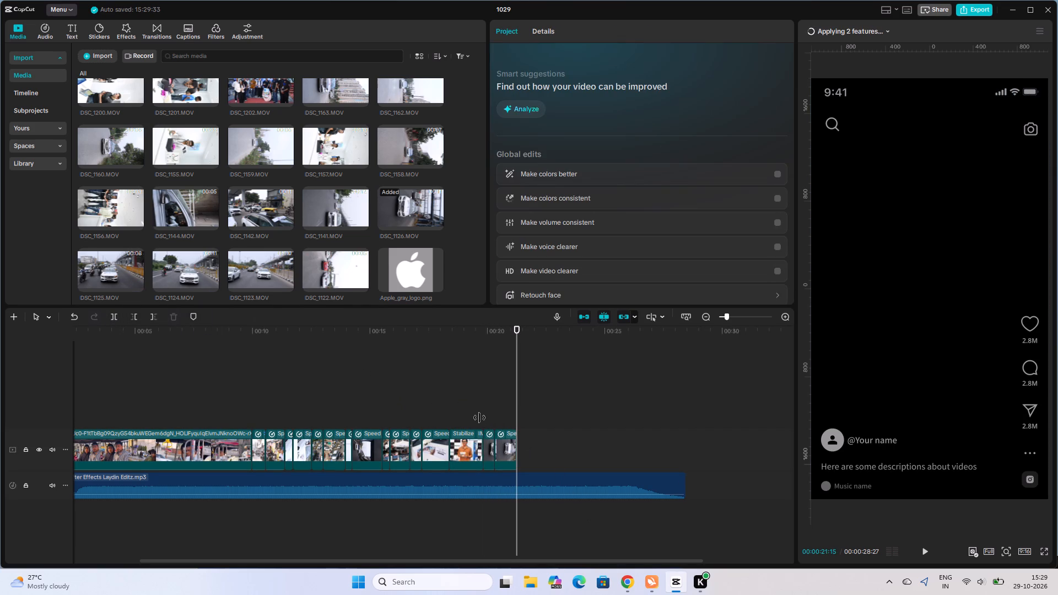
pyautogui.click(483, 418)
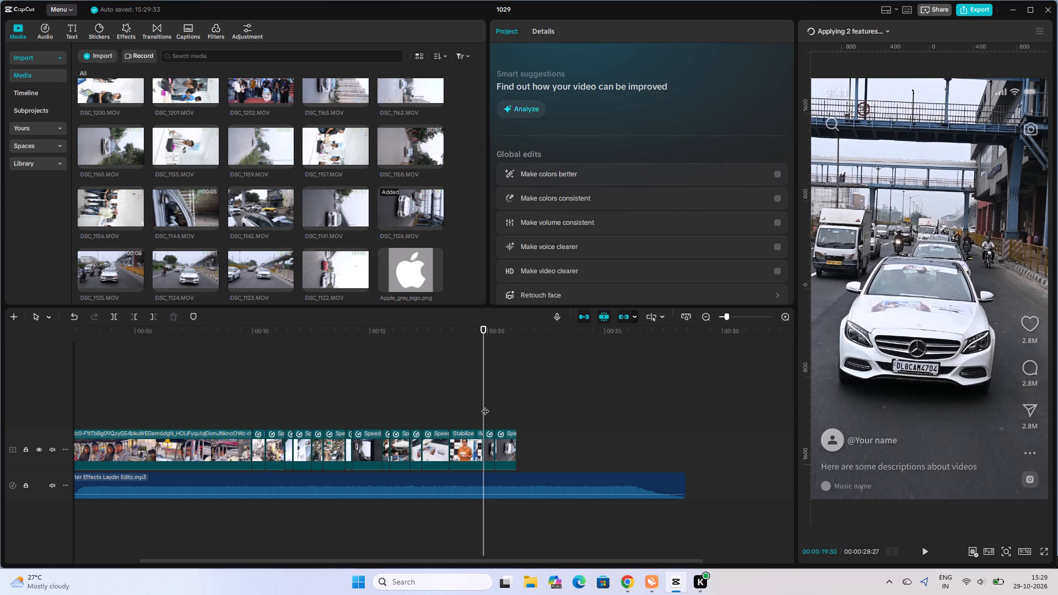
pyautogui.click(833, 34)
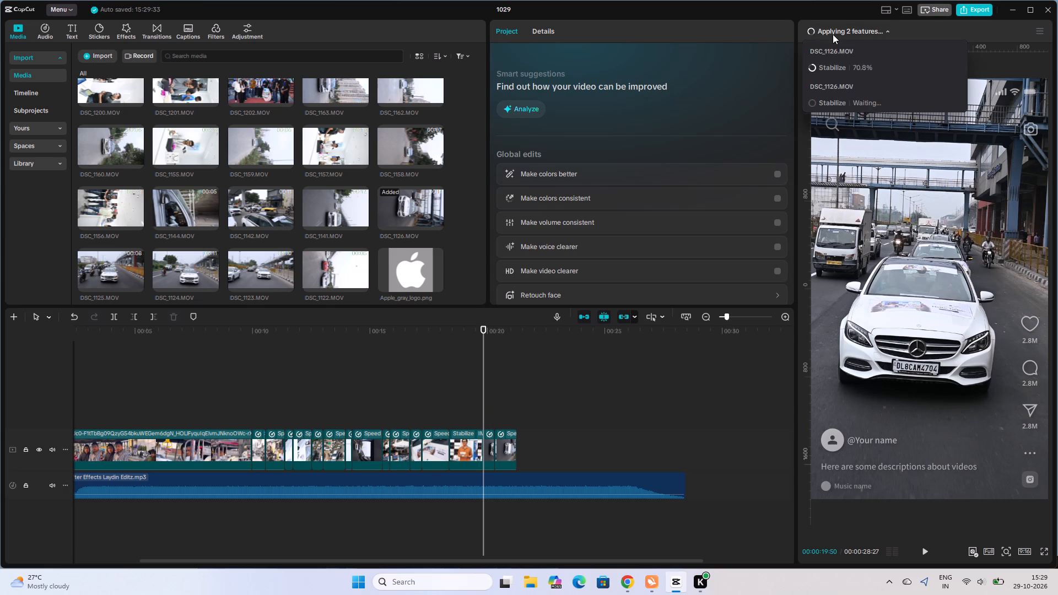
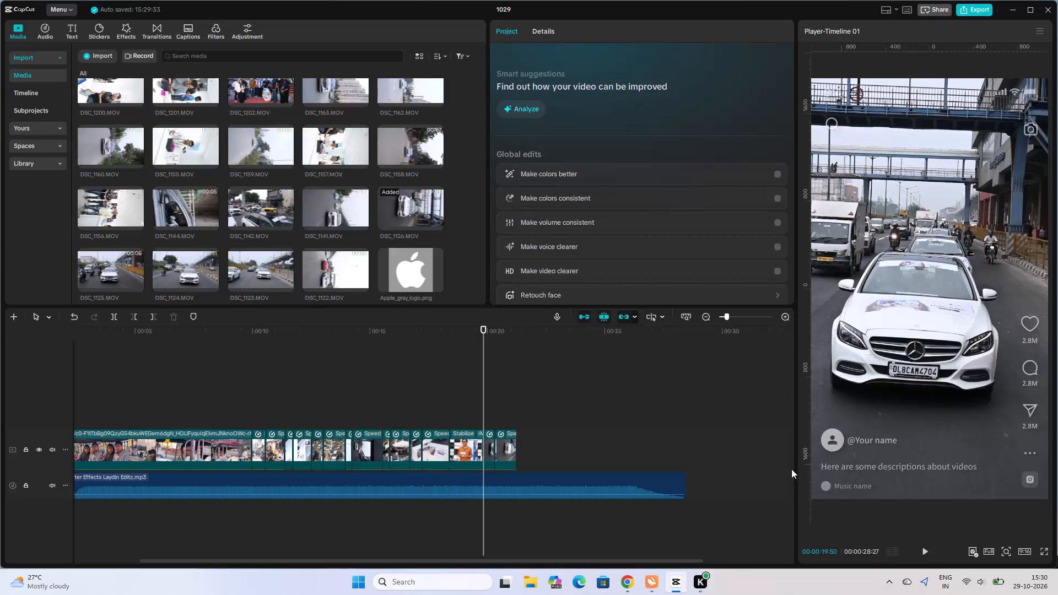
# Play back the speed-ramped DSC_1126 parts and put the playhead at the end of the last clip.
pyautogui.press('space')
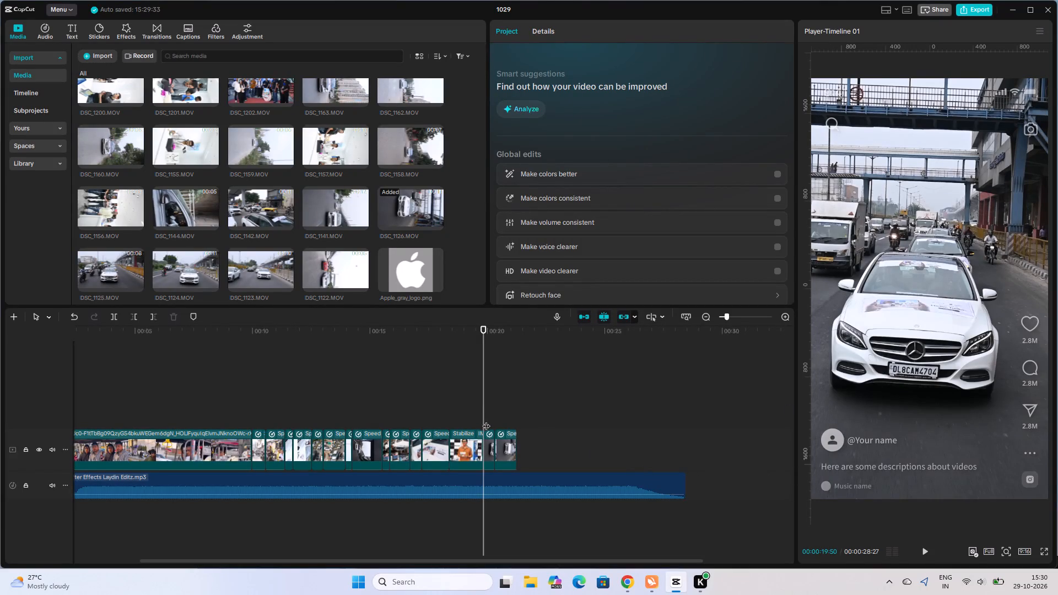
pyautogui.click(493, 418)
pyautogui.click(474, 418)
pyautogui.press('space')
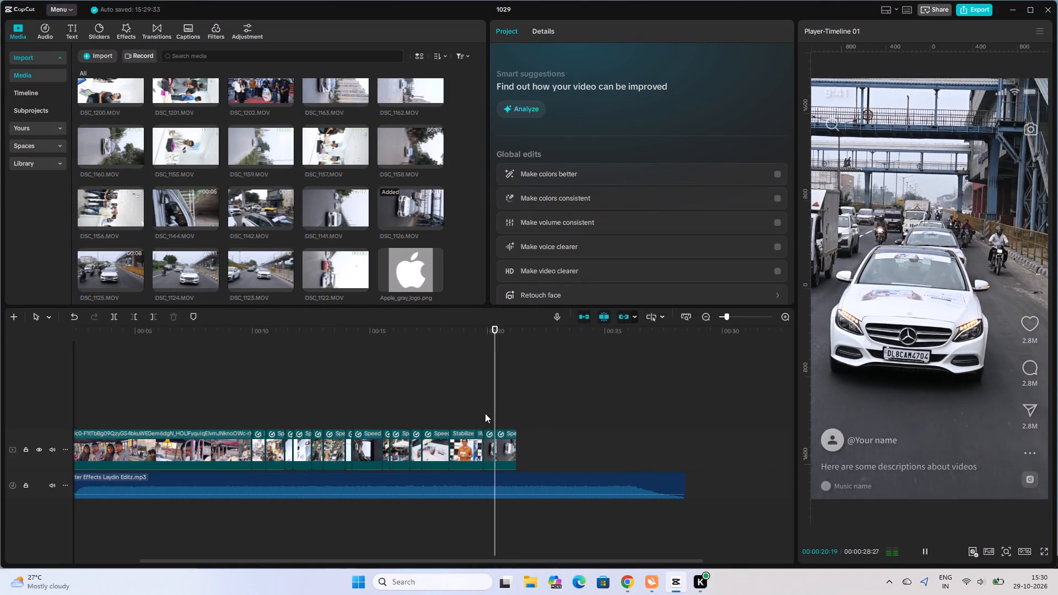
pyautogui.press('space')
pyautogui.click(515, 427)
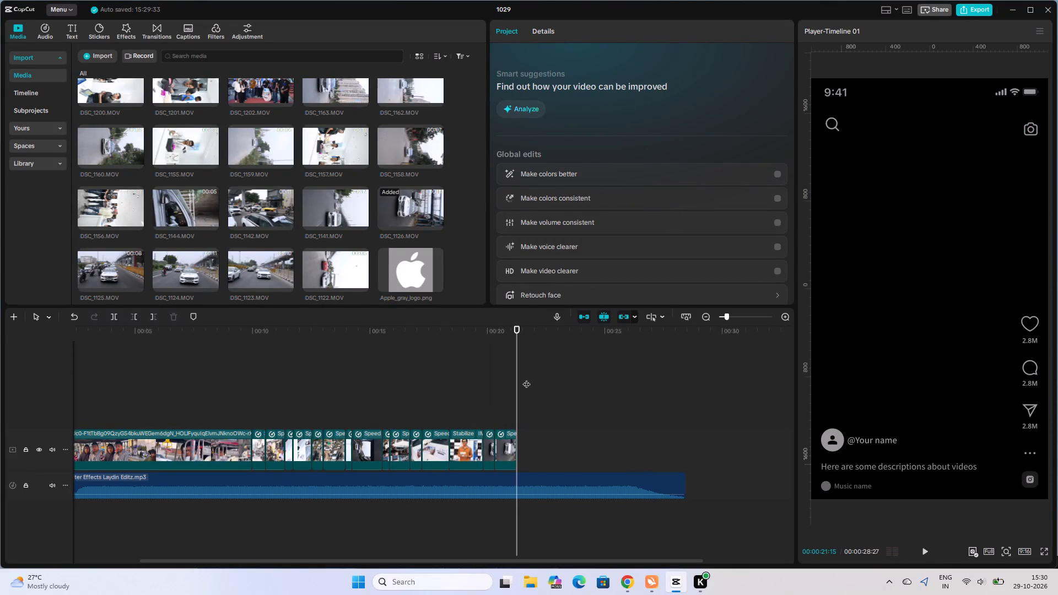
# Preview the imported road clips DSC_1122 to DSC_1125, DSC_1142, DSC_1144 and DSC_1141 for the next shot.
pyautogui.scroll(-2, 344, 224)
pyautogui.click(337, 163)
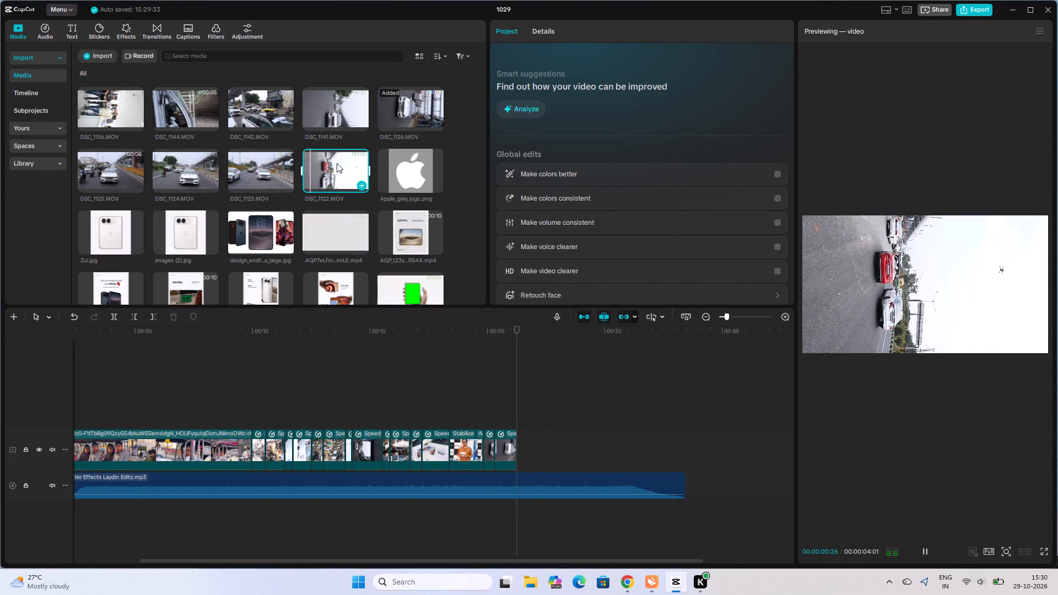
pyautogui.click(277, 175)
pyautogui.click(199, 168)
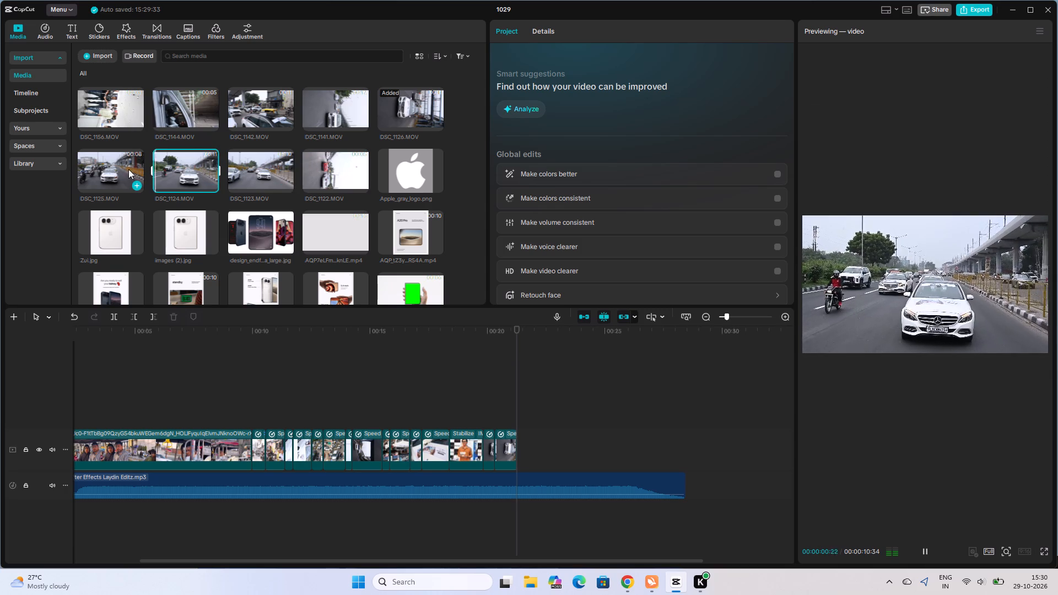
pyautogui.click(108, 169)
pyautogui.click(242, 113)
pyautogui.click(191, 107)
pyautogui.click(310, 101)
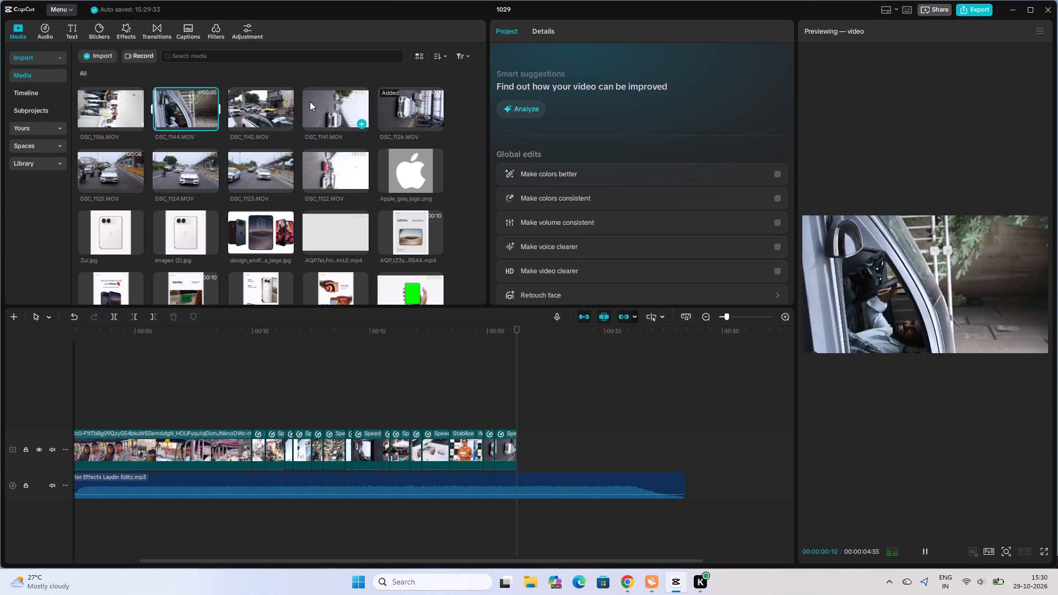
pyautogui.press('space')
# Preview the iCrest store counter clip IMG_7870 in the imported media.
pyautogui.scroll(-1, 324, 184)
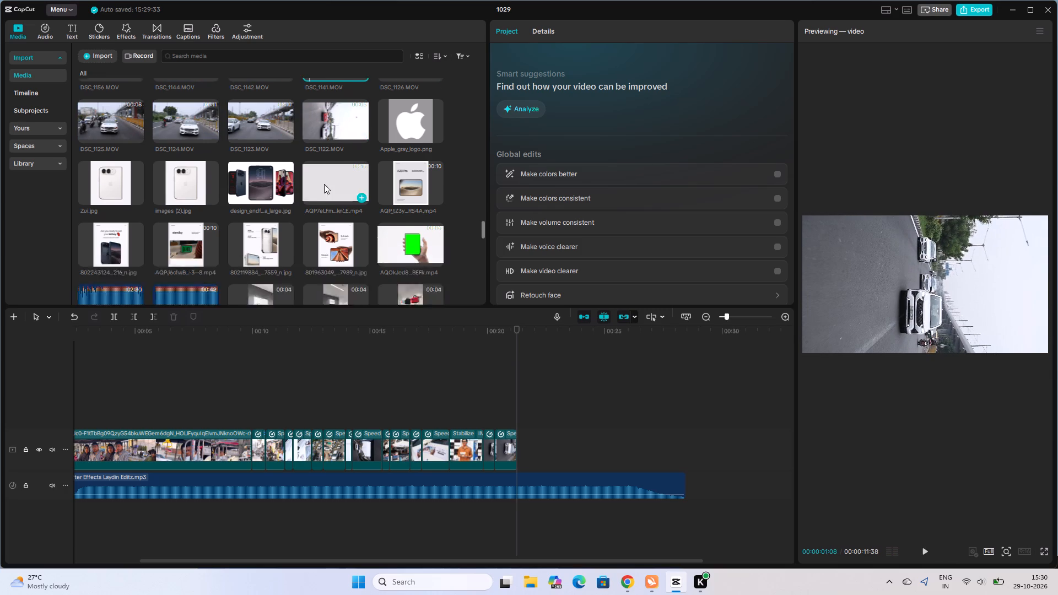
pyautogui.scroll(-4, 324, 184)
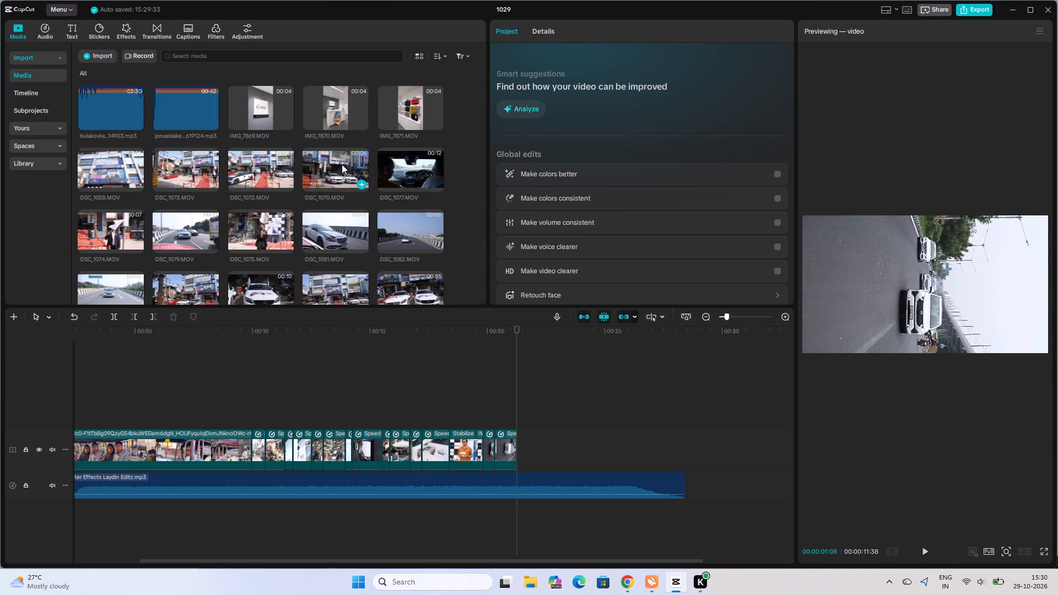
pyautogui.click(335, 106)
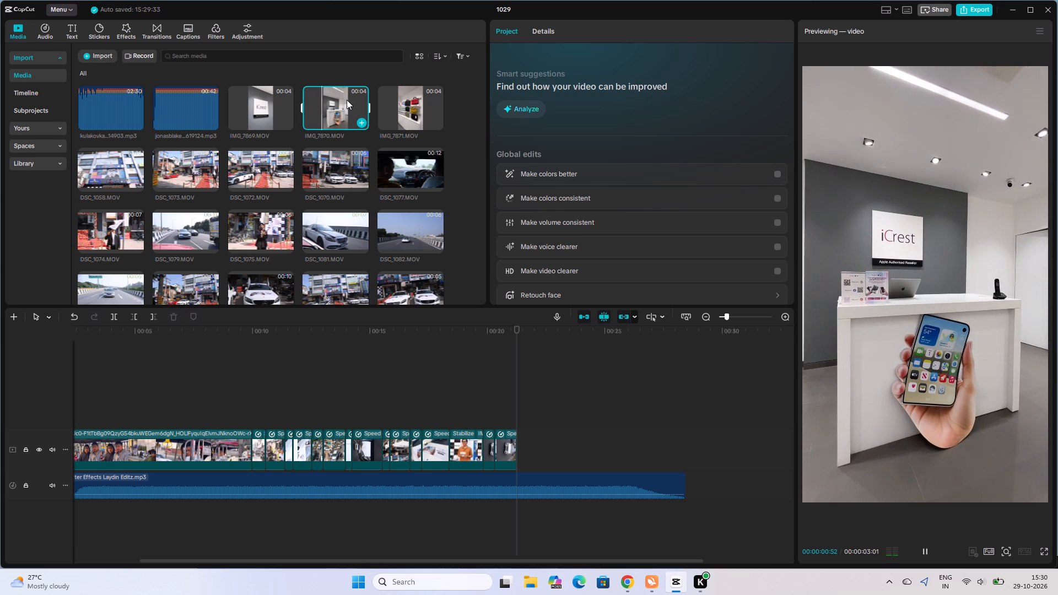
pyautogui.press('space')
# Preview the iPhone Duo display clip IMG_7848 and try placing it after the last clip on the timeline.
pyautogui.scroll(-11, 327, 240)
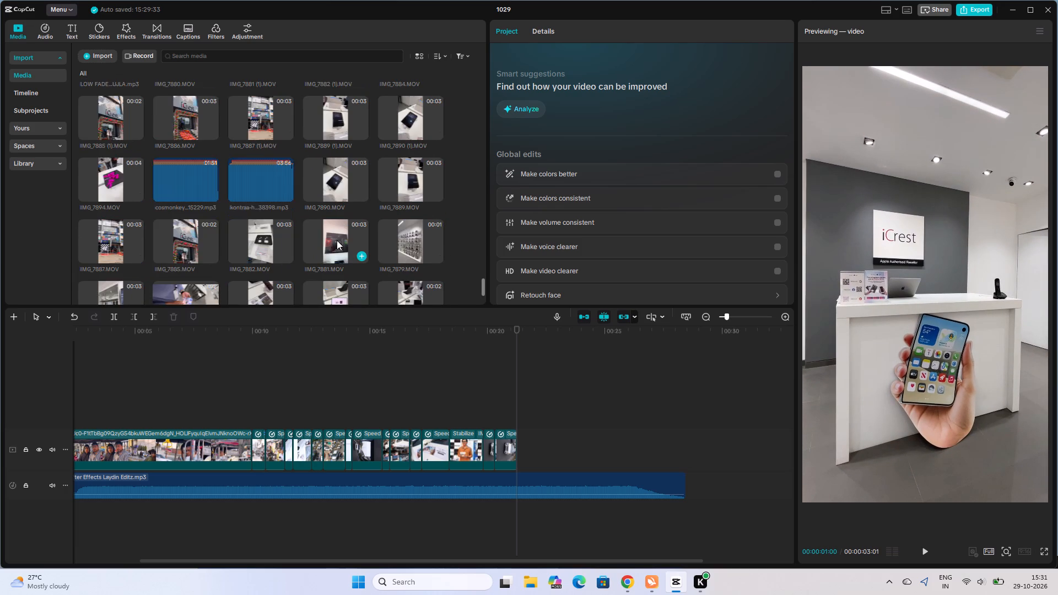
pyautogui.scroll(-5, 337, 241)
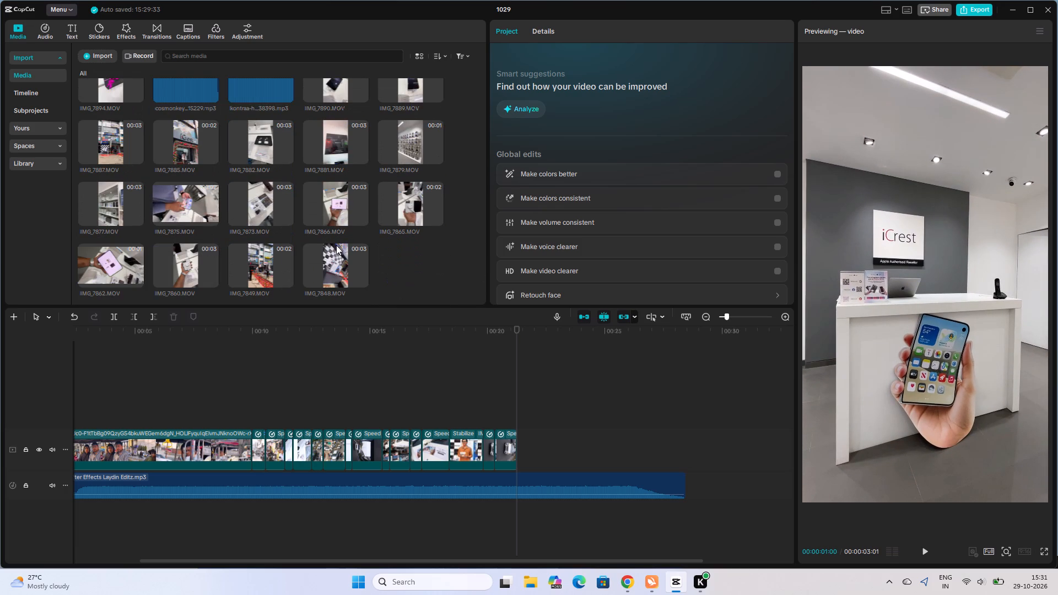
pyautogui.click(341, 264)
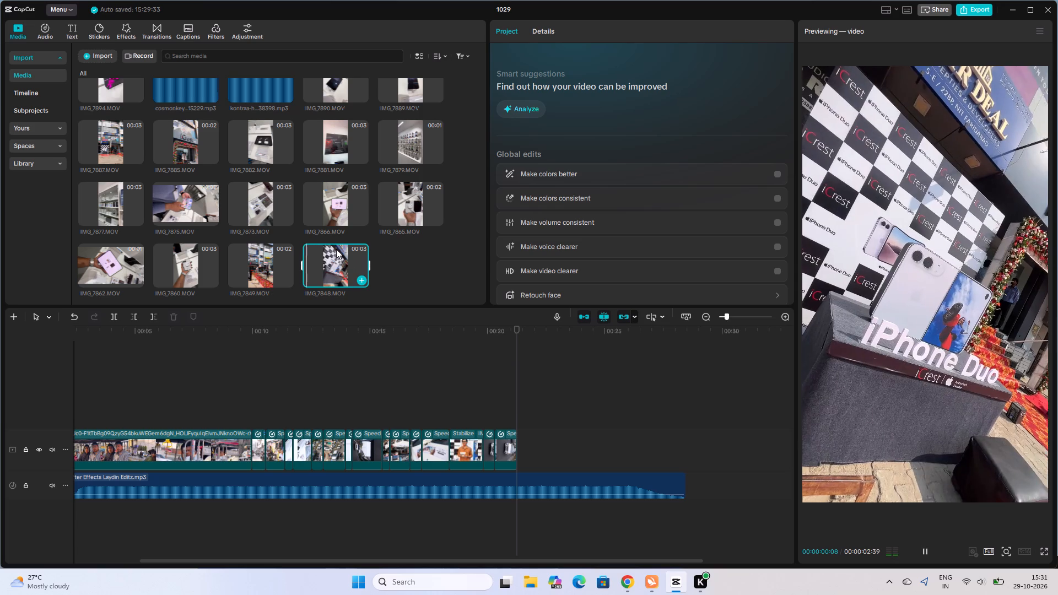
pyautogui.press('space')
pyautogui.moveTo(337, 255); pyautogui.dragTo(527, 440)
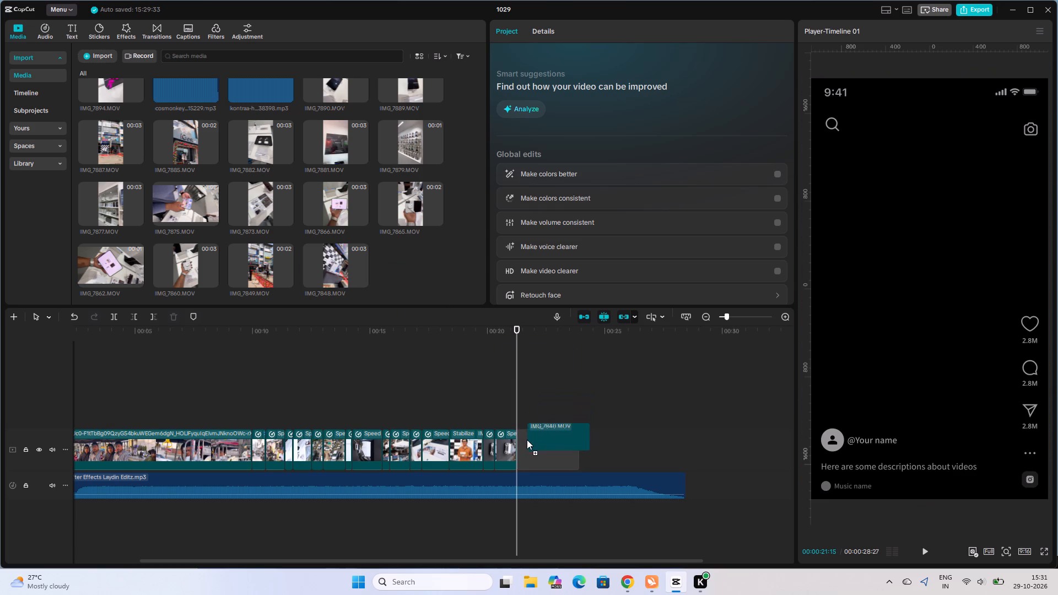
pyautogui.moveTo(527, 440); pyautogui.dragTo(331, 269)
# Preview the store shelf clip IMG_7877 in the imported media.
pyautogui.scroll(1, 265, 257)
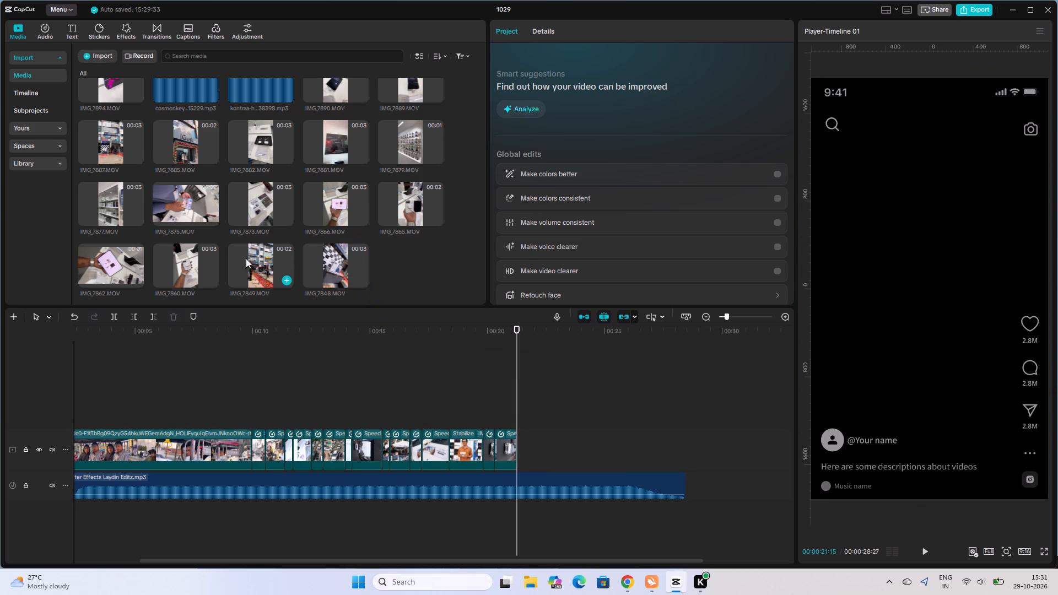
pyautogui.scroll(2, 235, 263)
pyautogui.scroll(-4, 235, 262)
pyautogui.click(98, 214)
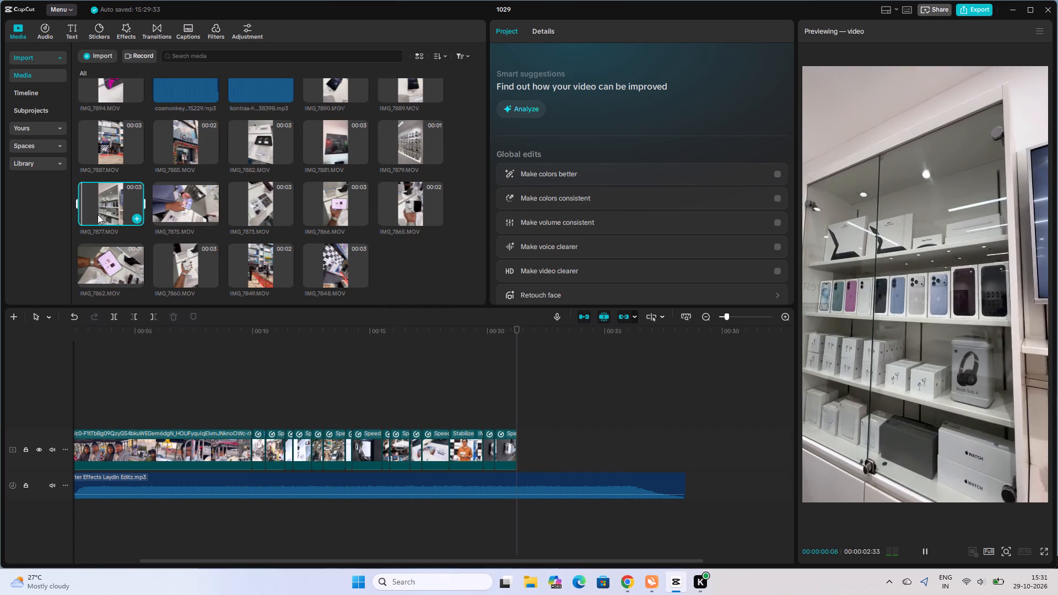
# Look back through the imported media for car footage and preview DSC_1141.
pyautogui.scroll(2, 312, 185)
pyautogui.scroll(2, 223, 271)
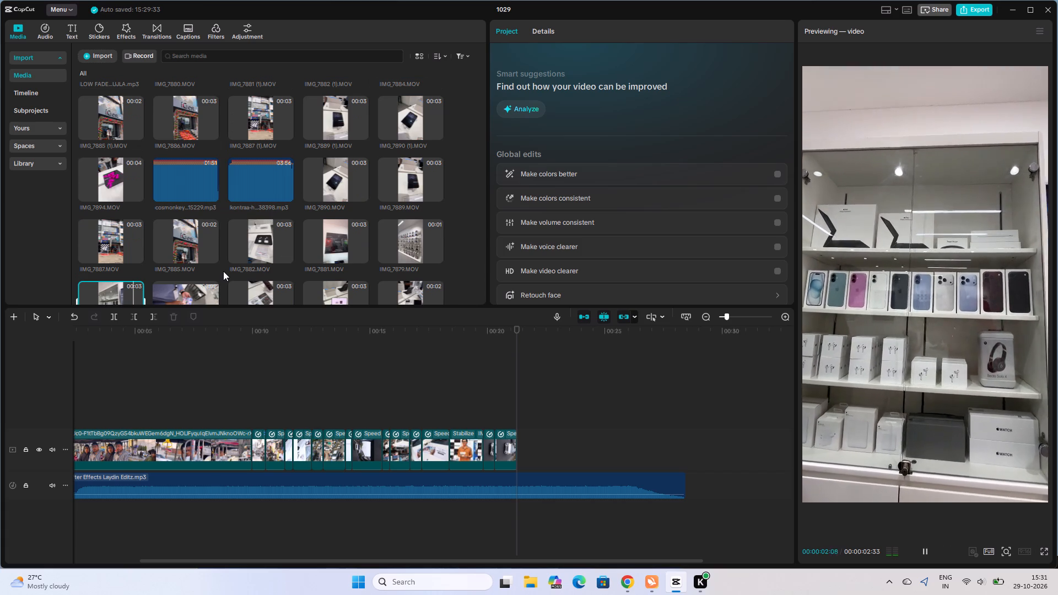
pyautogui.scroll(3, 223, 271)
pyautogui.scroll(2, 186, 232)
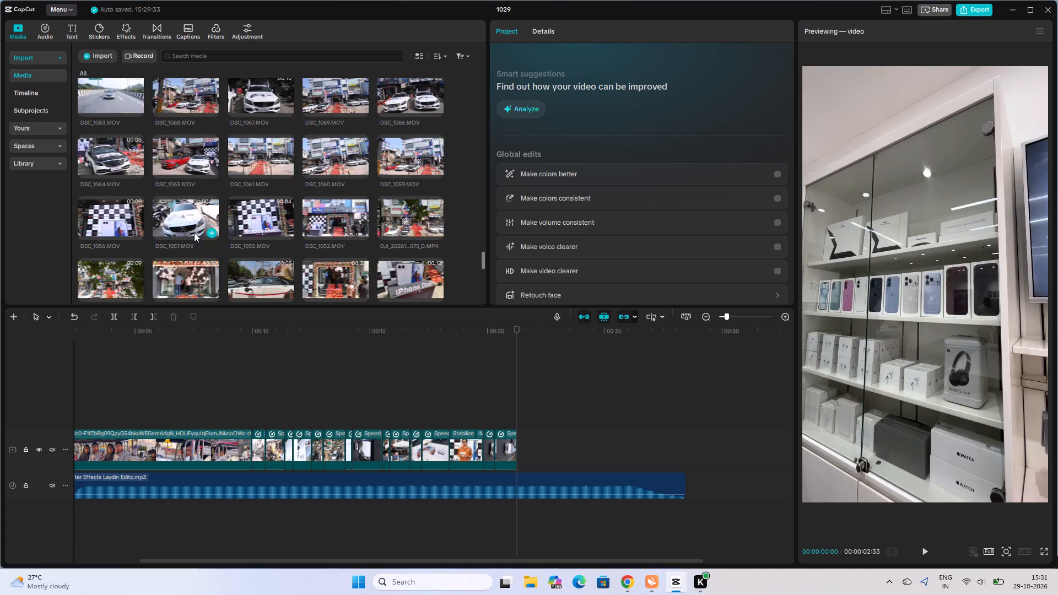
pyautogui.scroll(4, 194, 232)
pyautogui.scroll(-1, 196, 238)
pyautogui.scroll(1, 192, 237)
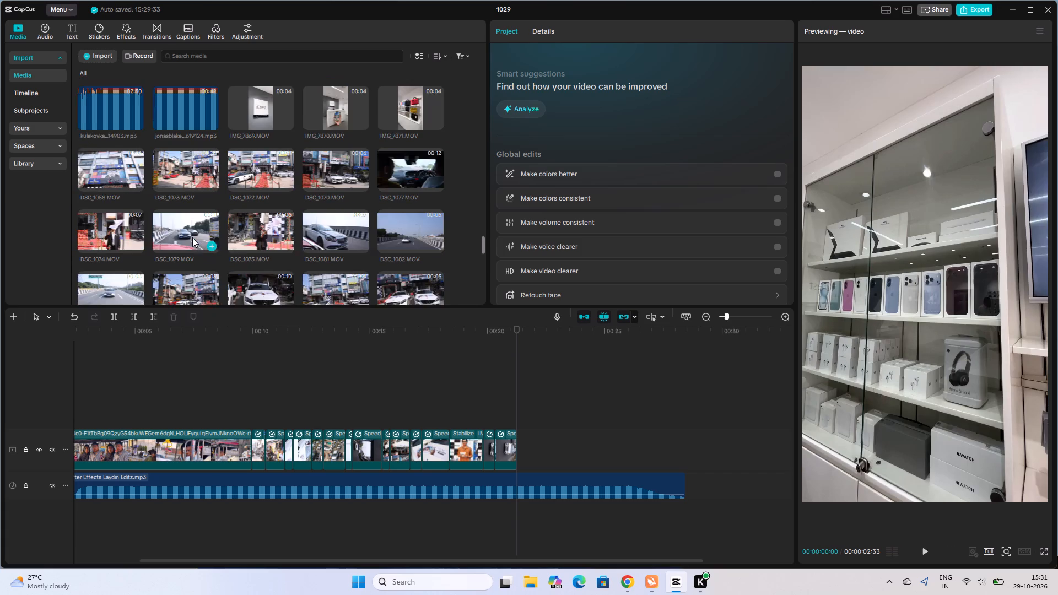
pyautogui.scroll(4, 194, 237)
pyautogui.scroll(-1, 333, 235)
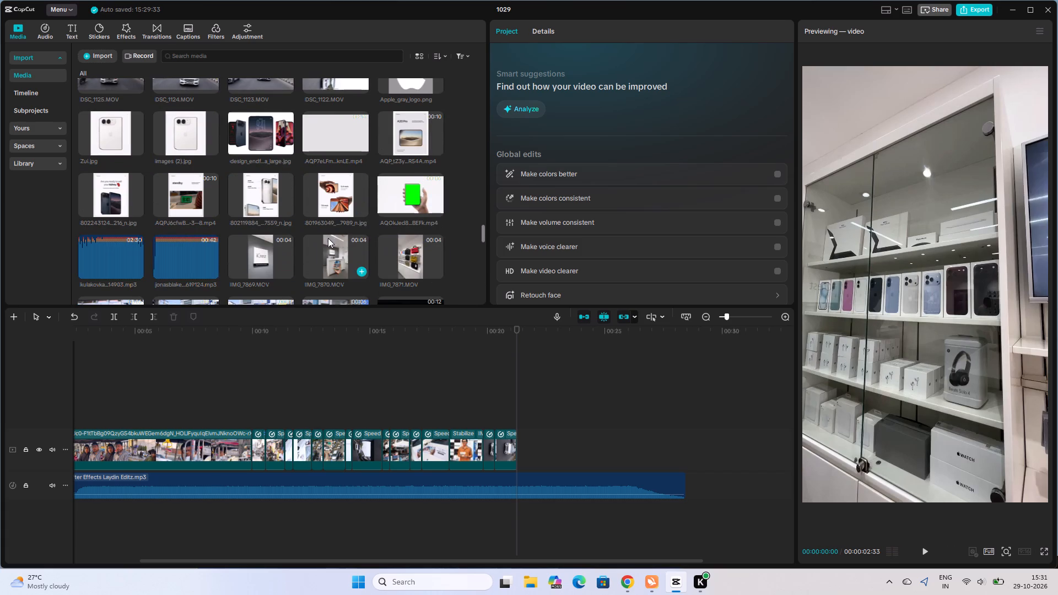
pyautogui.scroll(2, 409, 246)
pyautogui.scroll(2, 350, 241)
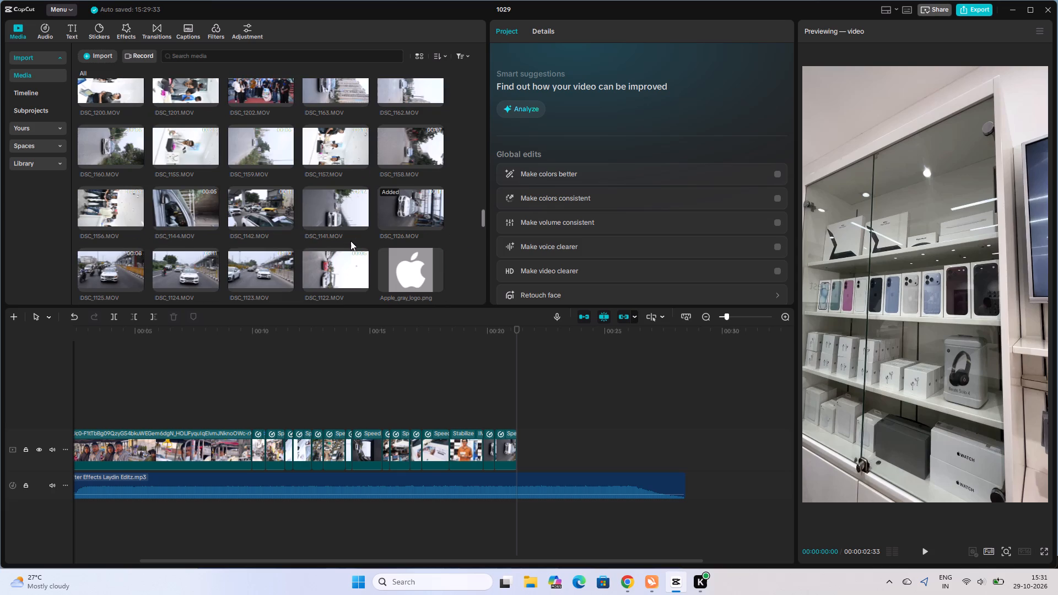
pyautogui.scroll(1, 401, 238)
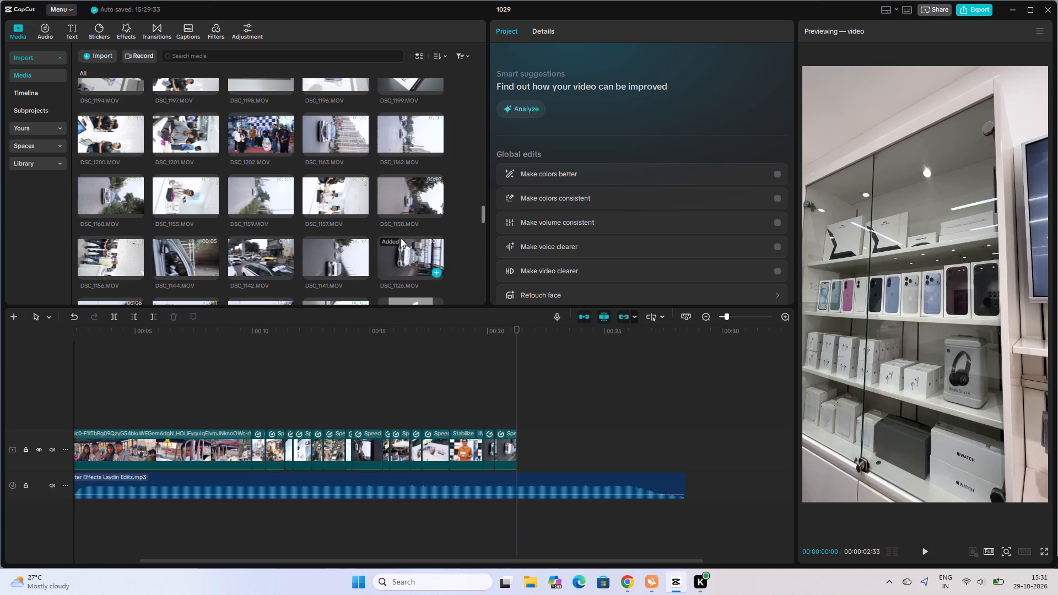
pyautogui.click(338, 257)
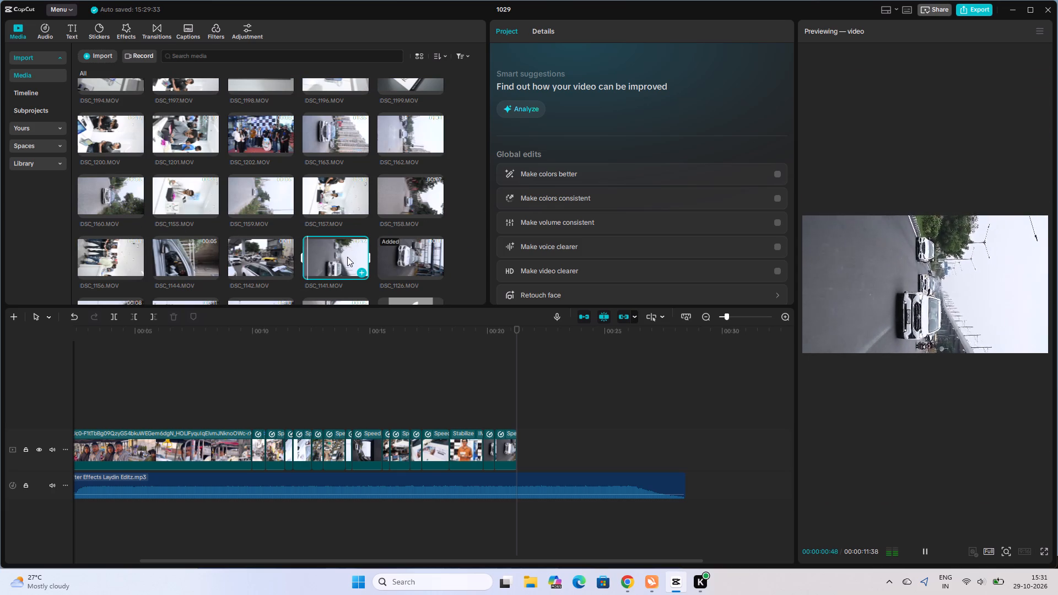
# Preview the white car clips DSC_1160, DSC_1162 and DSC_1163 in the imported media.
pyautogui.scroll(2, 380, 236)
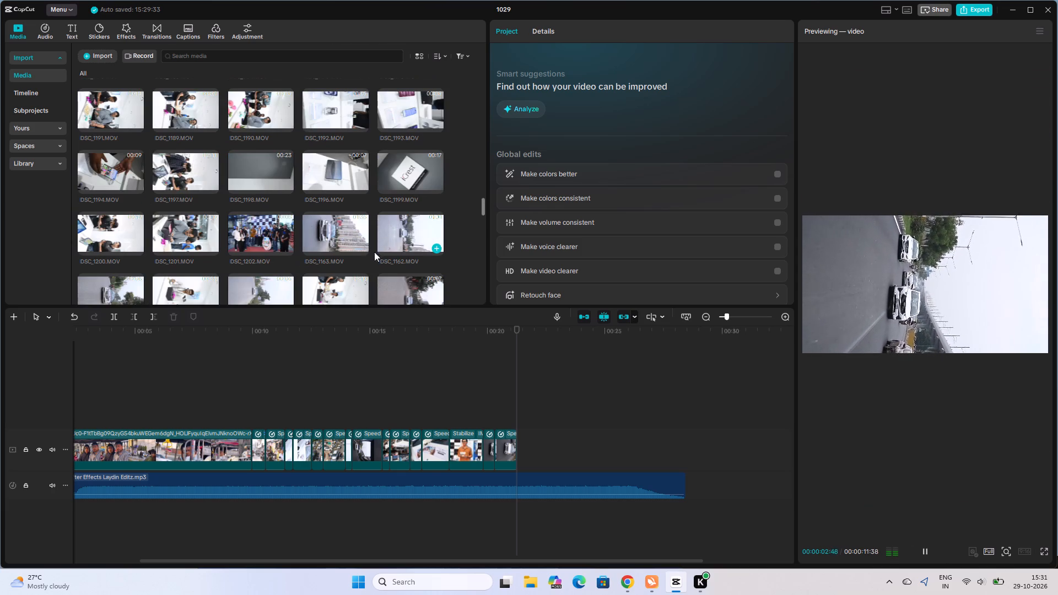
pyautogui.scroll(-1, 289, 282)
pyautogui.click(116, 248)
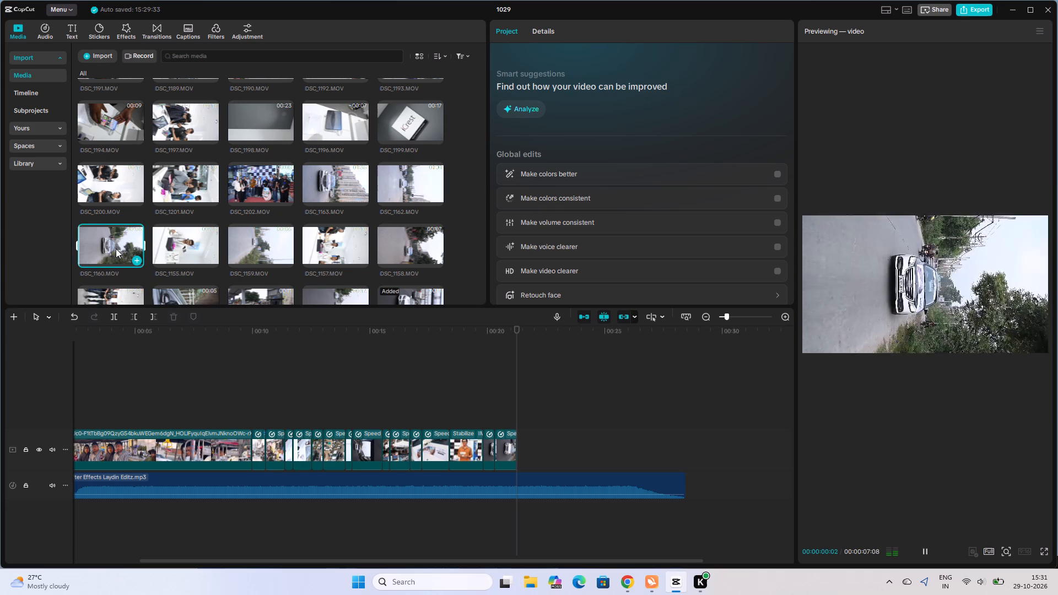
pyautogui.scroll(1, 458, 227)
pyautogui.click(416, 230)
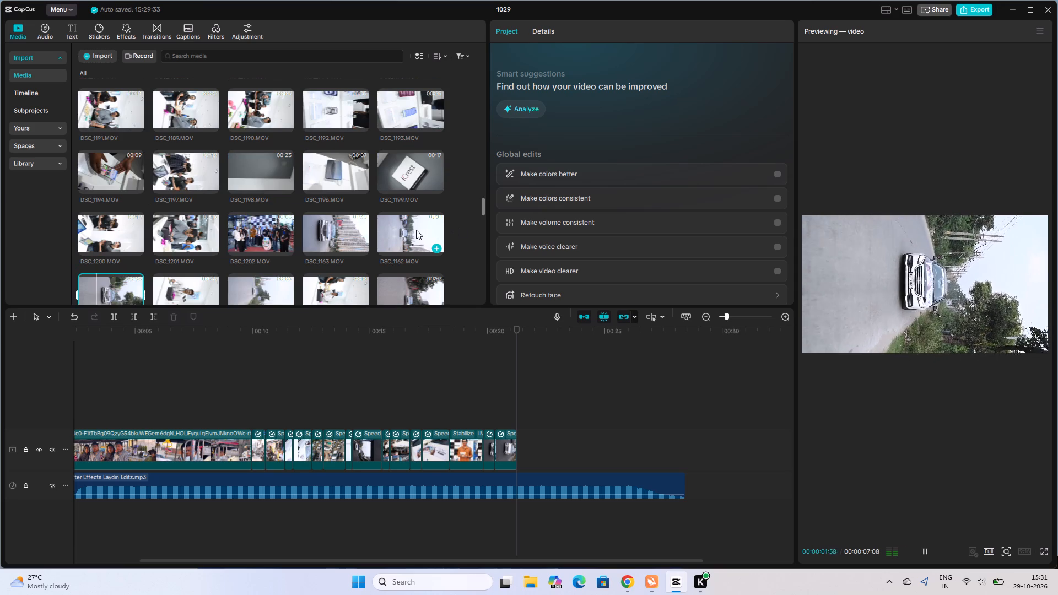
pyautogui.click(332, 229)
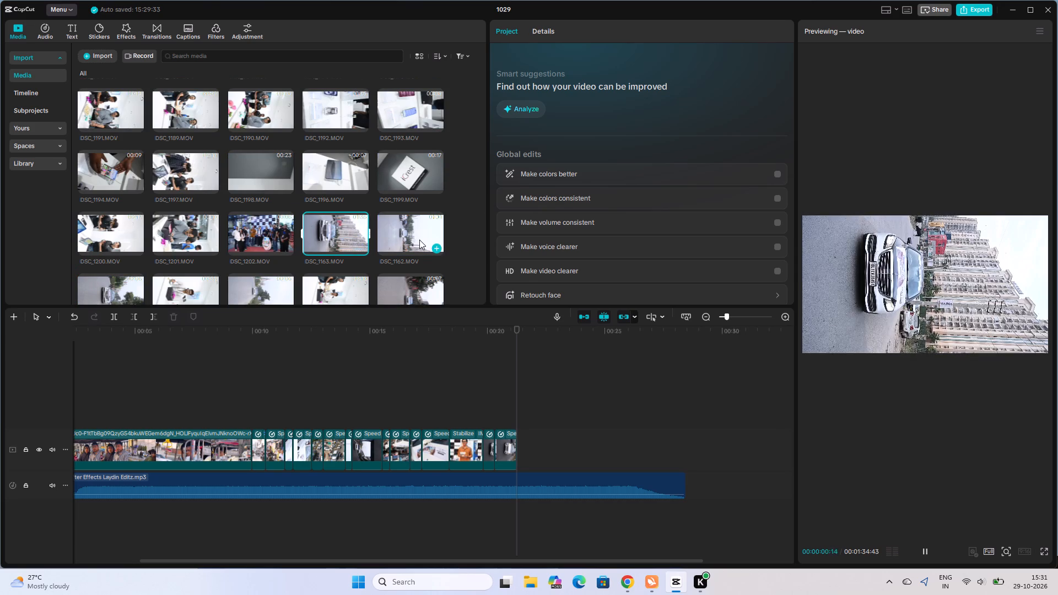
# Browse the earlier imported clips and preview DSC_1154, DSC_1134 and DSC_1135 for the next shot.
pyautogui.scroll(4, 419, 240)
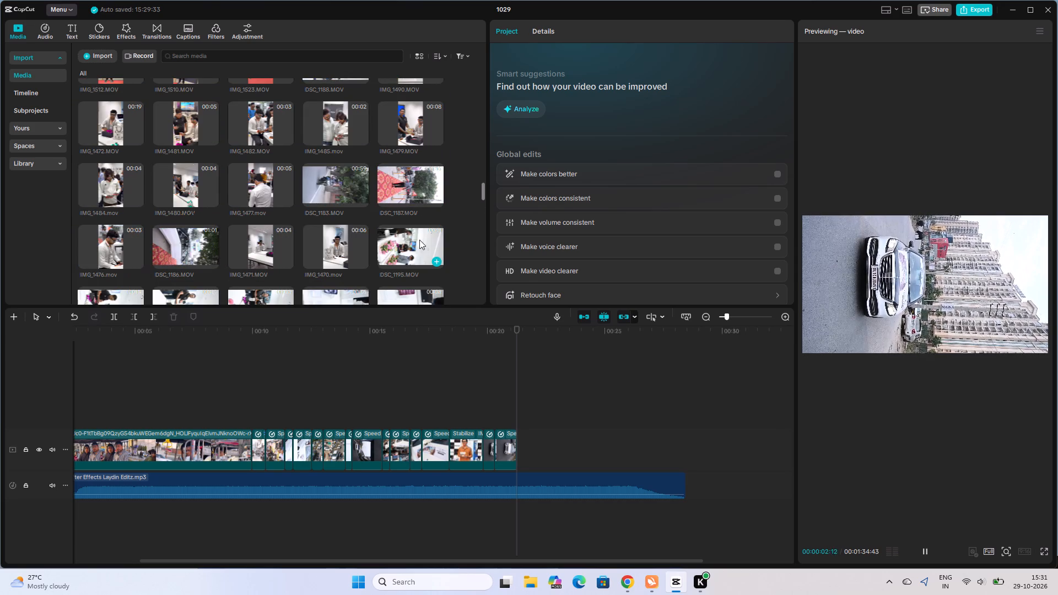
pyautogui.scroll(1, 419, 240)
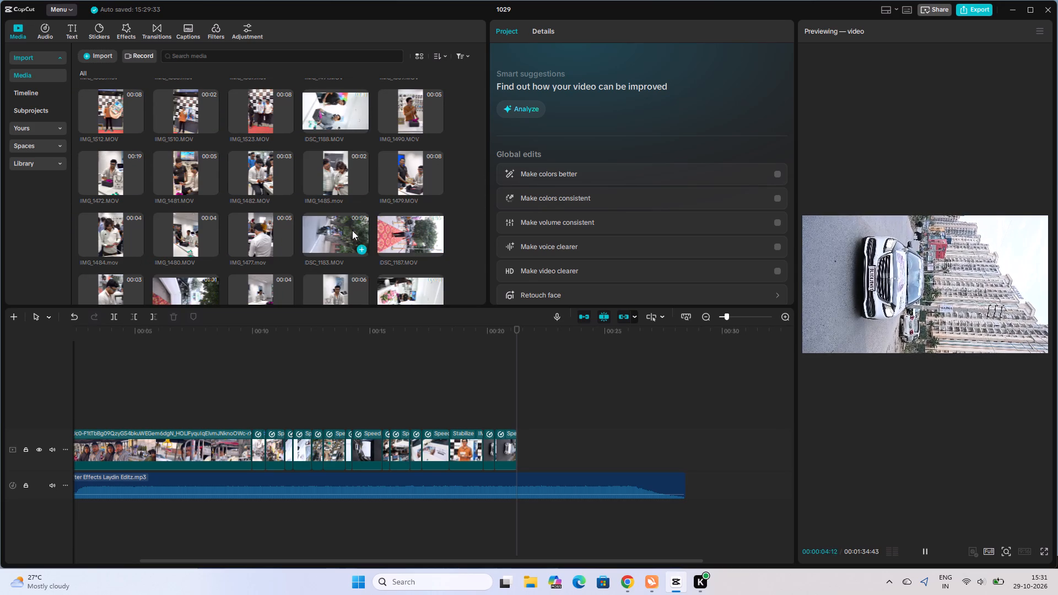
pyautogui.scroll(4, 352, 230)
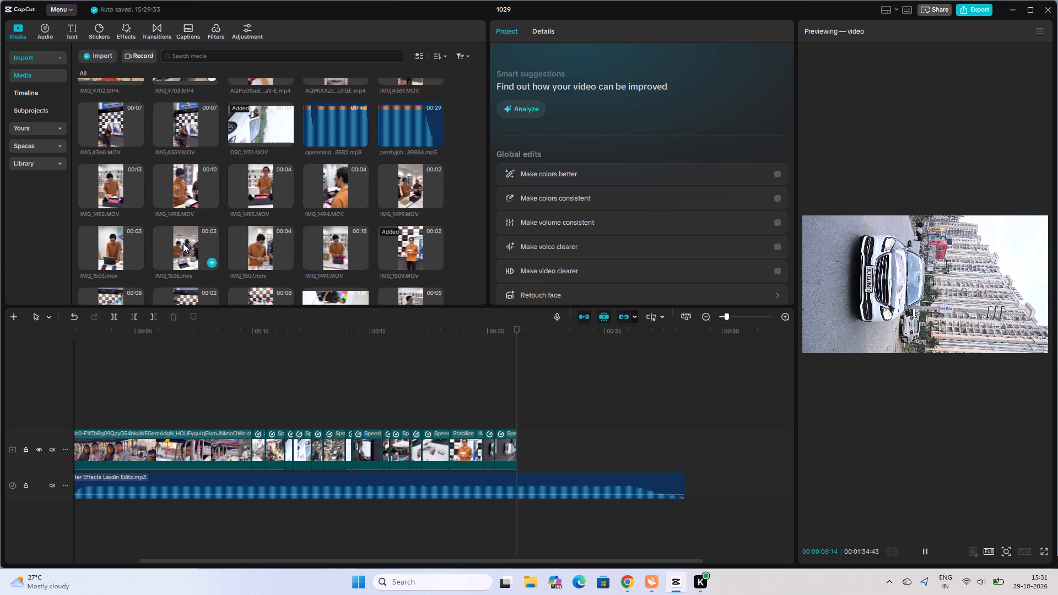
pyautogui.scroll(2, 310, 225)
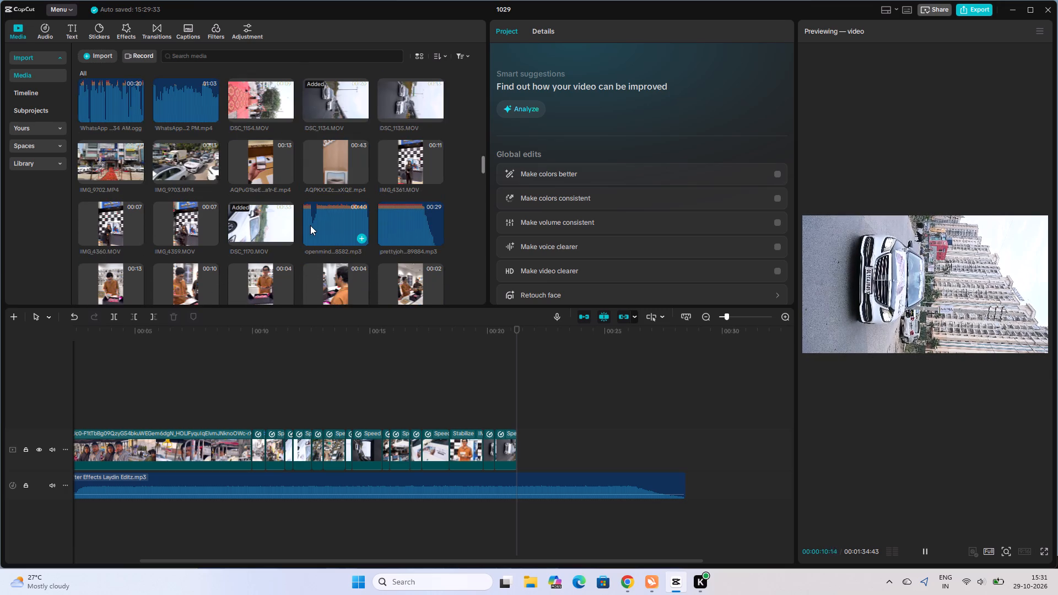
pyautogui.scroll(2, 310, 225)
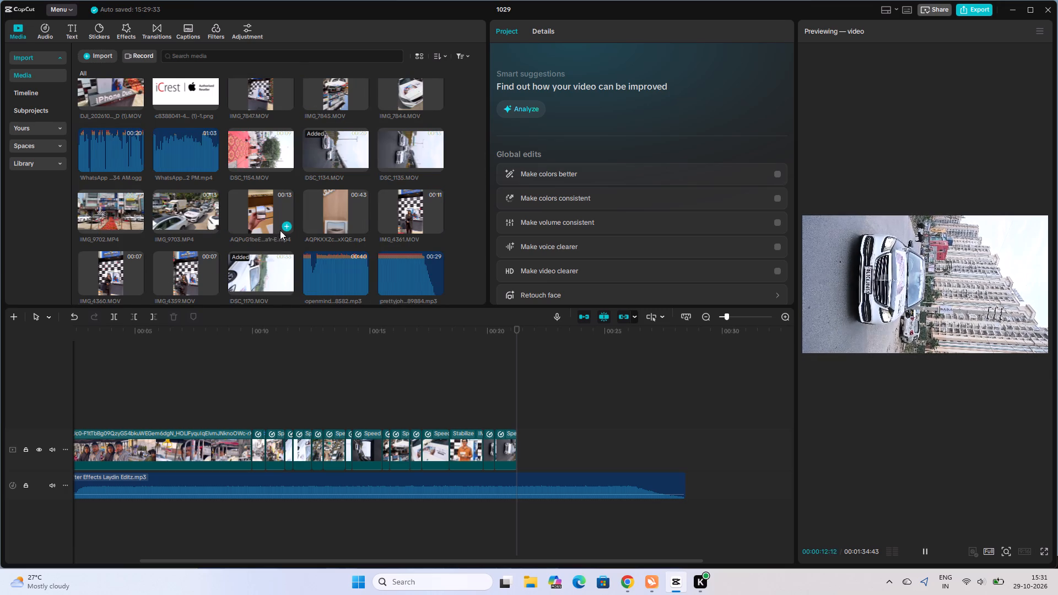
pyautogui.click(273, 205)
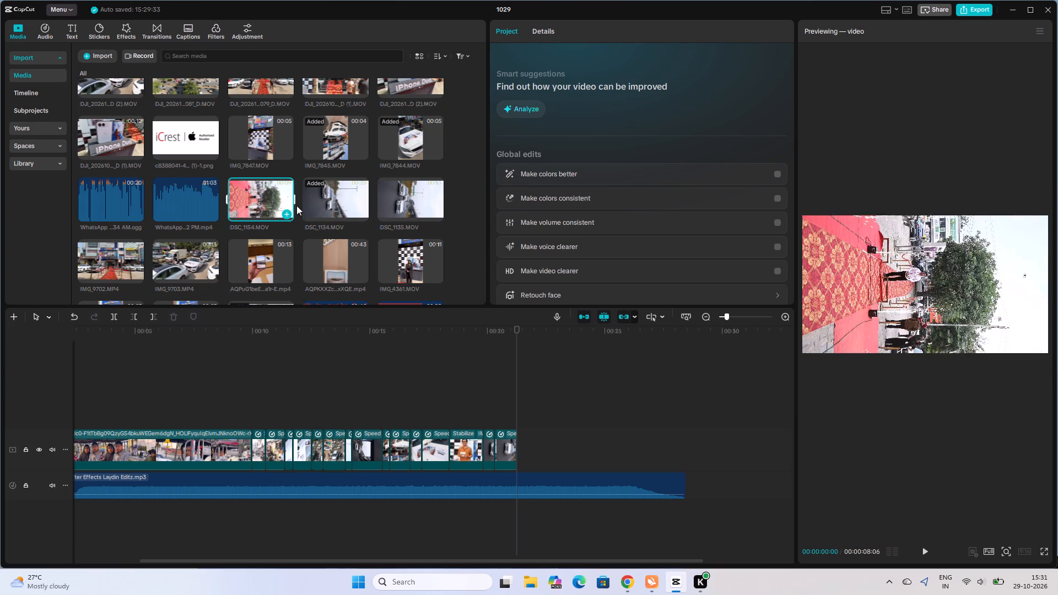
pyautogui.click(338, 199)
pyautogui.click(415, 198)
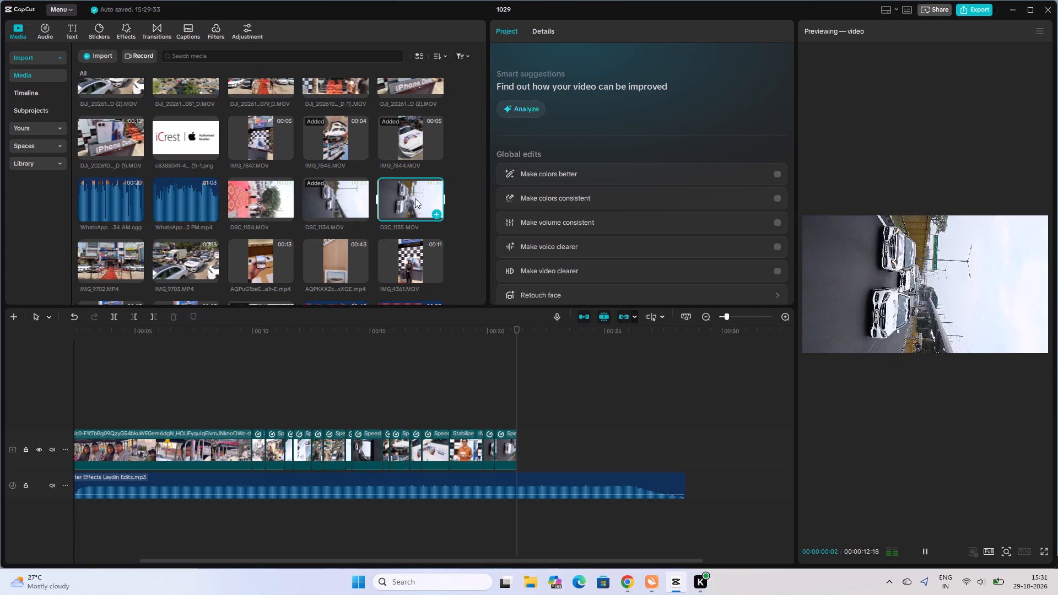
pyautogui.press('space')
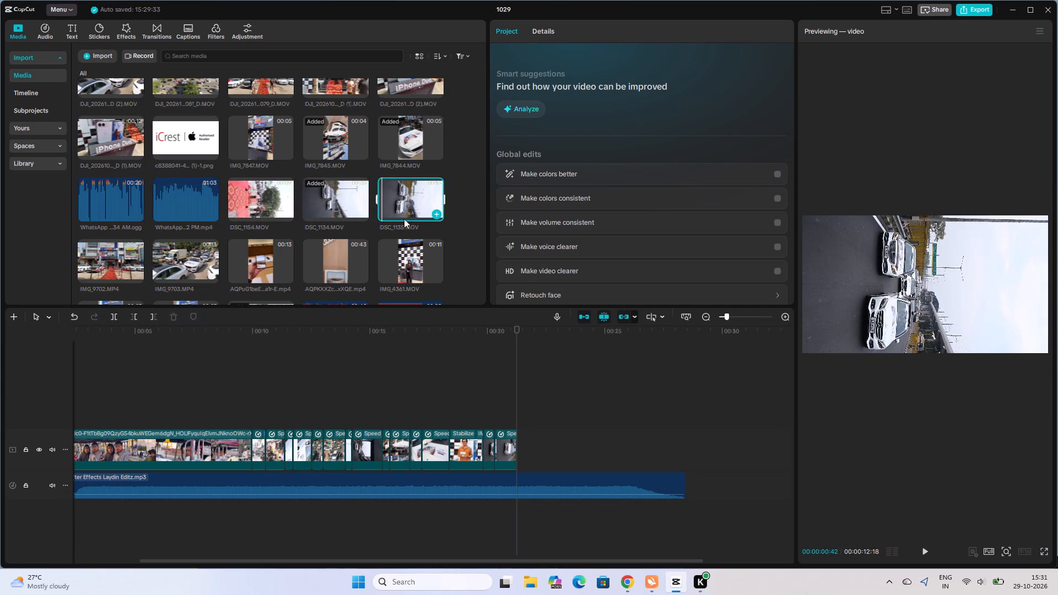
# Add the white car clip DSC_1135 to the end of the video track.
pyautogui.click(494, 414)
pyautogui.press('space')
pyautogui.press('space')
pyautogui.click(412, 192)
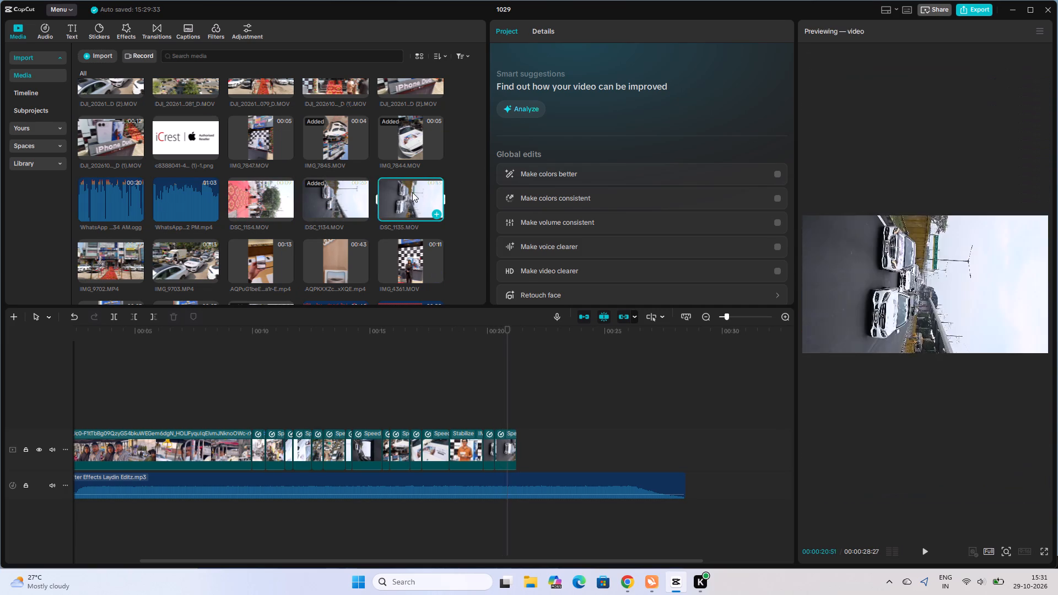
pyautogui.moveTo(412, 192); pyautogui.dragTo(517, 450)
# Rotate the DSC_1135 clip to -90° and scale it to 192% so it fills the vertical frame.
pyautogui.click(568, 420)
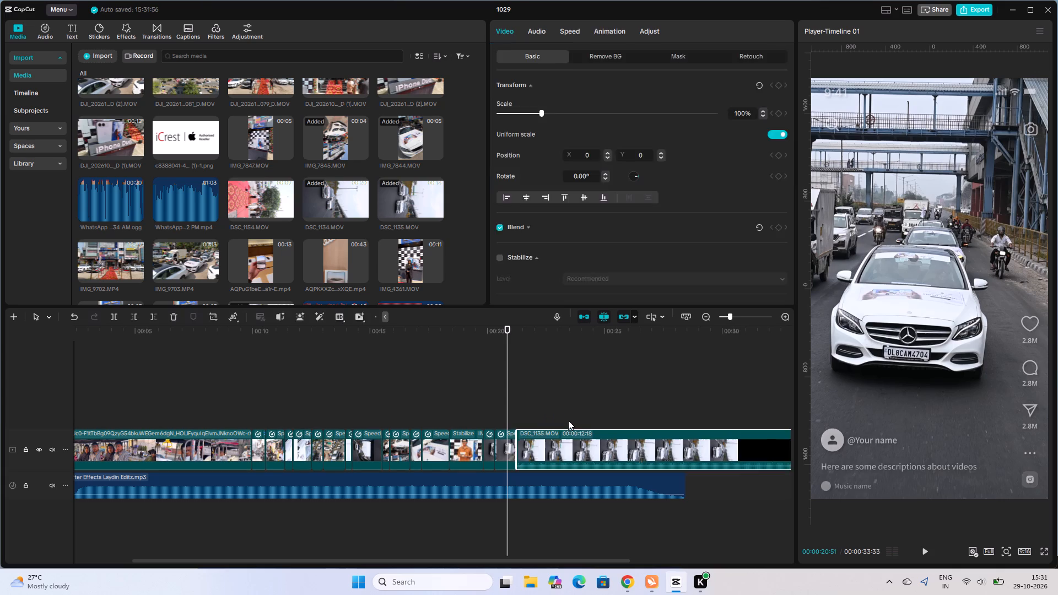
pyautogui.moveTo(586, 465); pyautogui.dragTo(591, 479)
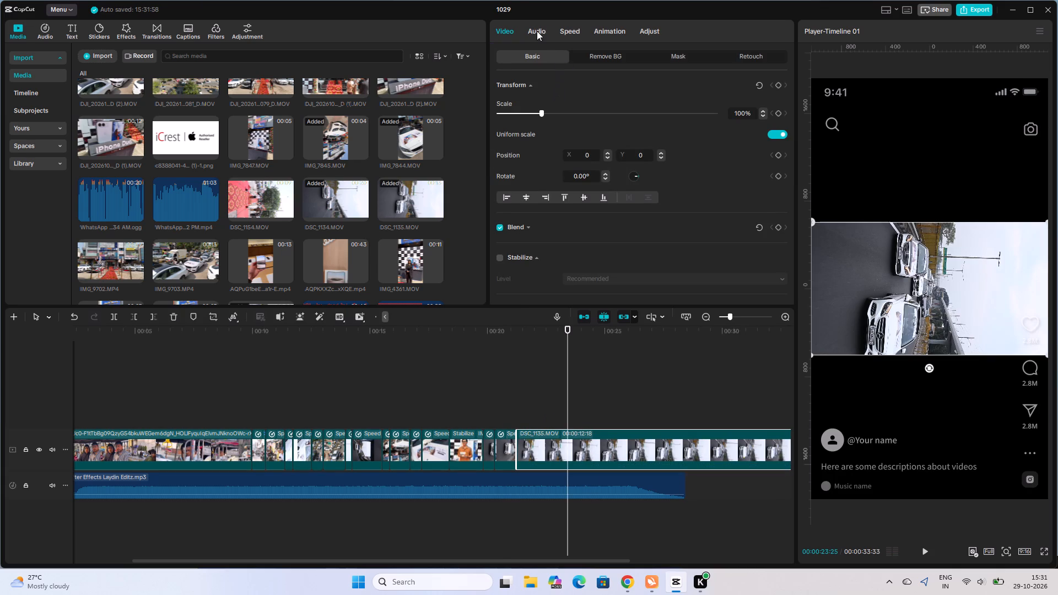
pyautogui.click(537, 31)
pyautogui.click(505, 25)
pyautogui.moveTo(929, 372); pyautogui.dragTo(986, 291)
pyautogui.moveTo(995, 408); pyautogui.dragTo(1057, 572)
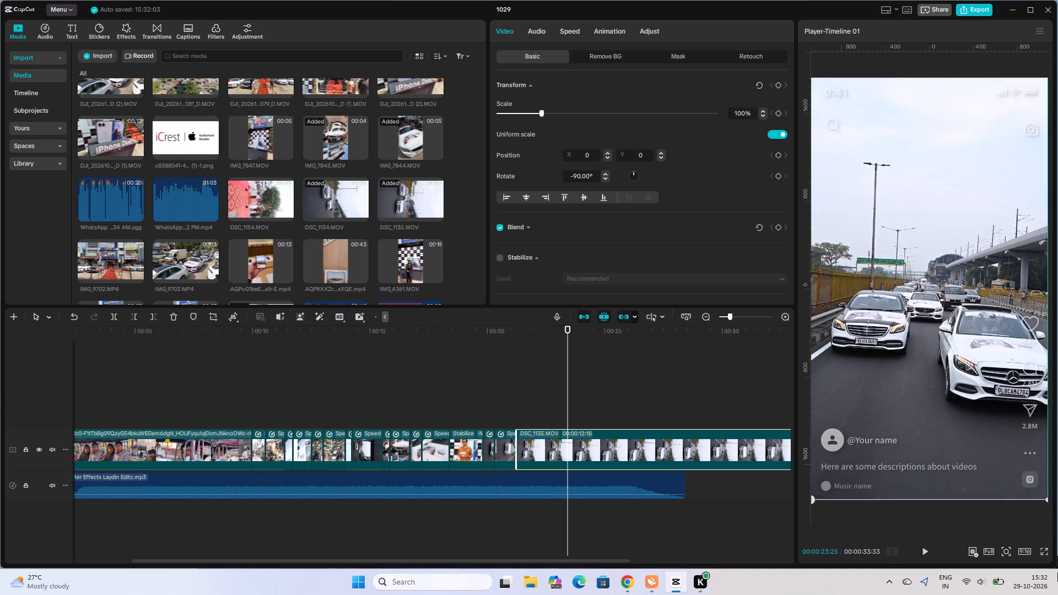
pyautogui.moveTo(1057, 572); pyautogui.dragTo(1050, 590)
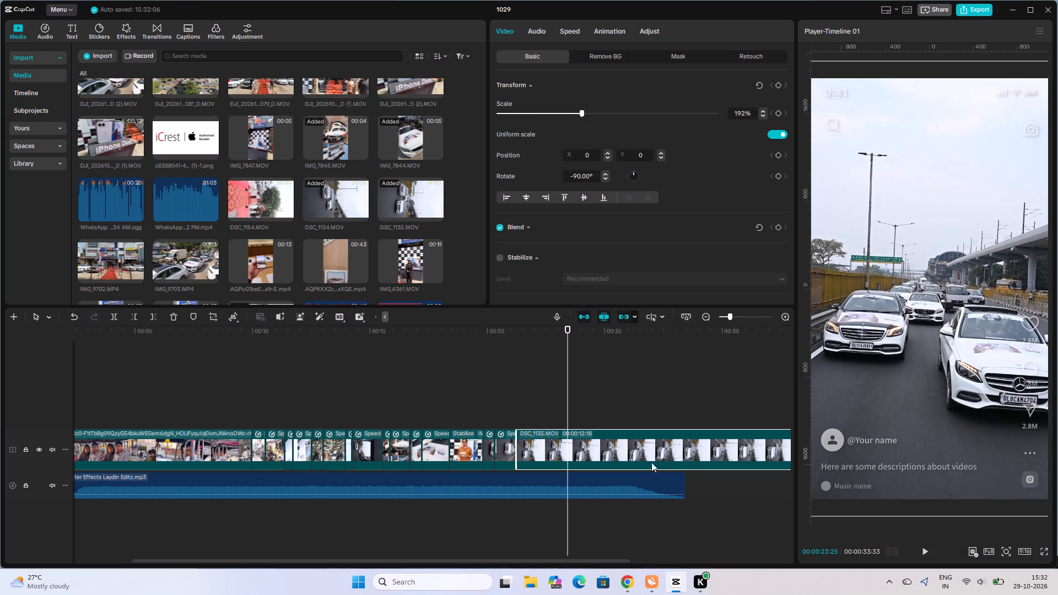
# Speed up the DSC_1135 clip to about 4.08x and play it back.
pyautogui.click(569, 28)
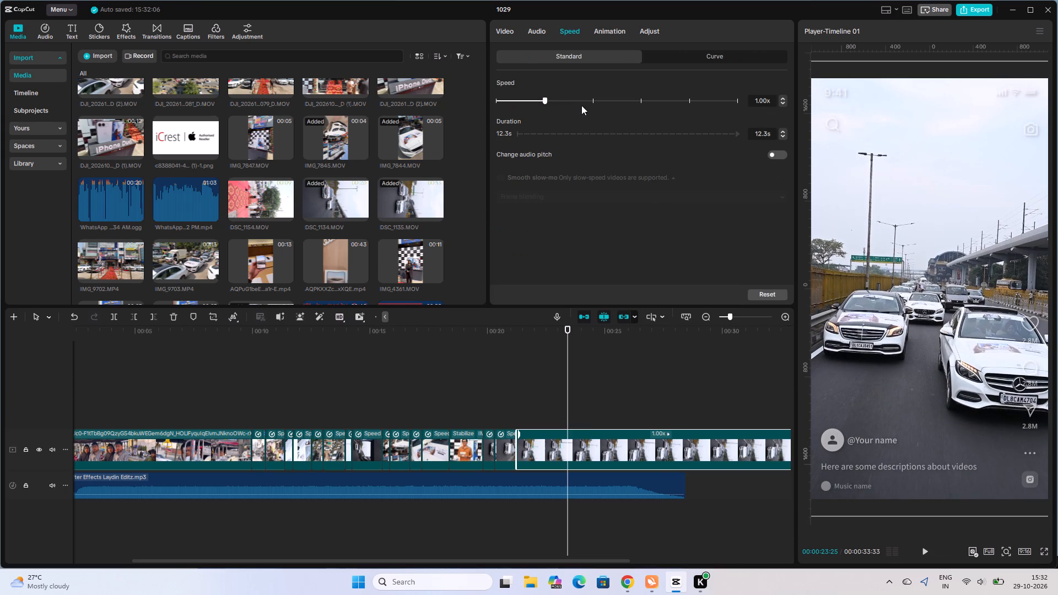
pyautogui.click(627, 101)
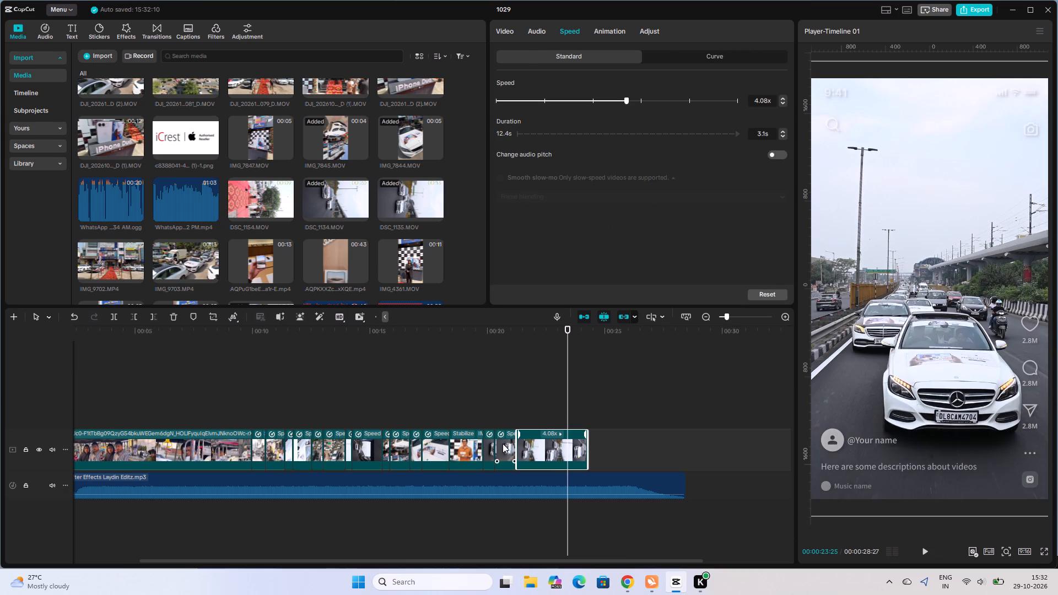
pyautogui.click(521, 420)
pyautogui.press('space')
pyautogui.press('space')
# Stabilize the DSC_1135 clip at the Recommended level and let the processing complete.
pyautogui.click(538, 447)
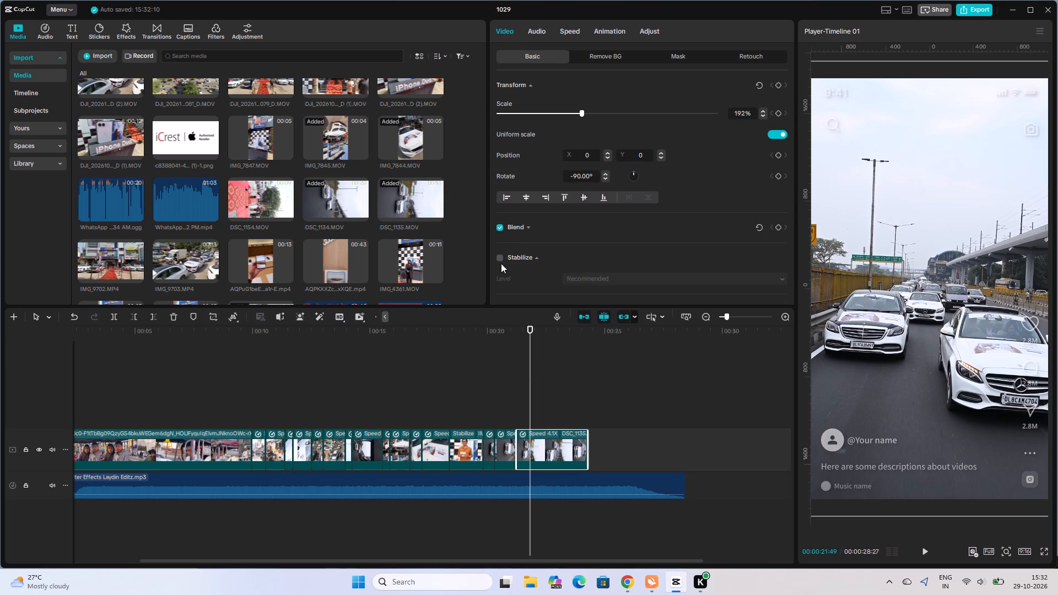
pyautogui.click(499, 253)
pyautogui.click(499, 255)
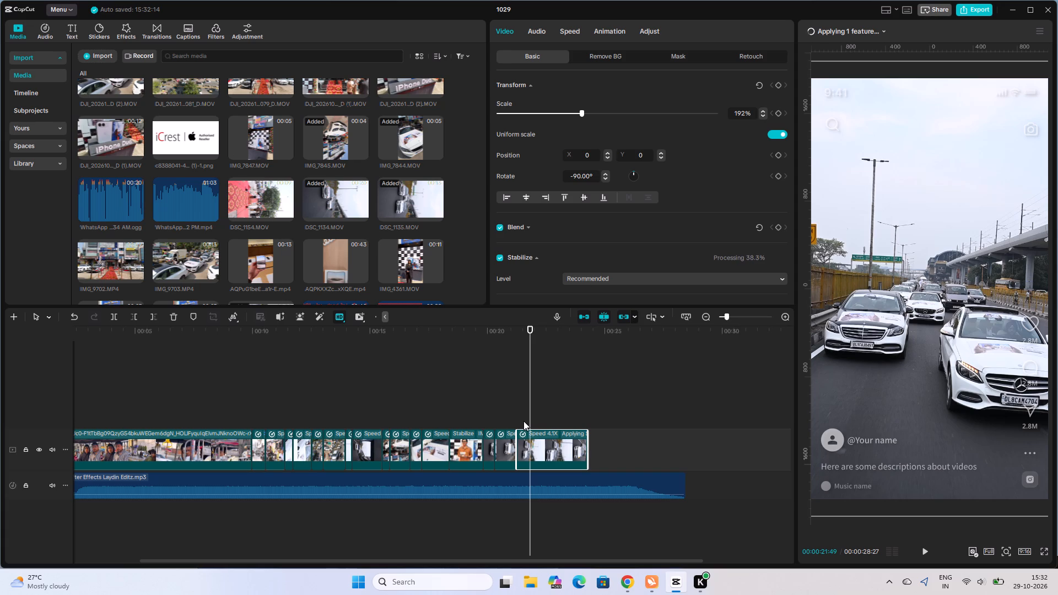
pyautogui.click(517, 421)
pyautogui.click(540, 414)
pyautogui.click(537, 439)
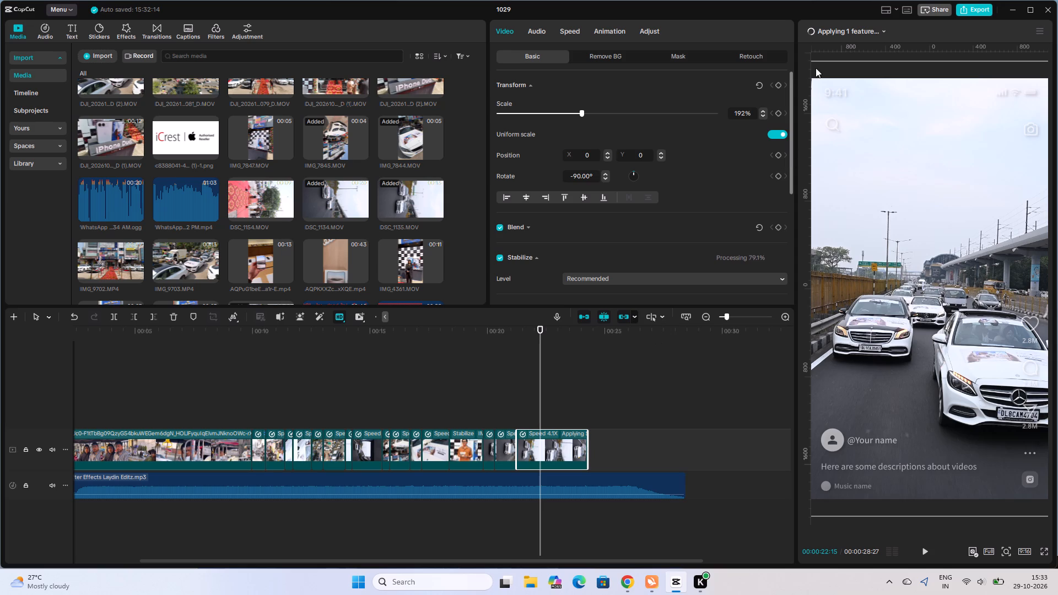
pyautogui.click(841, 28)
pyautogui.doubleClick(841, 28)
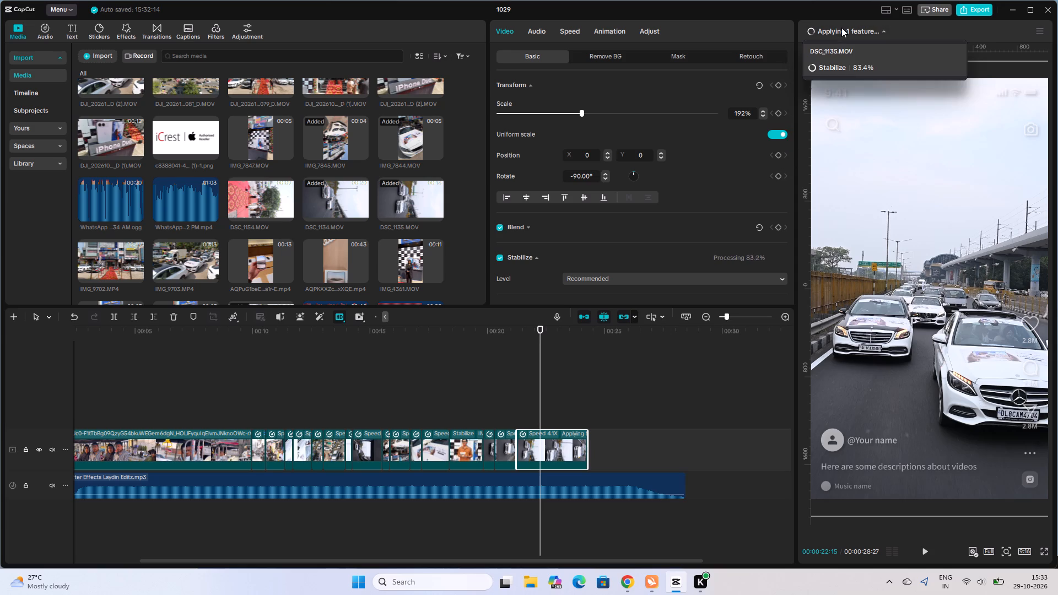
pyautogui.click(841, 27)
pyautogui.click(515, 416)
pyautogui.click(511, 417)
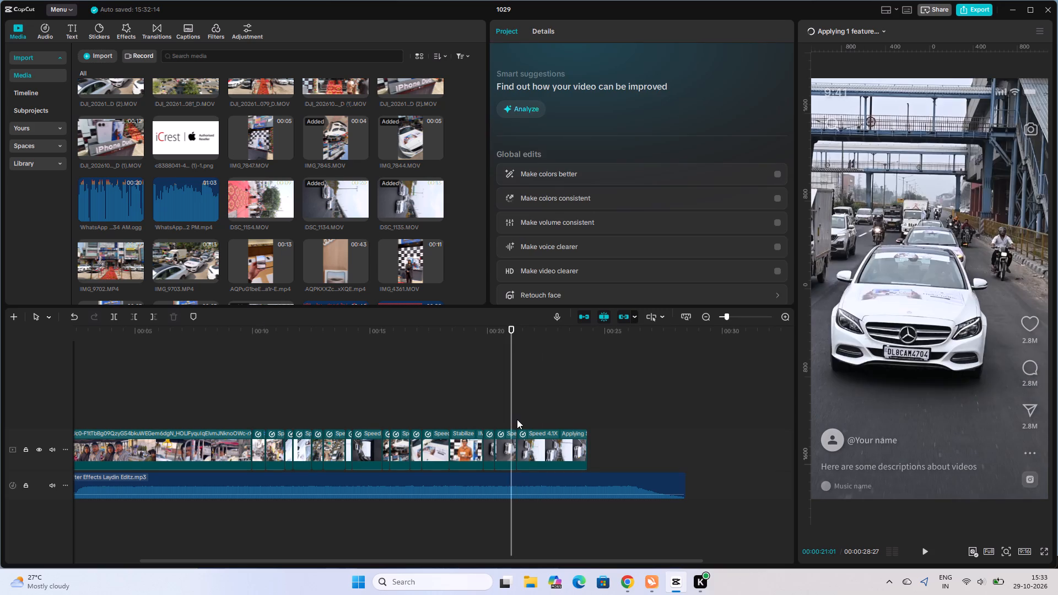
pyautogui.click(518, 420)
pyautogui.click(541, 444)
pyautogui.click(862, 28)
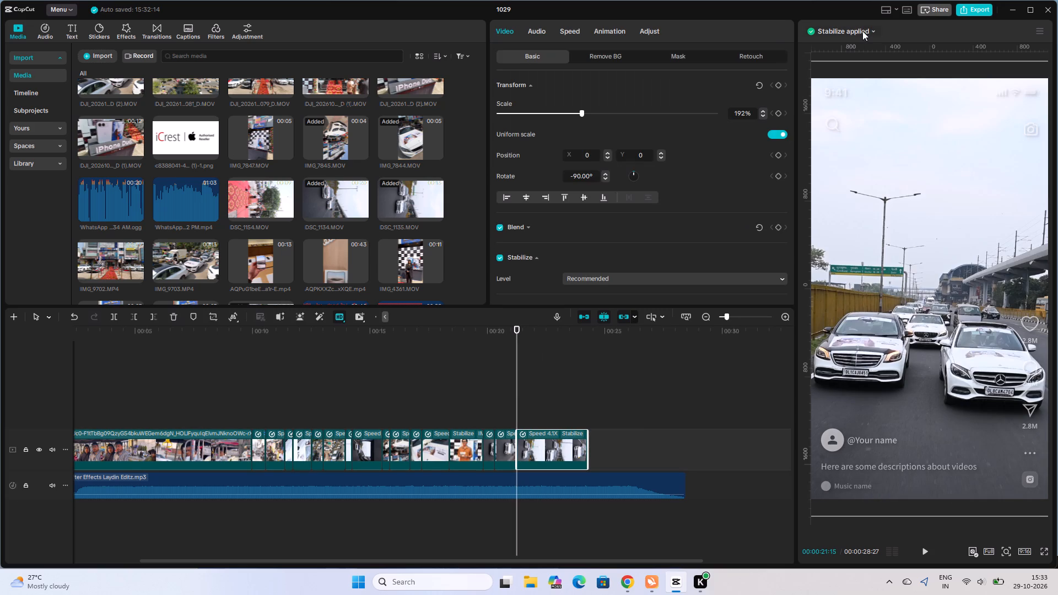
pyautogui.click(861, 31)
pyautogui.click(861, 31)
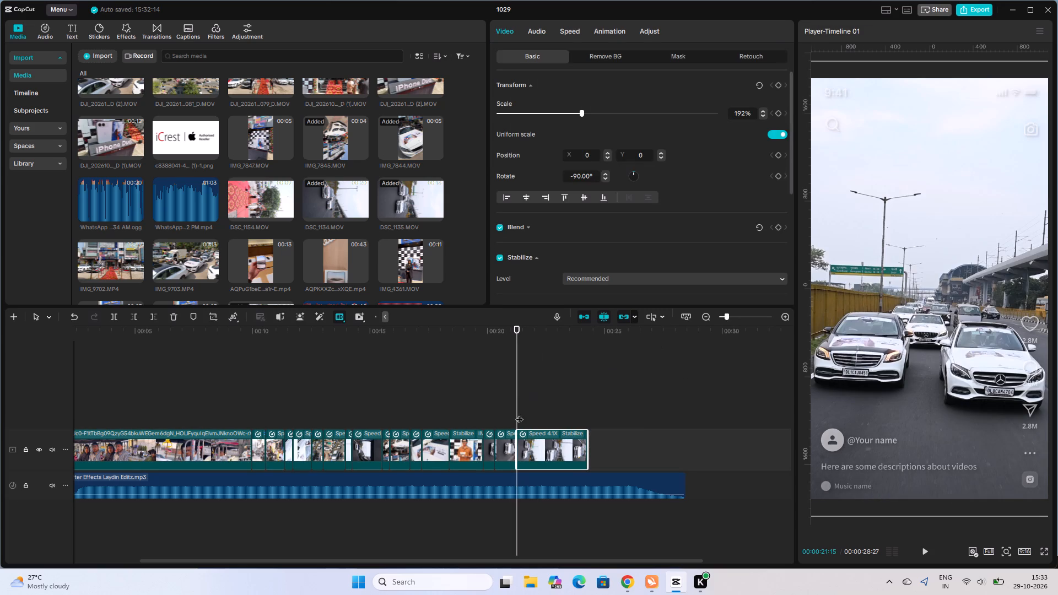
# Play back the stabilized DSC_1135 clip and split it at 00:00:22:09, as the front car draws close.
pyautogui.click(508, 417)
pyautogui.press('space')
pyautogui.press('space')
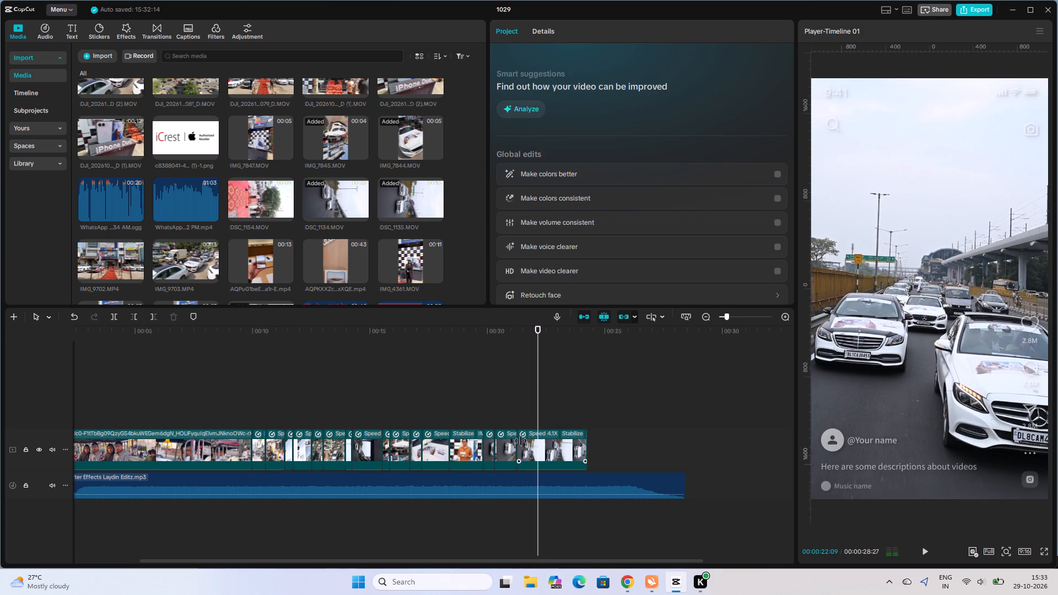
pyautogui.click(519, 421)
pyautogui.press('space')
pyautogui.press('space')
pyautogui.press('space')
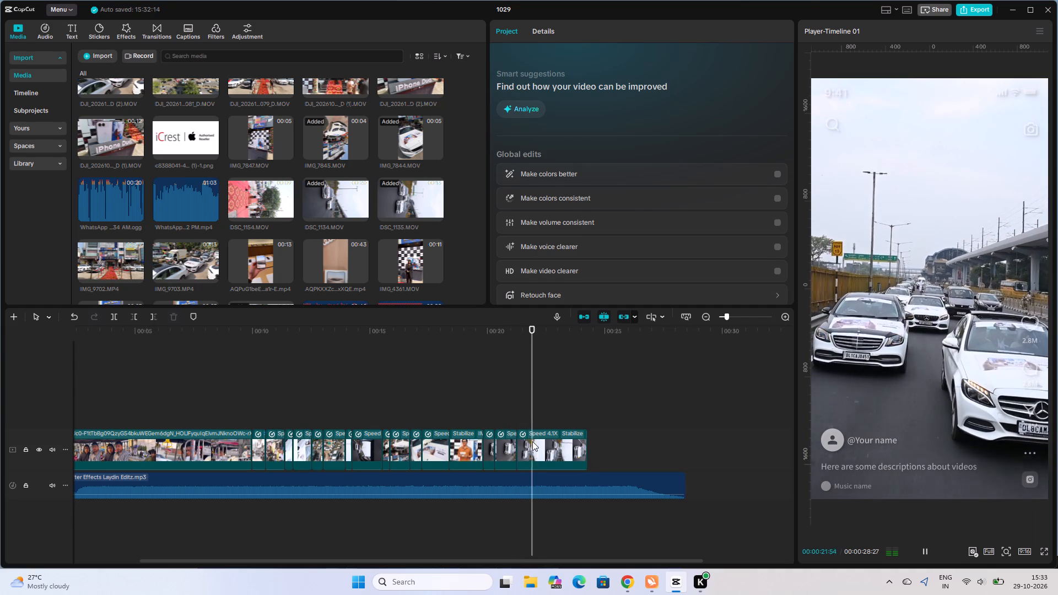
pyautogui.press('space')
pyautogui.click(532, 441)
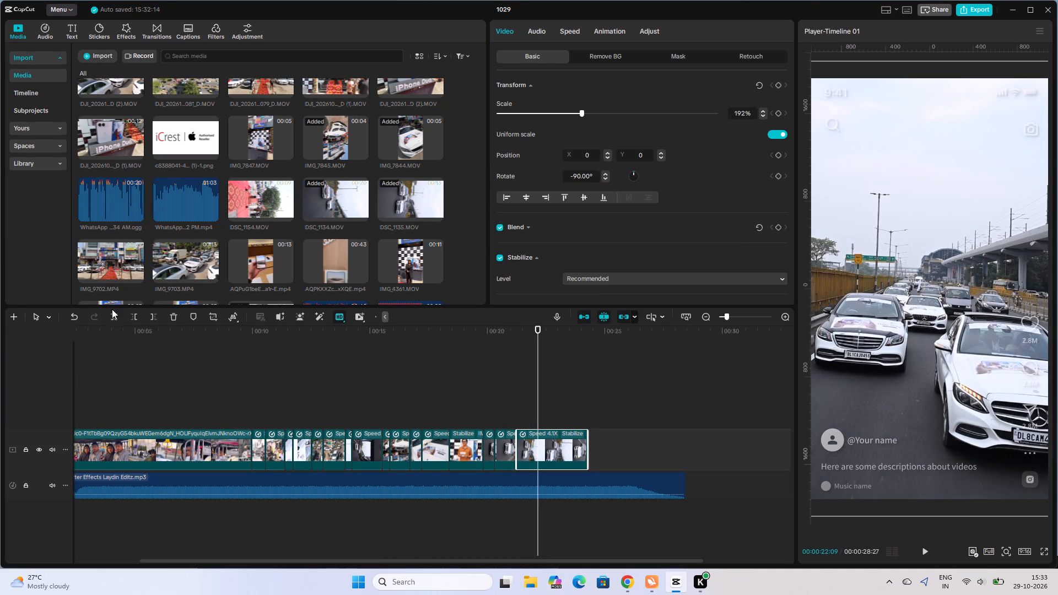
pyautogui.click(112, 316)
# Split the rest of DSC_1135 at 00:00:22:26 and delete the footage after the cut.
pyautogui.moveTo(536, 417); pyautogui.dragTo(542, 417)
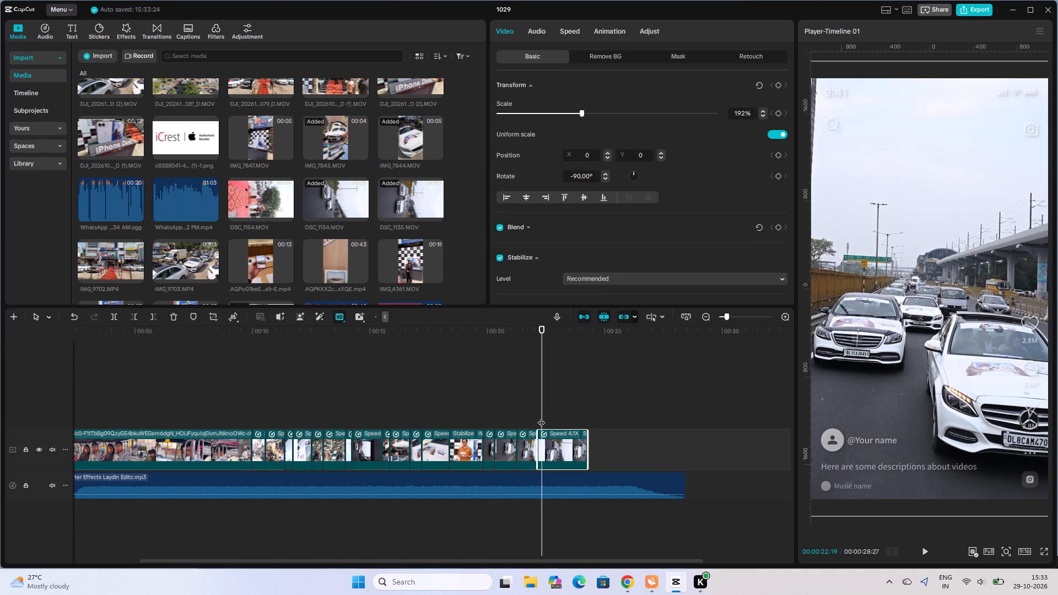
pyautogui.moveTo(541, 417); pyautogui.dragTo(546, 421)
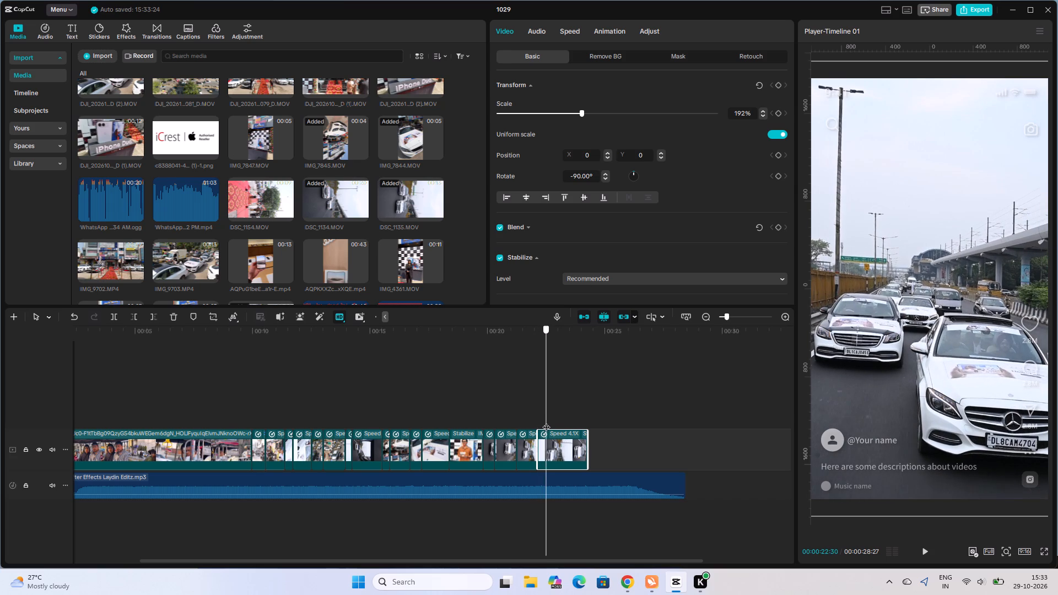
pyautogui.moveTo(546, 421); pyautogui.dragTo(544, 423)
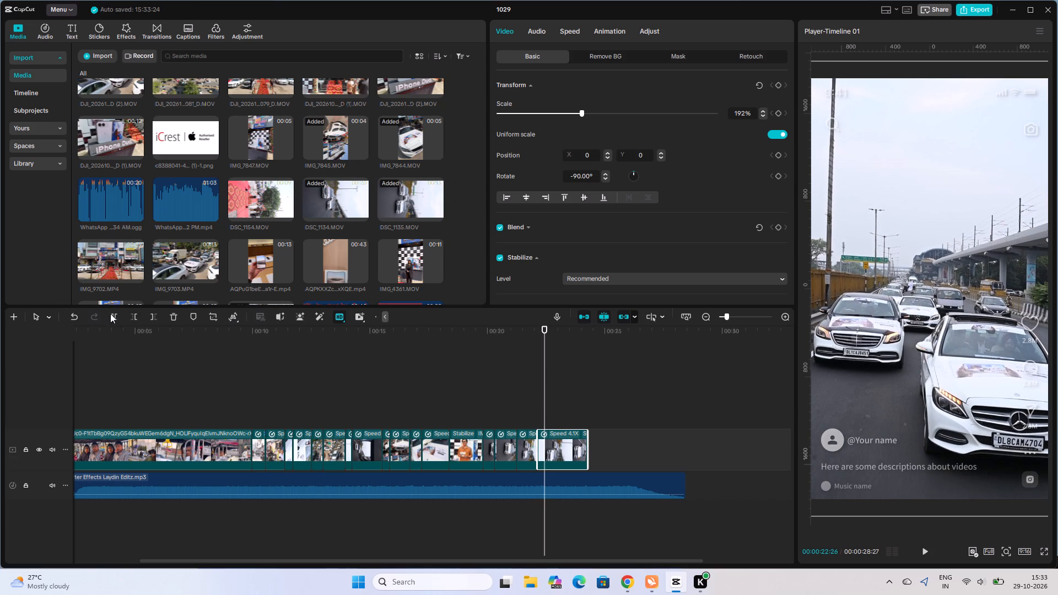
pyautogui.click(112, 316)
pyautogui.click(179, 316)
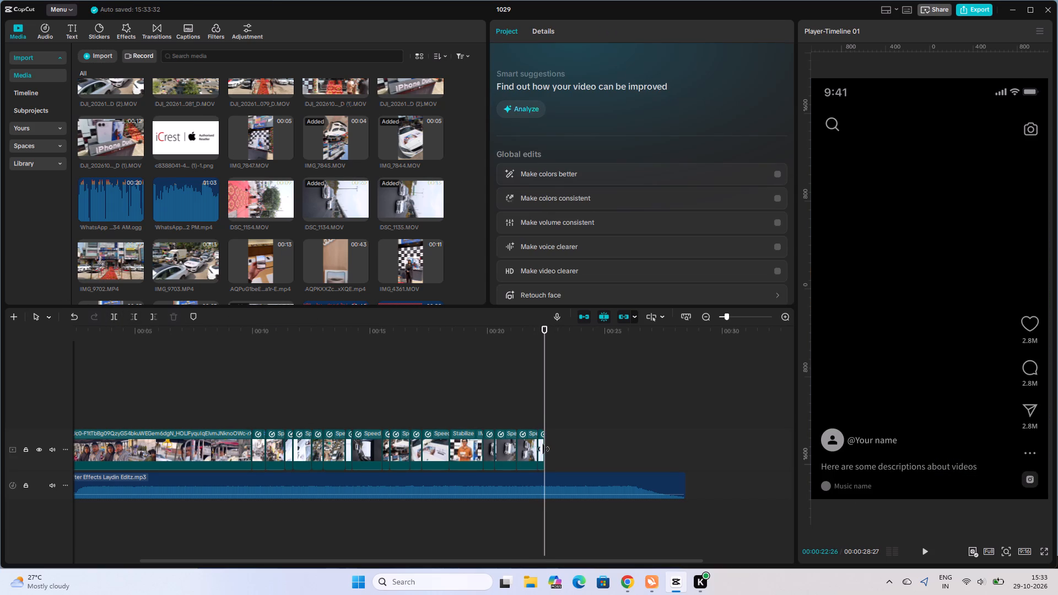
# Slow the short last DSC_1135 piece to about 0.6x speed.
pyautogui.click(541, 450)
pyautogui.click(570, 29)
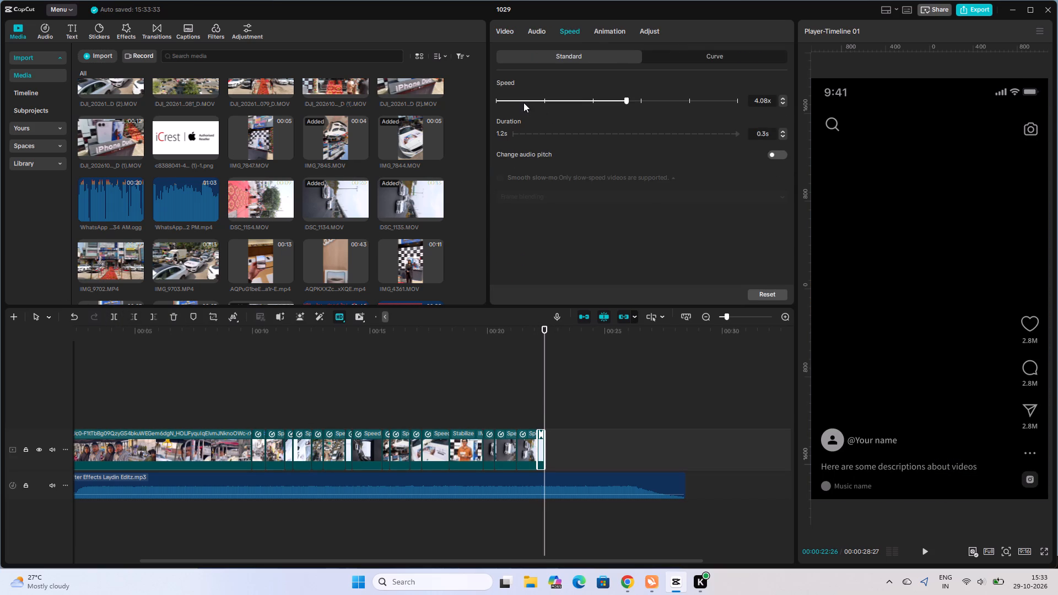
pyautogui.click(523, 102)
# Set the first DSC_1135 piece's speed to 5x and play back the ramp into the slow piece.
pyautogui.click(527, 456)
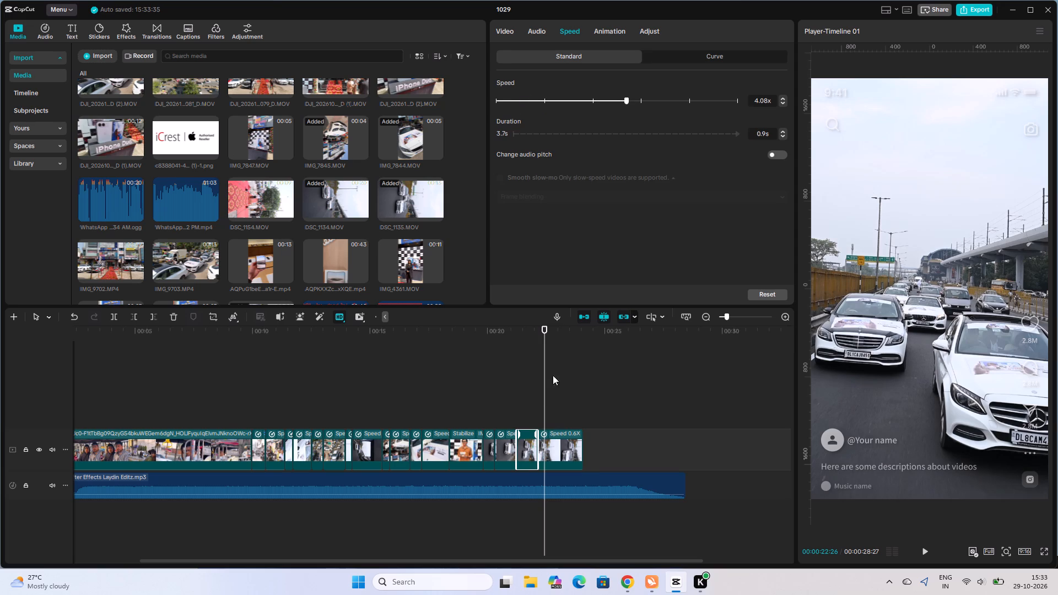
pyautogui.click(639, 100)
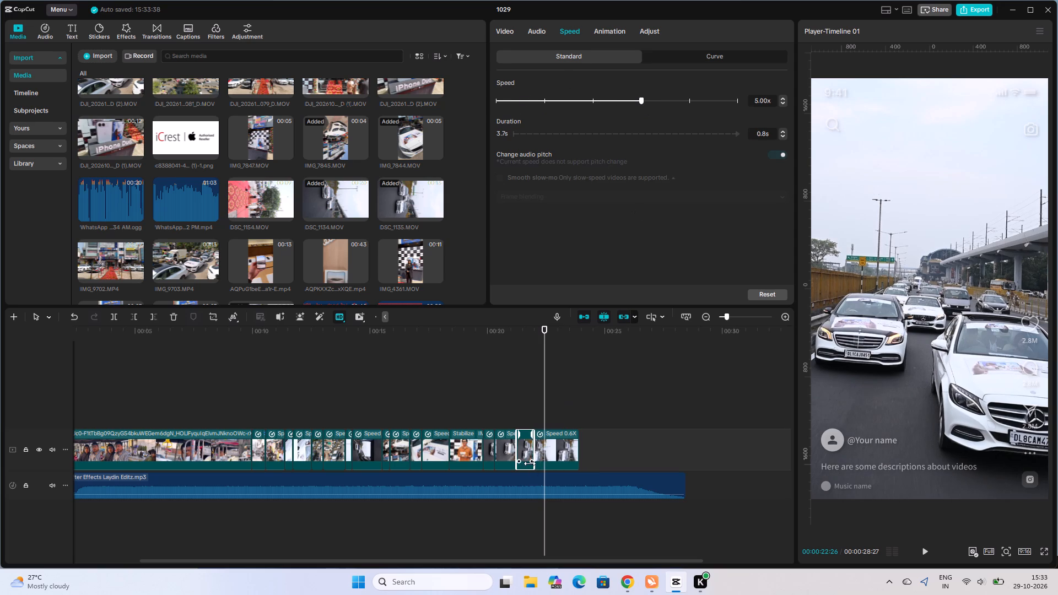
pyautogui.click(520, 421)
pyautogui.press('space')
pyautogui.press('space')
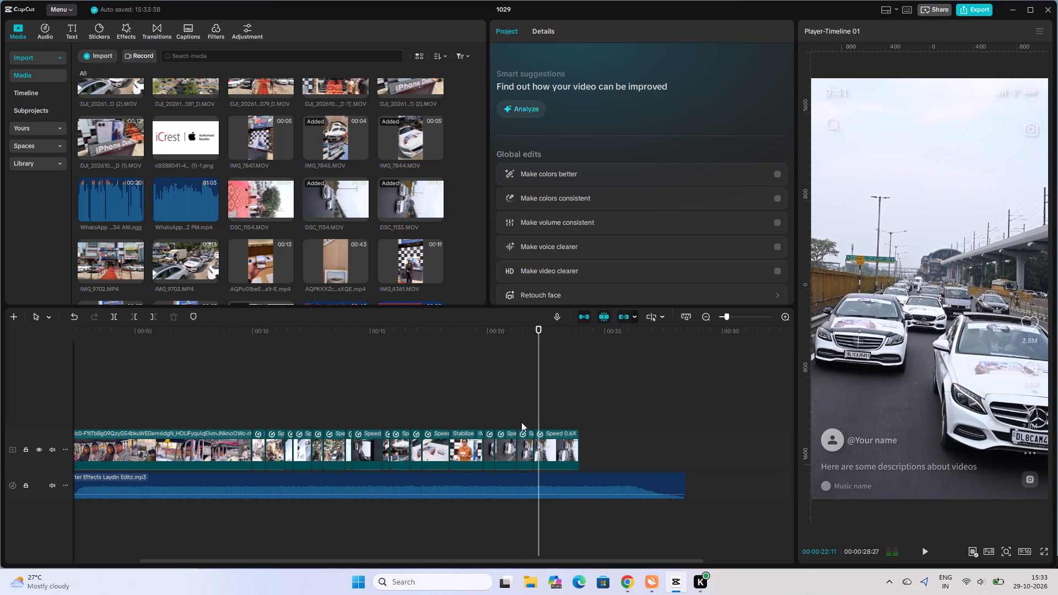
pyautogui.press('space')
pyautogui.click(524, 423)
pyautogui.press('space')
pyautogui.press('space')
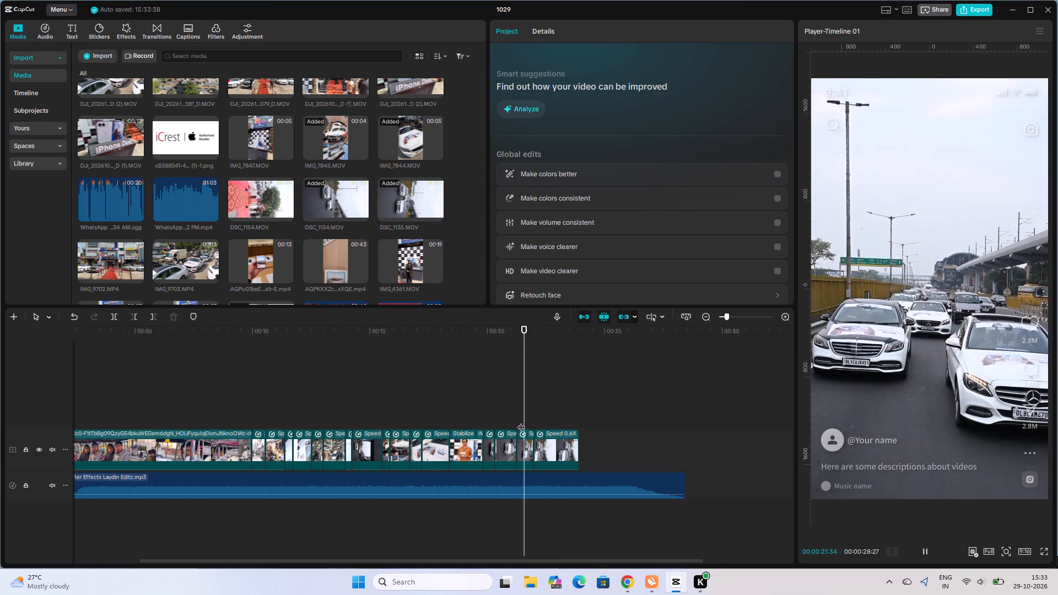
pyautogui.press('space')
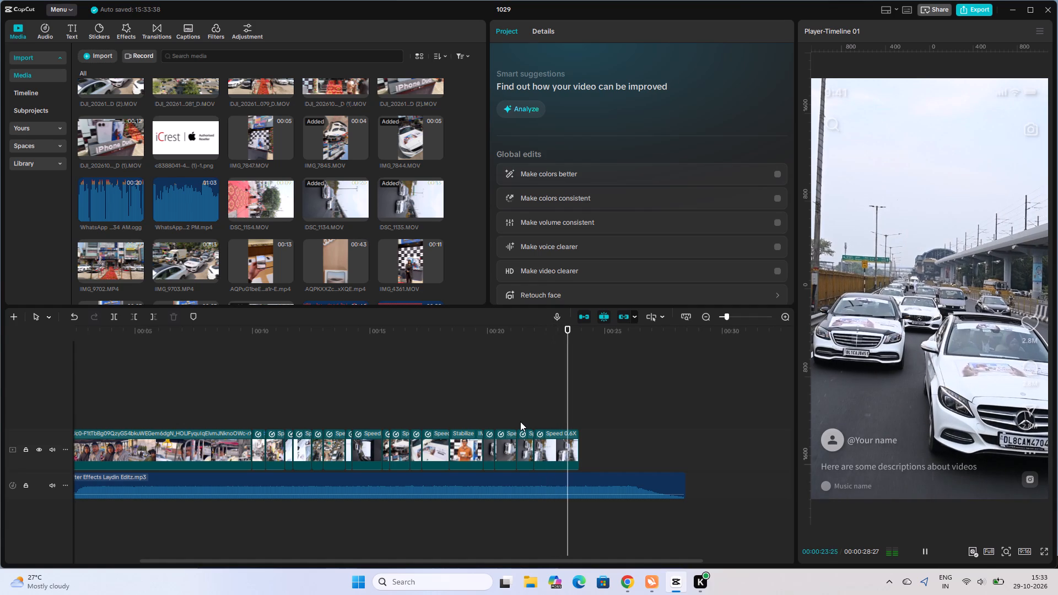
# Split the slowed DSC_1135 piece at 00:00:23:36 and delete the leftover end.
pyautogui.click(573, 455)
pyautogui.press('space')
pyautogui.press('space')
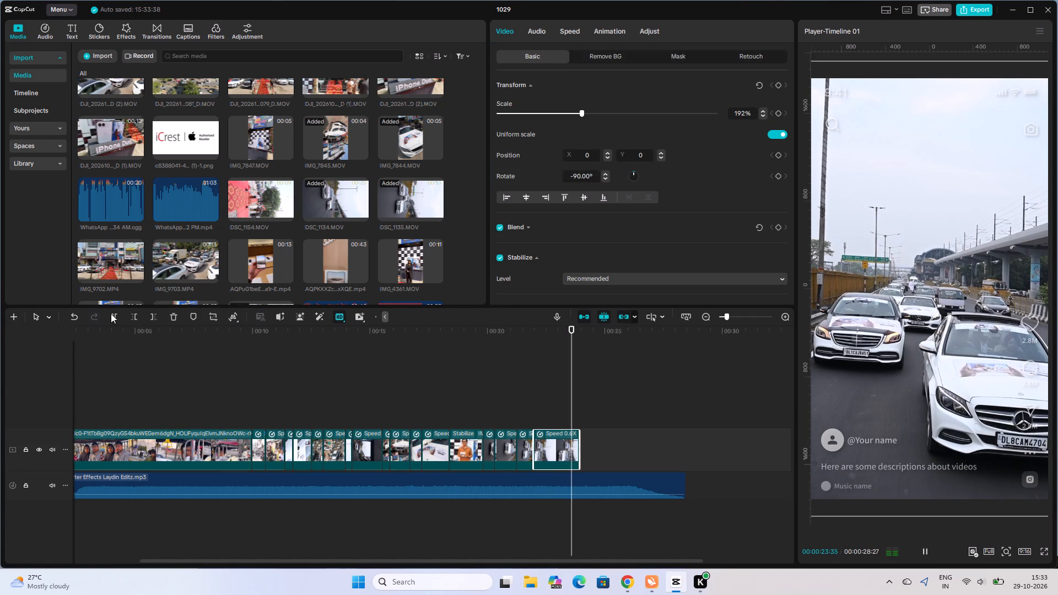
pyautogui.click(111, 313)
pyautogui.click(176, 318)
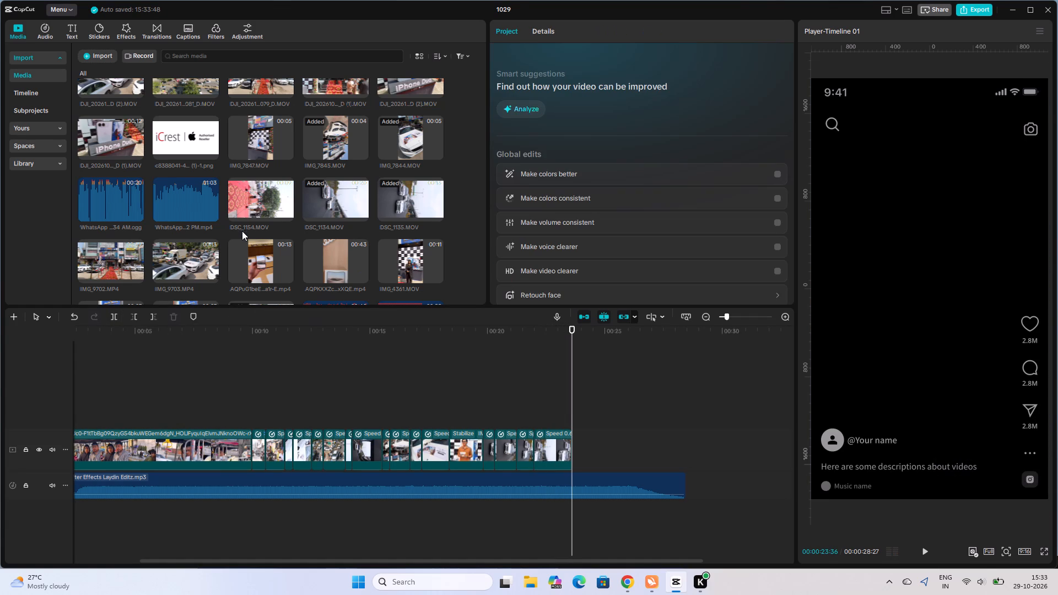
# Browse further down the imported media for the next shot and preview store clips DSC_1192 and DSC_1197.
pyautogui.scroll(-1, 242, 231)
pyautogui.scroll(-1, 296, 236)
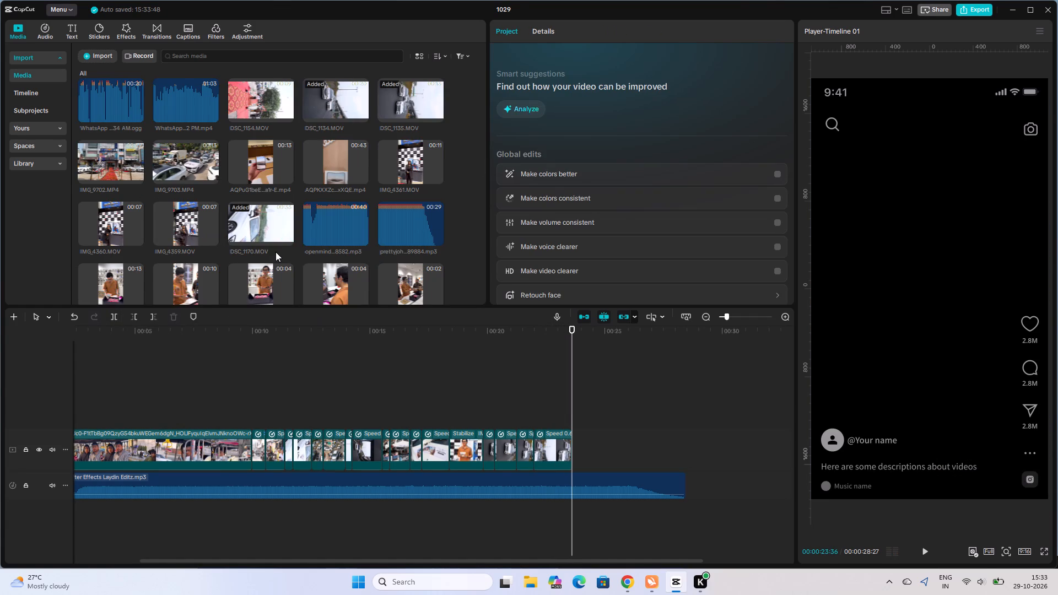
pyautogui.scroll(-4, 276, 252)
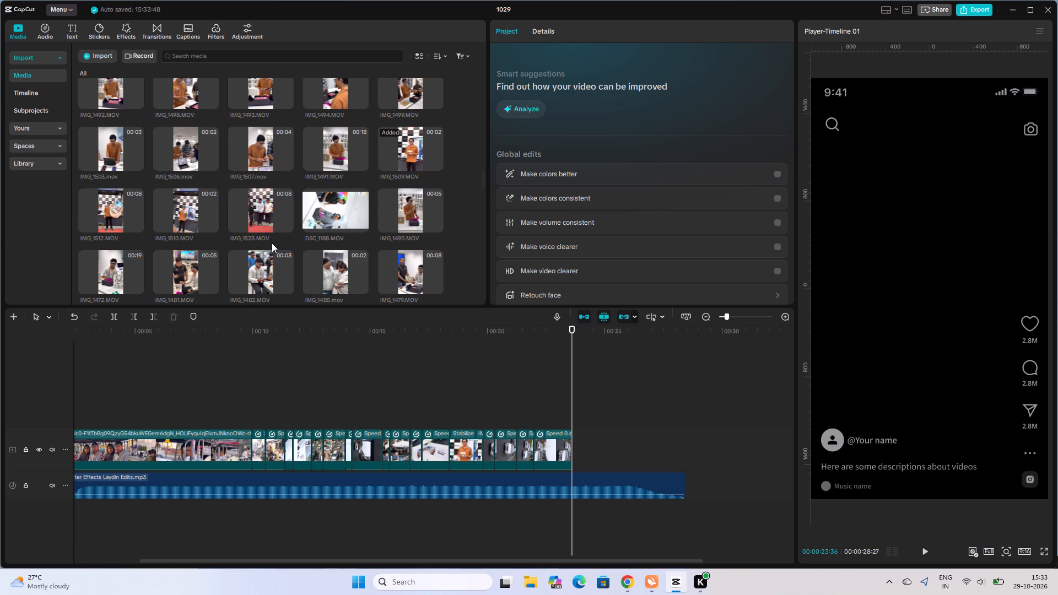
pyautogui.scroll(-3, 272, 245)
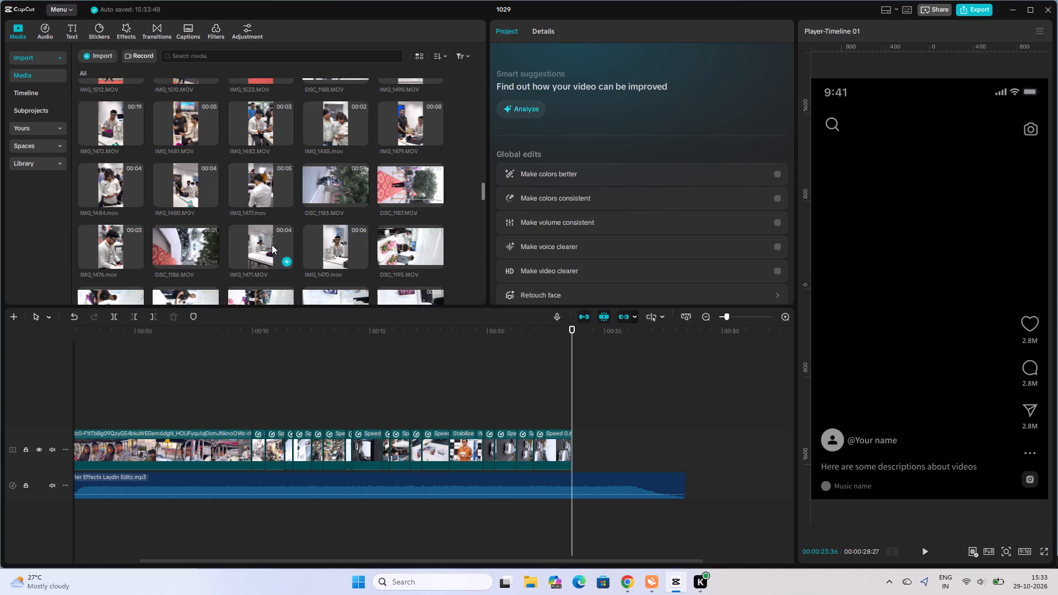
pyautogui.scroll(-1, 331, 241)
pyautogui.scroll(-1, 280, 247)
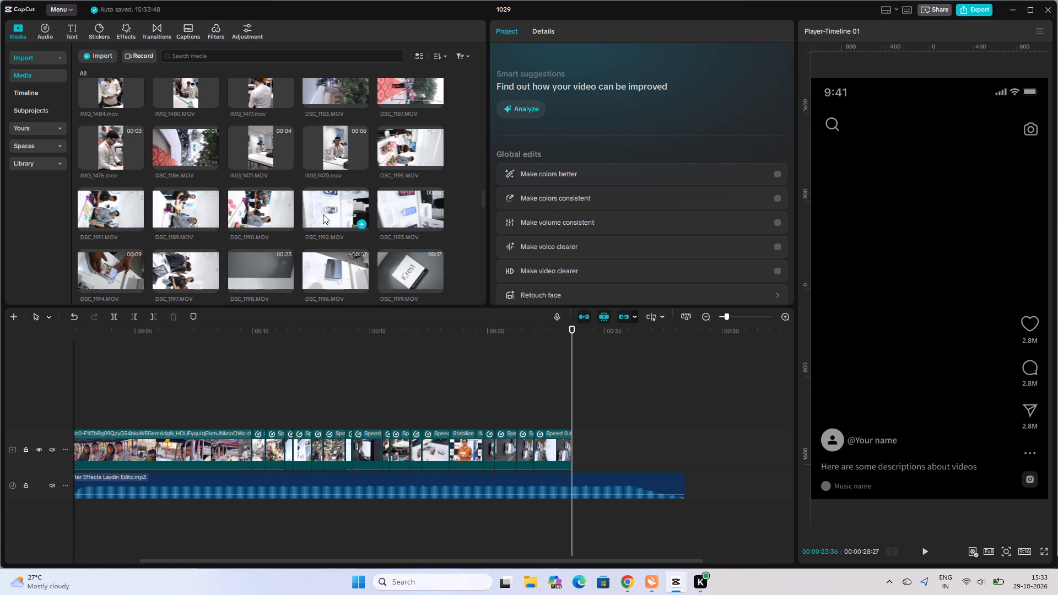
pyautogui.click(322, 214)
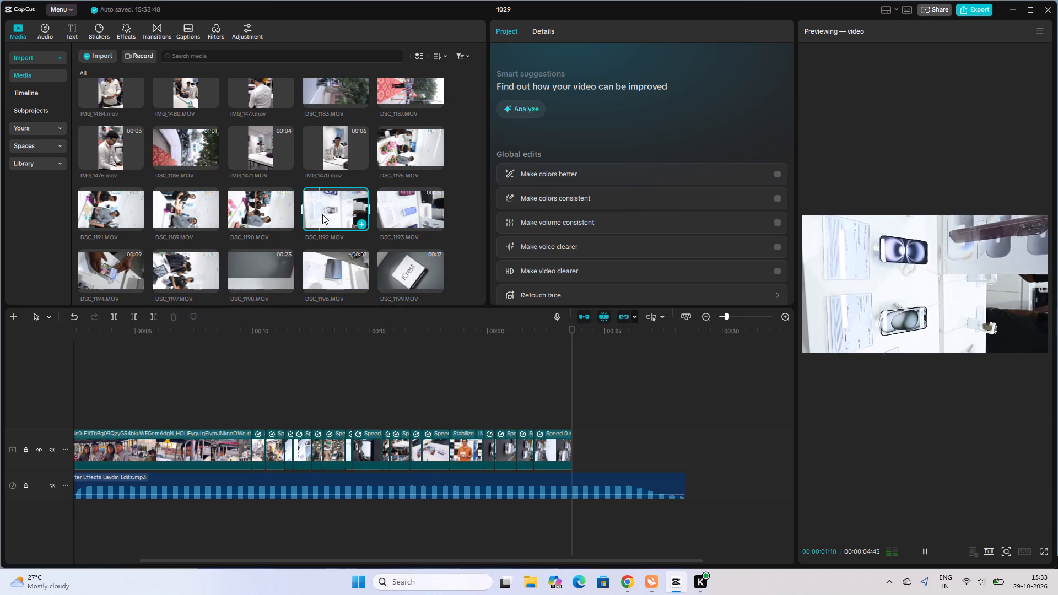
pyautogui.click(185, 266)
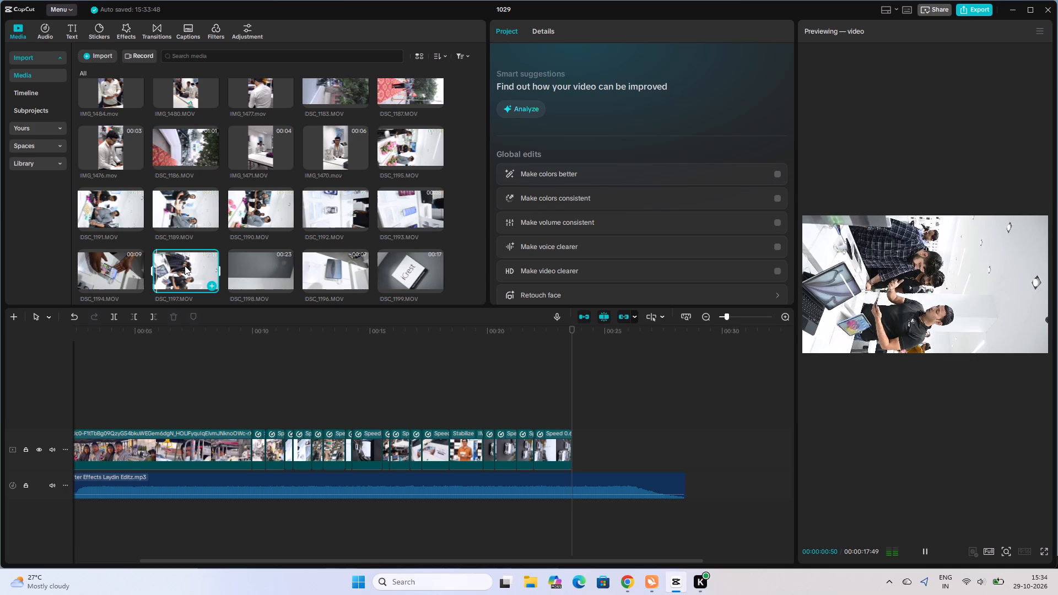
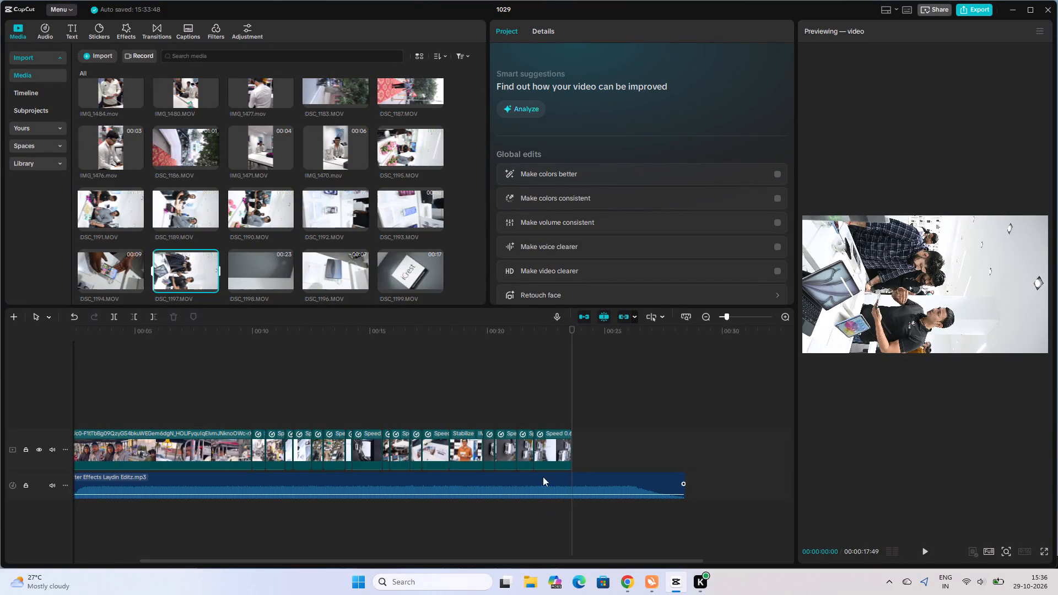
# Play back the end of the sequence from about 00:00:21 through the slowed DSC_1135 car shot.
pyautogui.click(522, 418)
pyautogui.press('space')
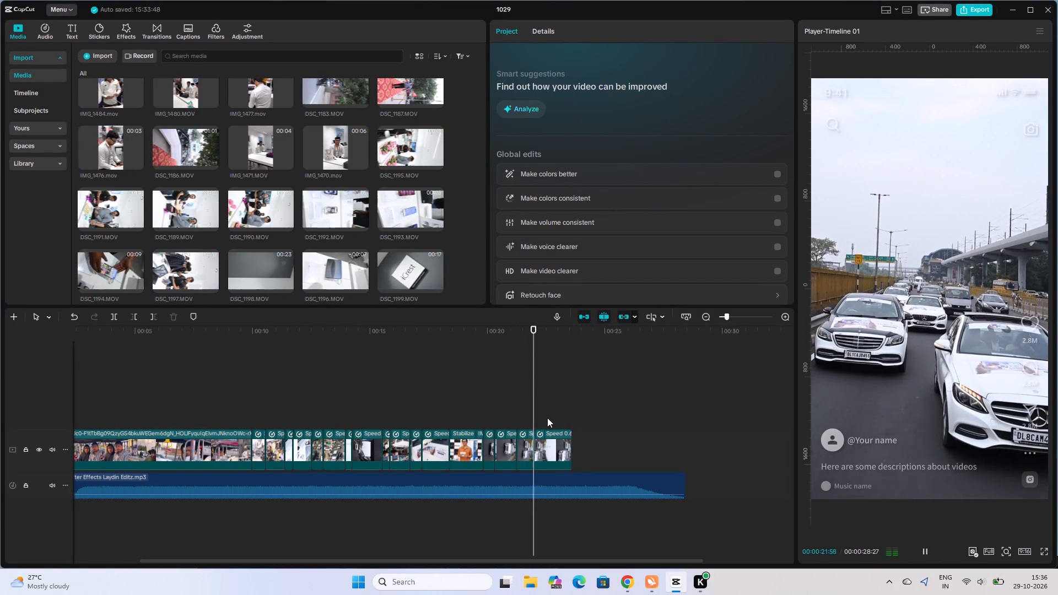
pyautogui.press('space')
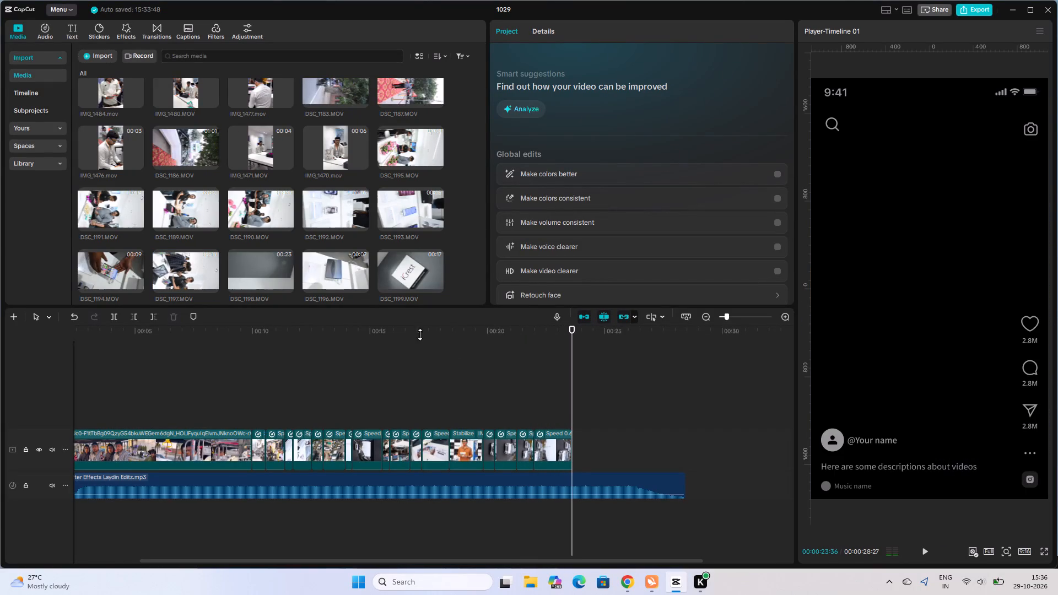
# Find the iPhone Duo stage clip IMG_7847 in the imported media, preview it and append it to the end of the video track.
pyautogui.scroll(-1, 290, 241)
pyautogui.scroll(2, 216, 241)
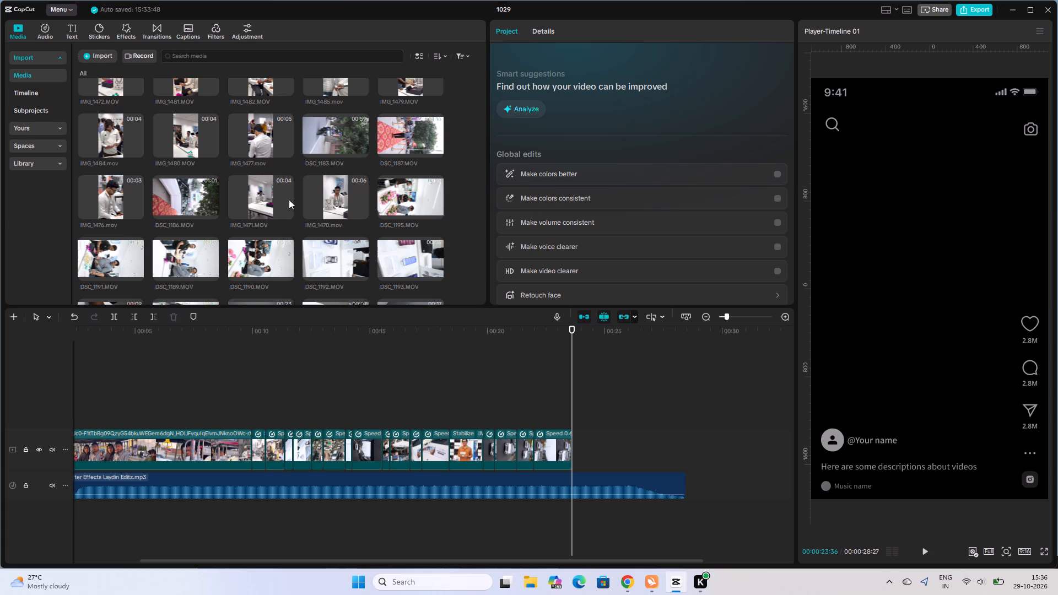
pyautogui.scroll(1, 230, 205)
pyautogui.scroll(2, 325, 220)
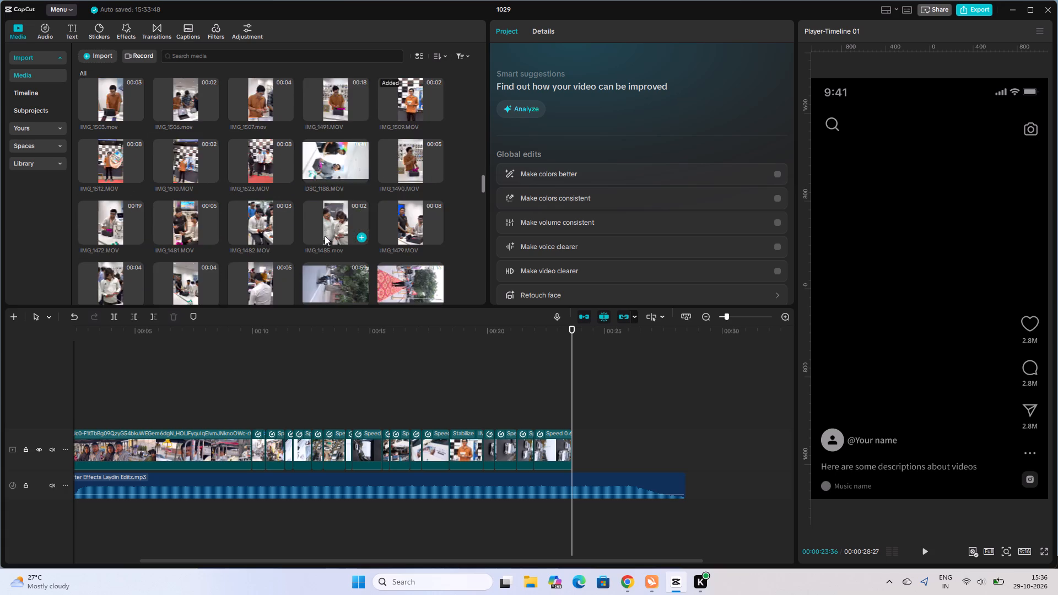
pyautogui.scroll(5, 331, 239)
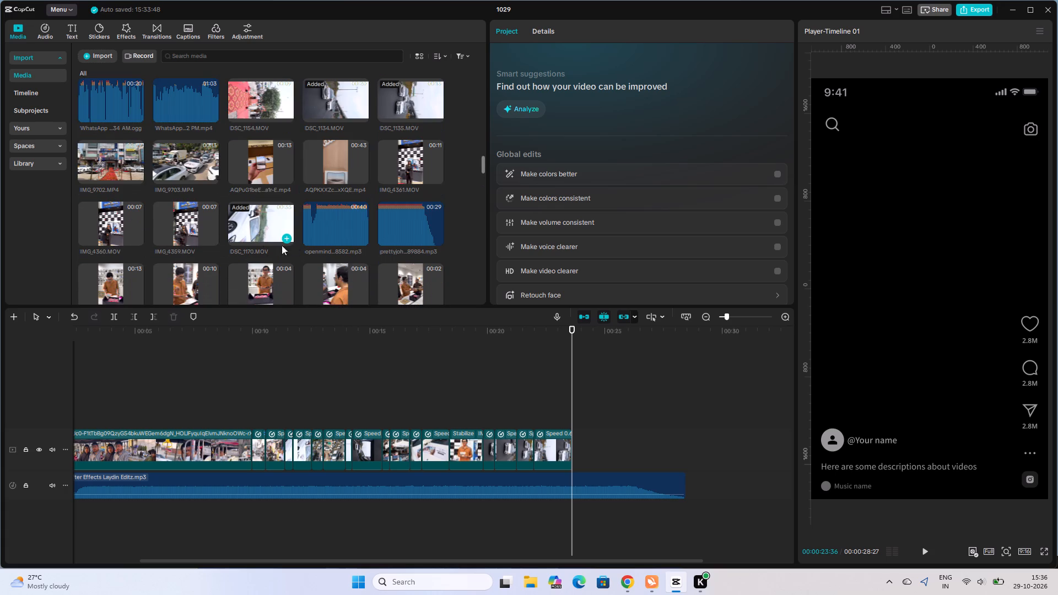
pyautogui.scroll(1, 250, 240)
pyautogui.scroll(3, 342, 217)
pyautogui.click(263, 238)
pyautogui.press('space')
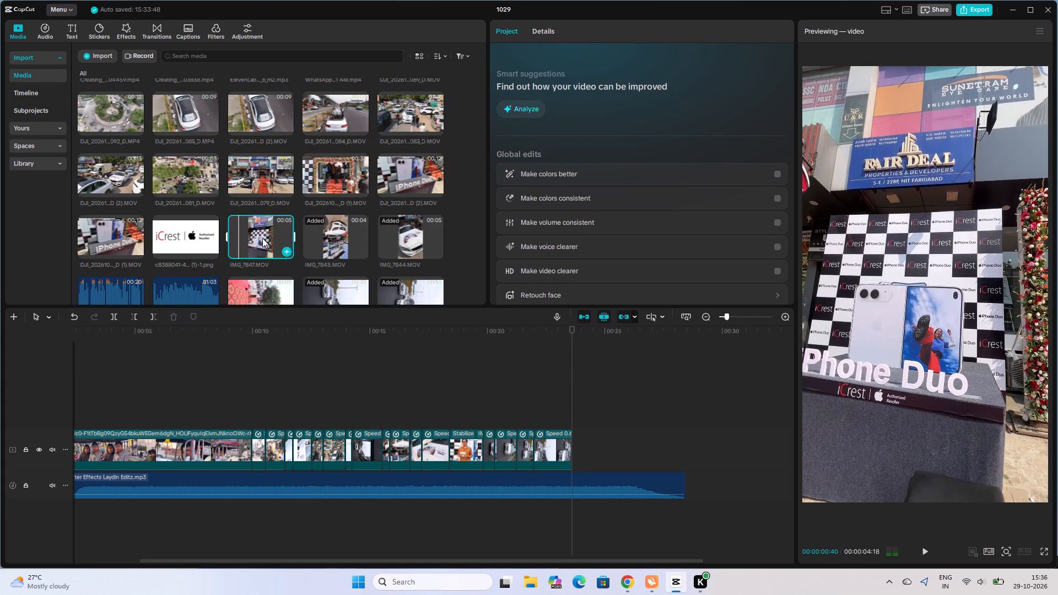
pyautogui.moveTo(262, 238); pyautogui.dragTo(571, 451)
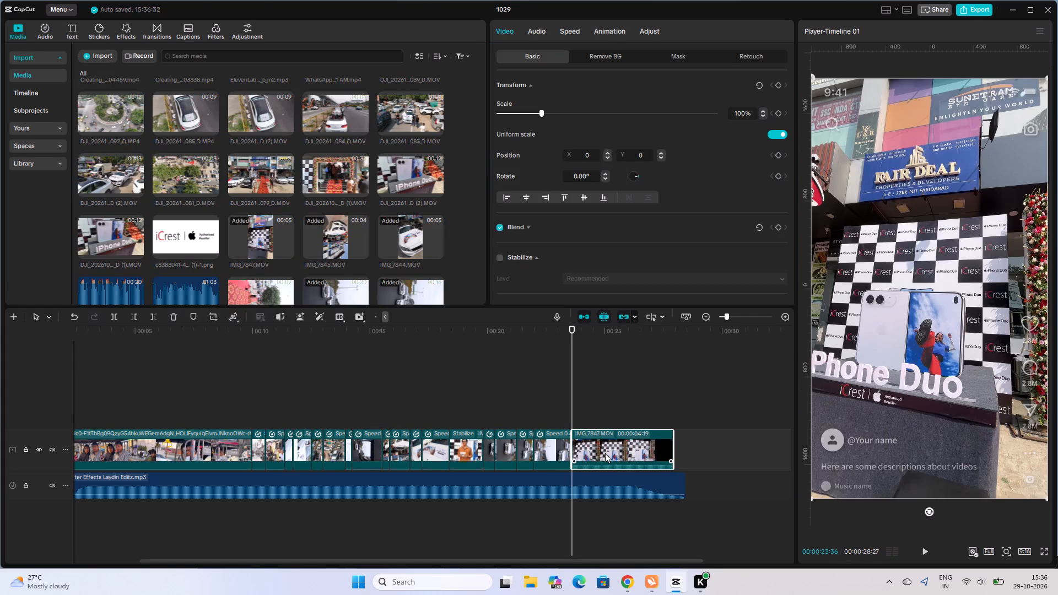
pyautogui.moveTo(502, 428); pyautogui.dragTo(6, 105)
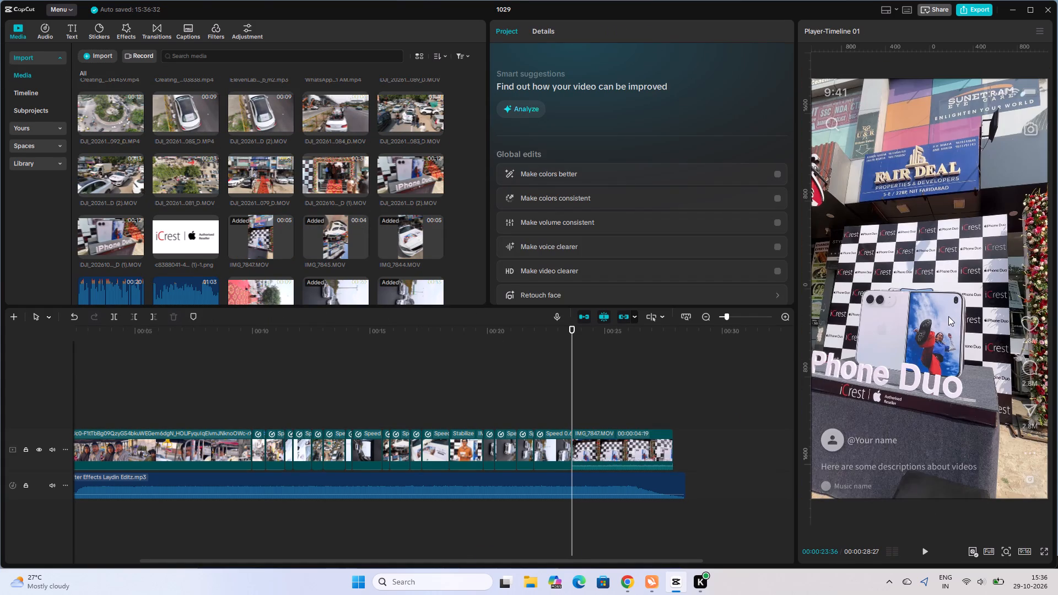
# Raise the system sound volume and play back the later clips against the music.
pyautogui.click(479, 544)
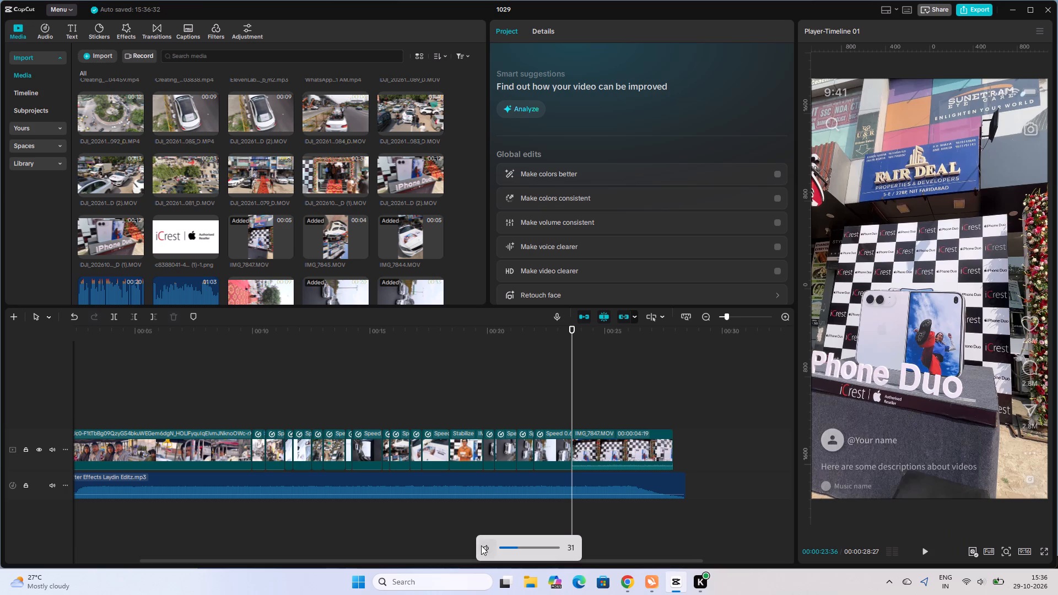
pyautogui.moveTo(526, 545); pyautogui.dragTo(543, 547)
pyautogui.click(479, 390)
pyautogui.press('space')
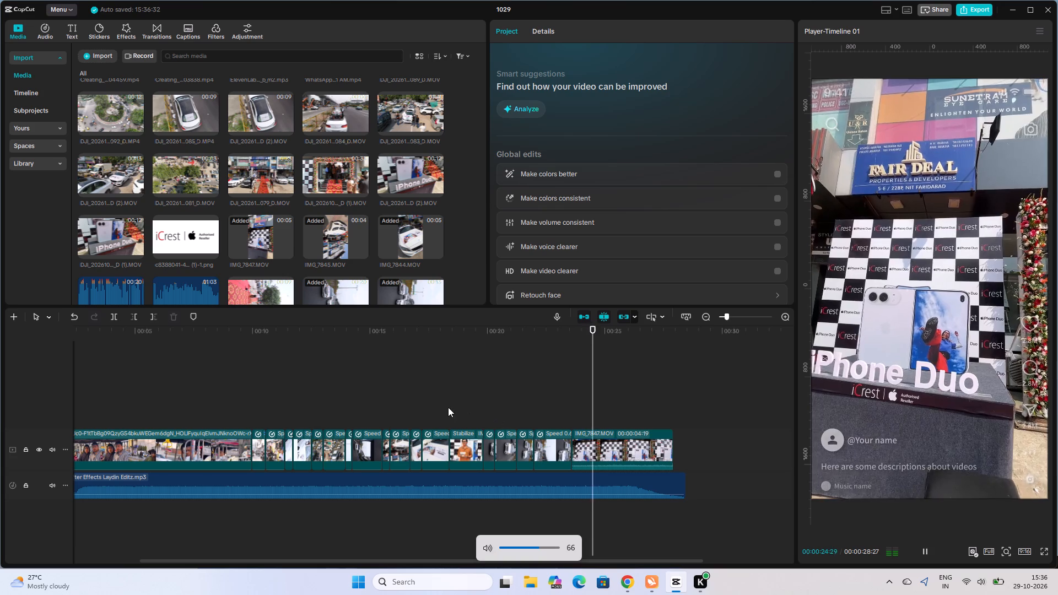
pyautogui.click(446, 407)
pyautogui.click(394, 407)
pyautogui.click(350, 403)
pyautogui.press('space')
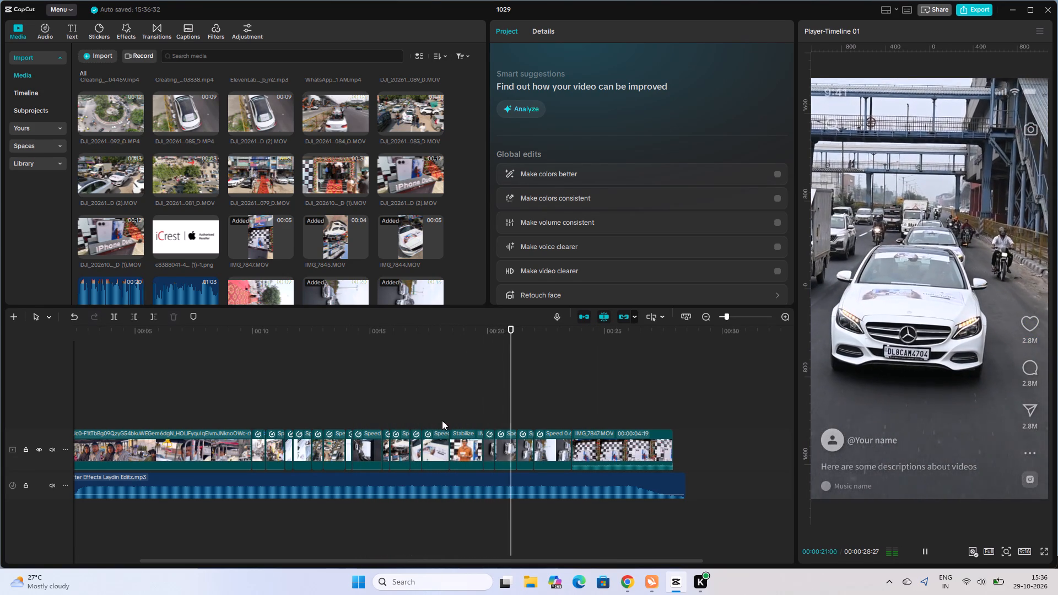
pyautogui.click(440, 420)
pyautogui.press('space')
pyautogui.press('space')
# Delete the stabilized clip of the man in the orange shirt at about 00:00:19 and play back the new cut.
pyautogui.moveTo(458, 436); pyautogui.dragTo(451, 424)
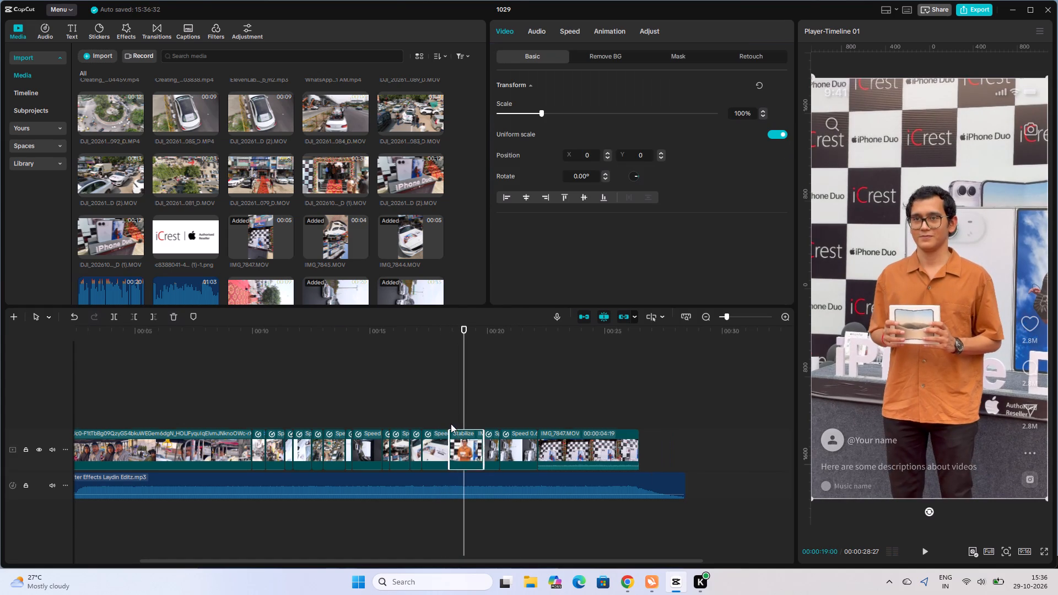
pyautogui.moveTo(451, 424); pyautogui.dragTo(439, 417)
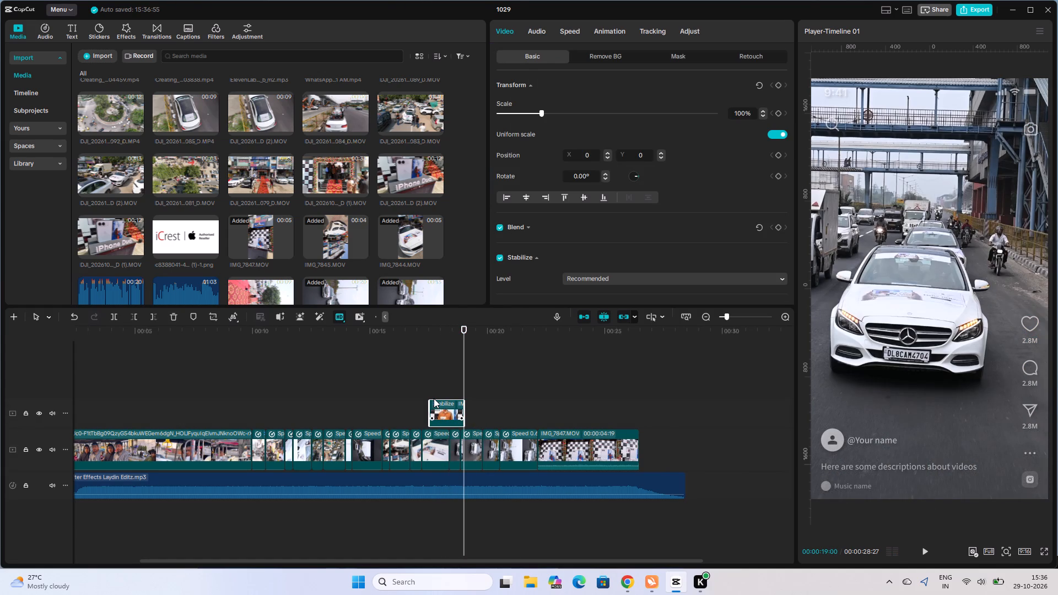
pyautogui.press('BackSpace')
pyautogui.click(443, 405)
pyautogui.press('space')
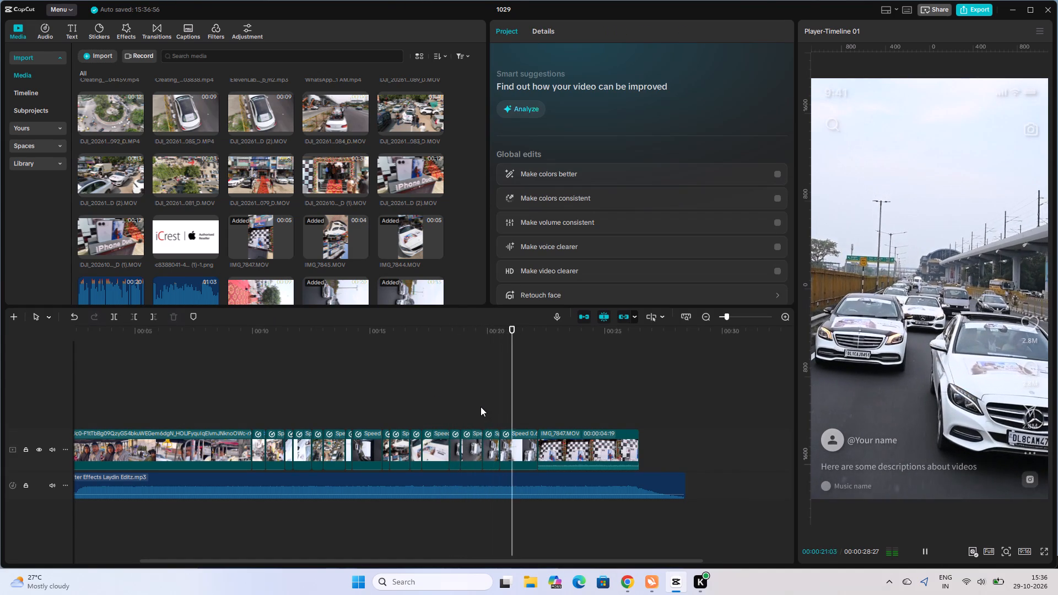
pyautogui.press('space')
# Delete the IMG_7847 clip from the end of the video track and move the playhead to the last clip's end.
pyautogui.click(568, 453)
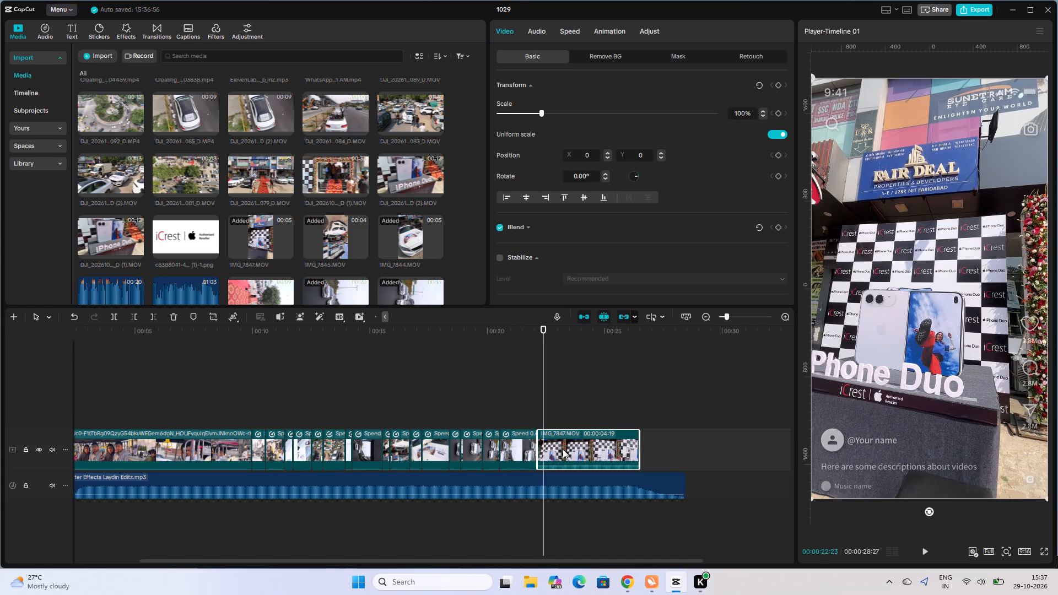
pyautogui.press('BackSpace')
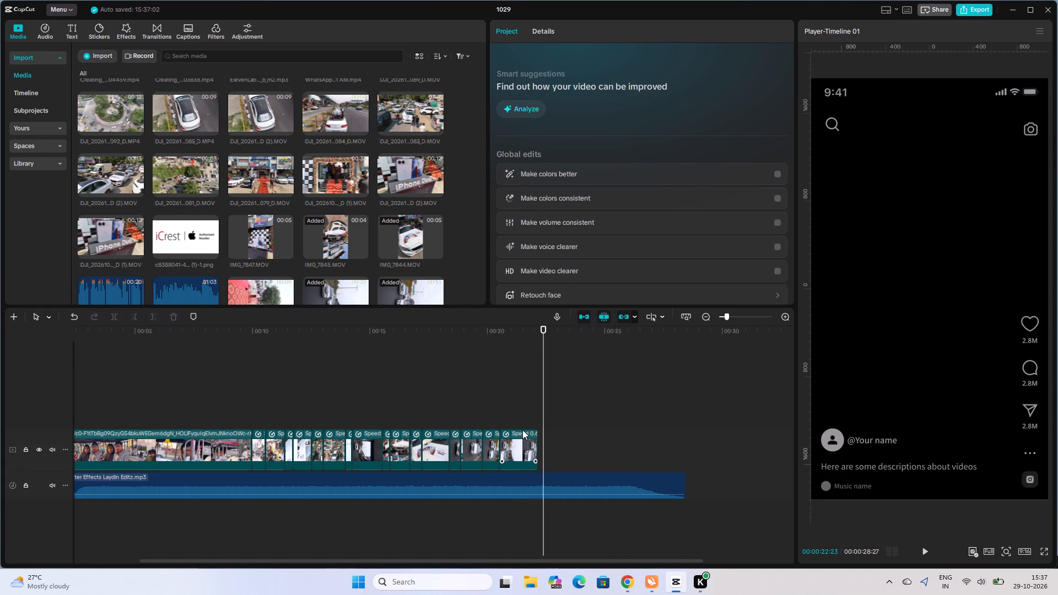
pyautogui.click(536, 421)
# Browse down the imported media for a replacement road shot, previewing car clips DSC_1160, DSC_1141, DSC_1123, DSC_1122 and DSC_1124.
pyautogui.scroll(-1, 341, 227)
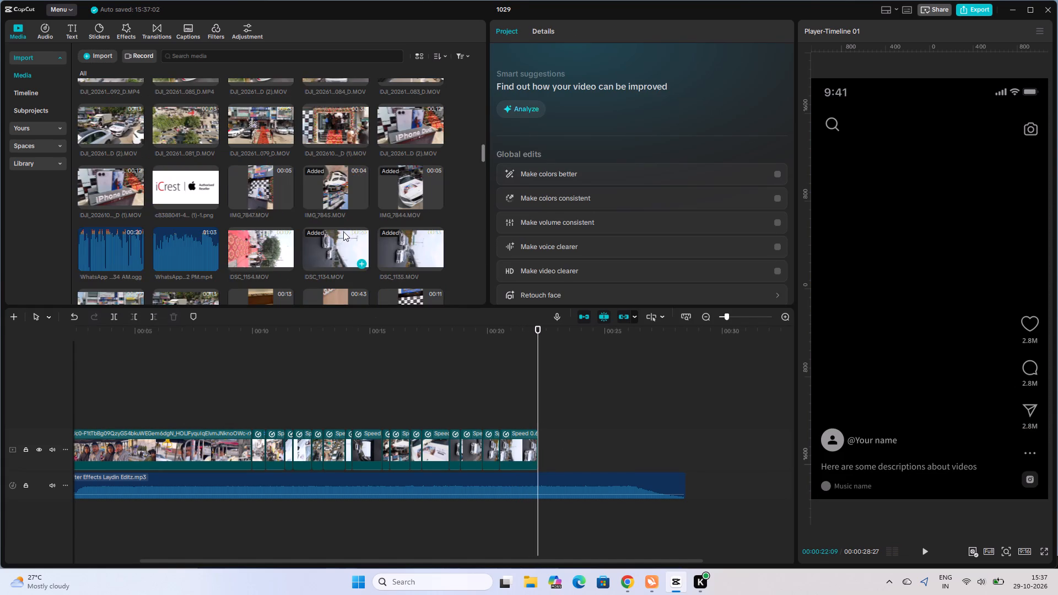
pyautogui.scroll(-1, 343, 231)
pyautogui.scroll(-11, 292, 241)
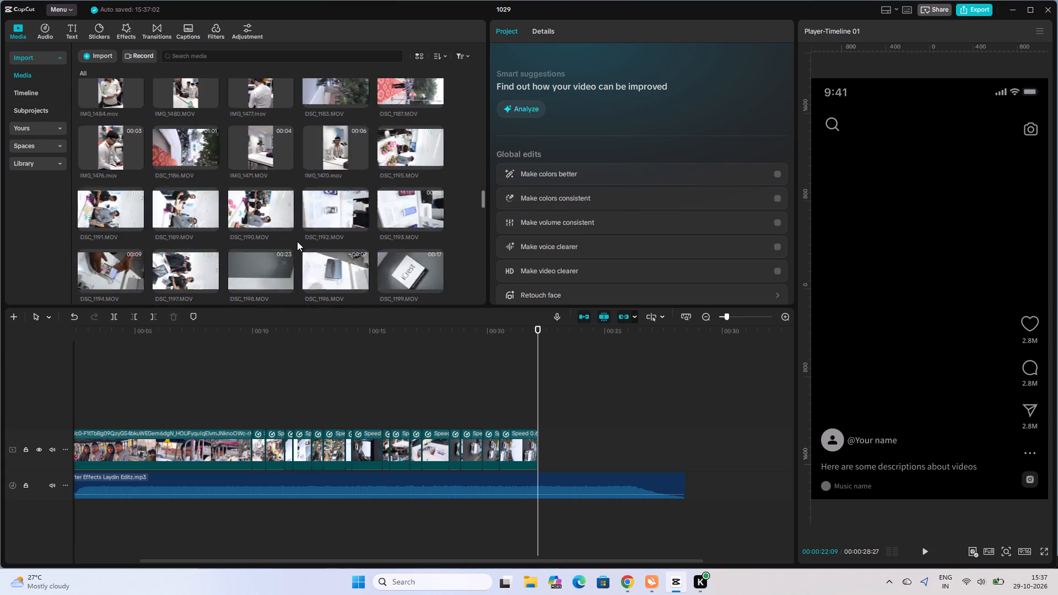
pyautogui.scroll(-3, 297, 241)
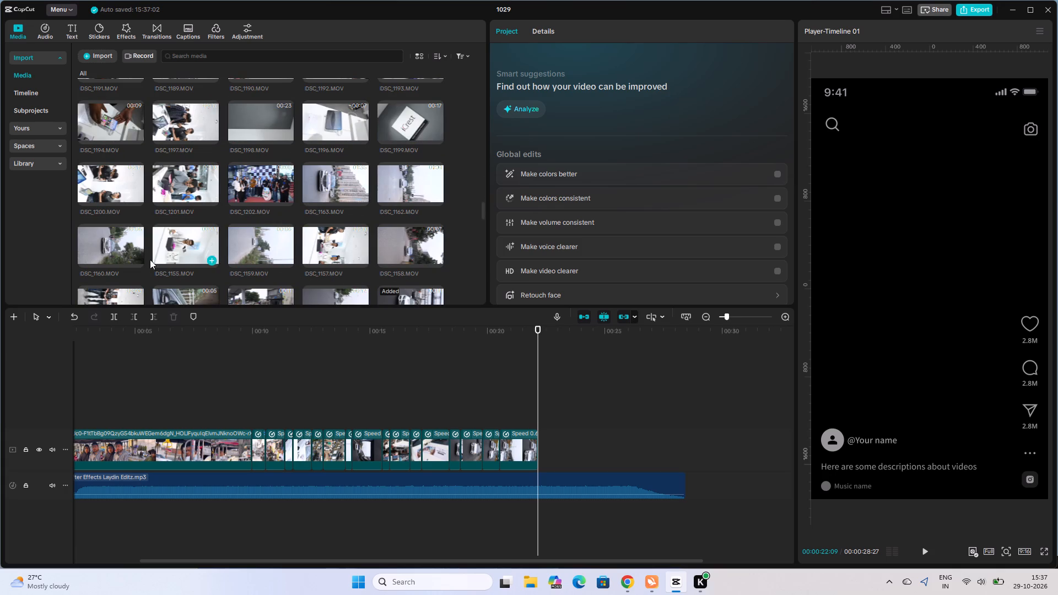
pyautogui.click(124, 252)
pyautogui.click(110, 245)
pyautogui.scroll(-1, 269, 243)
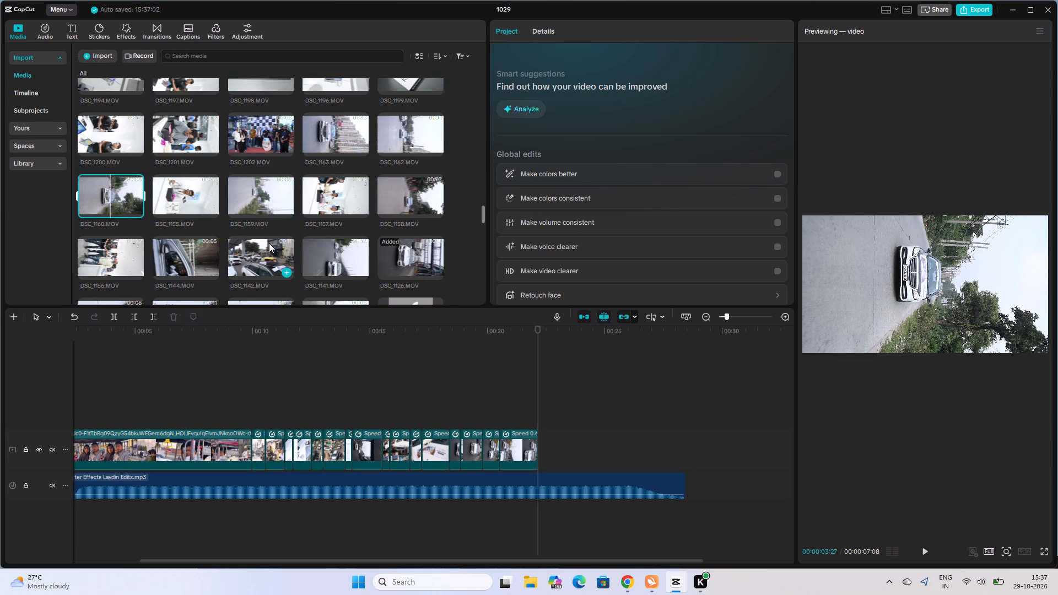
pyautogui.click(324, 250)
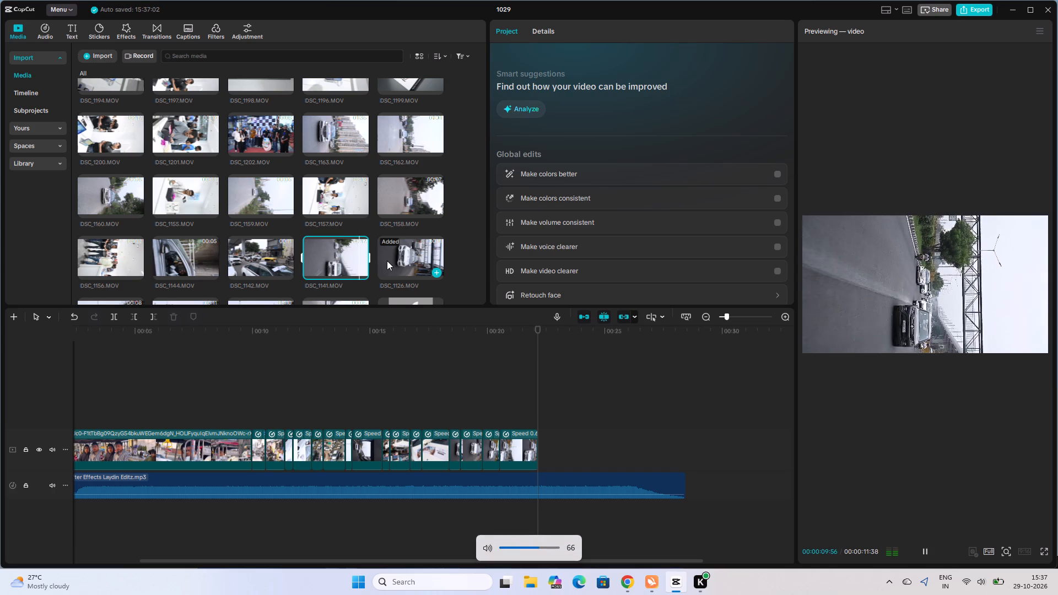
pyautogui.press('space')
pyautogui.scroll(-2, 386, 259)
pyautogui.click(279, 224)
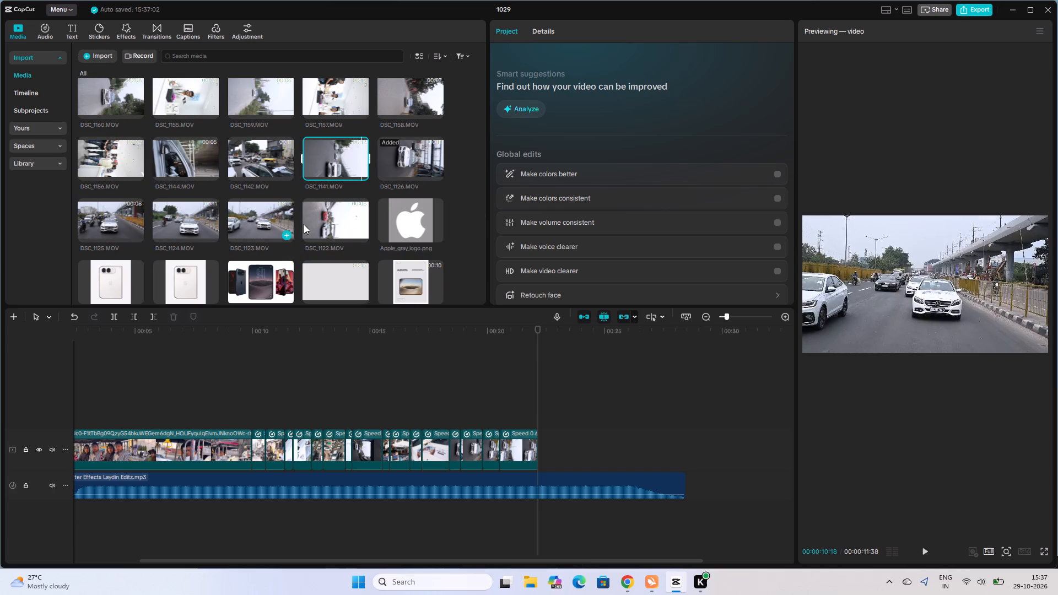
pyautogui.click(330, 221)
pyautogui.click(197, 221)
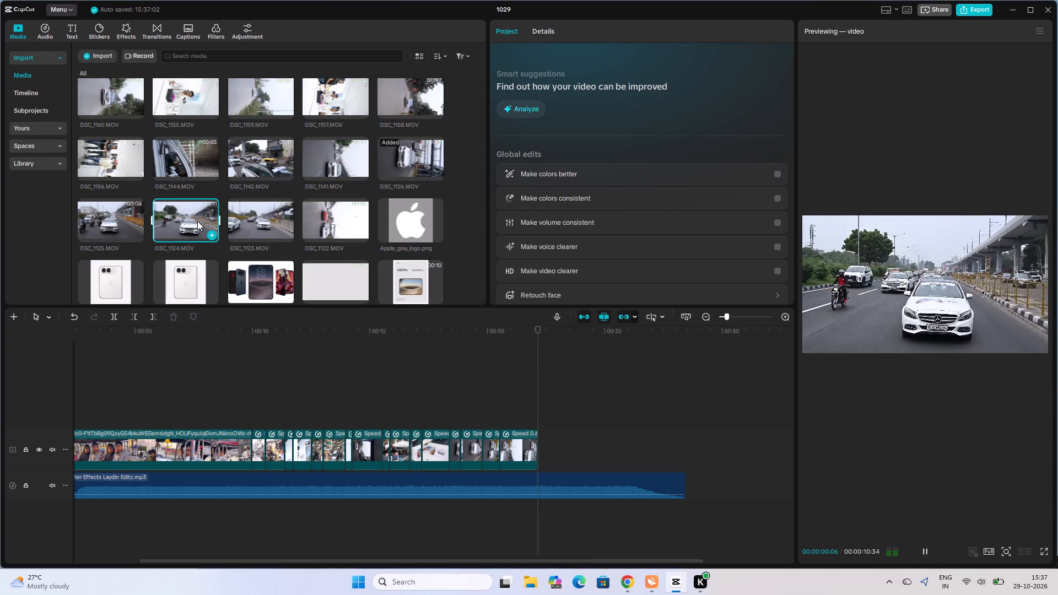
pyautogui.press('space')
# Browse through the imported media for another road shot of the white cars.
pyautogui.scroll(-3, 270, 225)
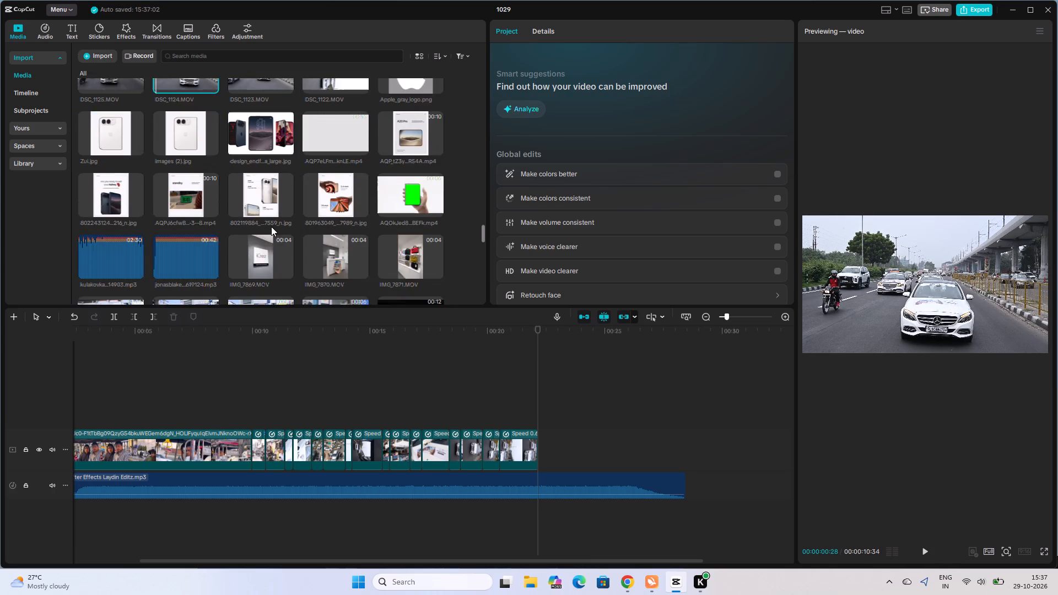
pyautogui.scroll(-3, 271, 226)
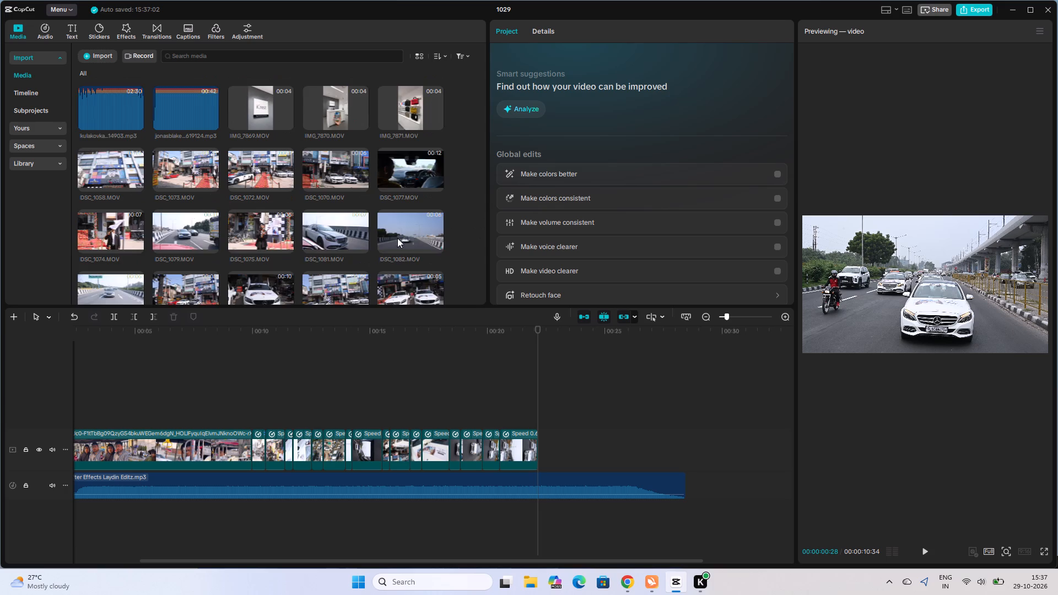
pyautogui.scroll(-2, 393, 240)
pyautogui.scroll(-3, 244, 241)
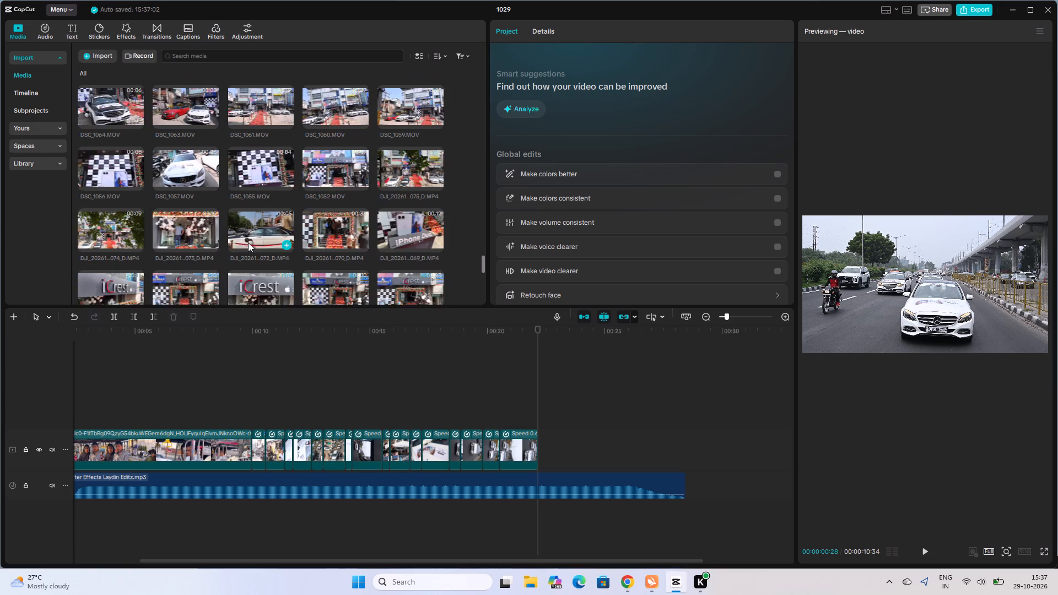
pyautogui.scroll(-12, 248, 242)
pyautogui.scroll(13, 369, 232)
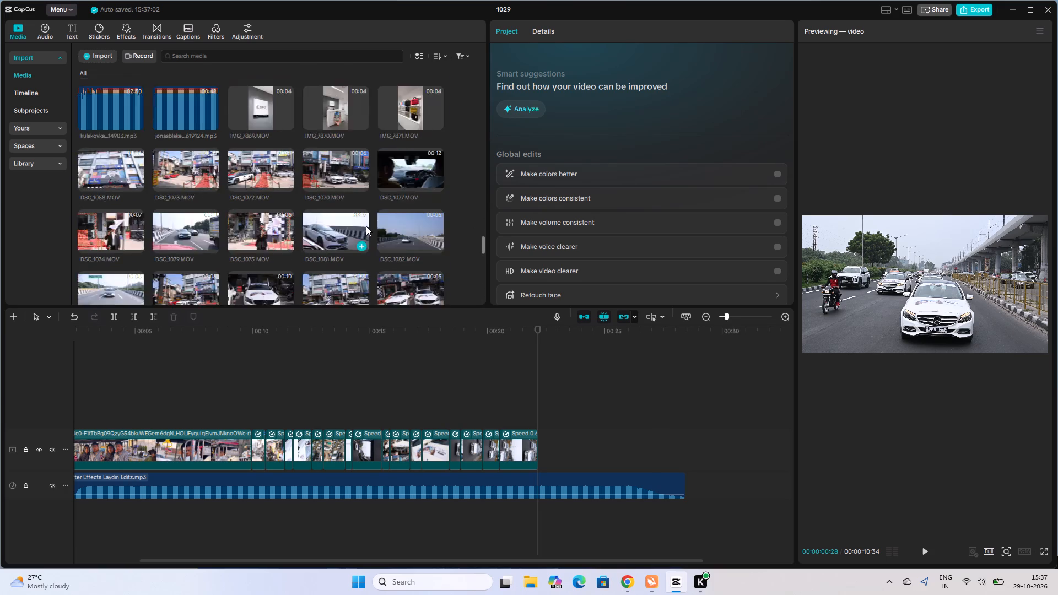
pyautogui.scroll(20, 366, 226)
pyautogui.scroll(7, 366, 226)
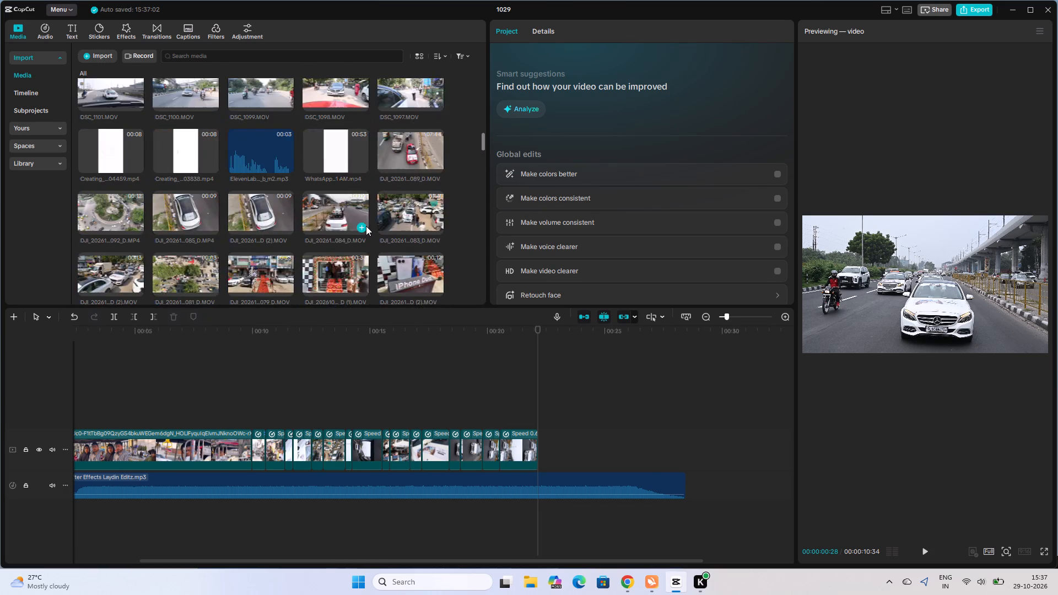
pyautogui.scroll(-4, 366, 226)
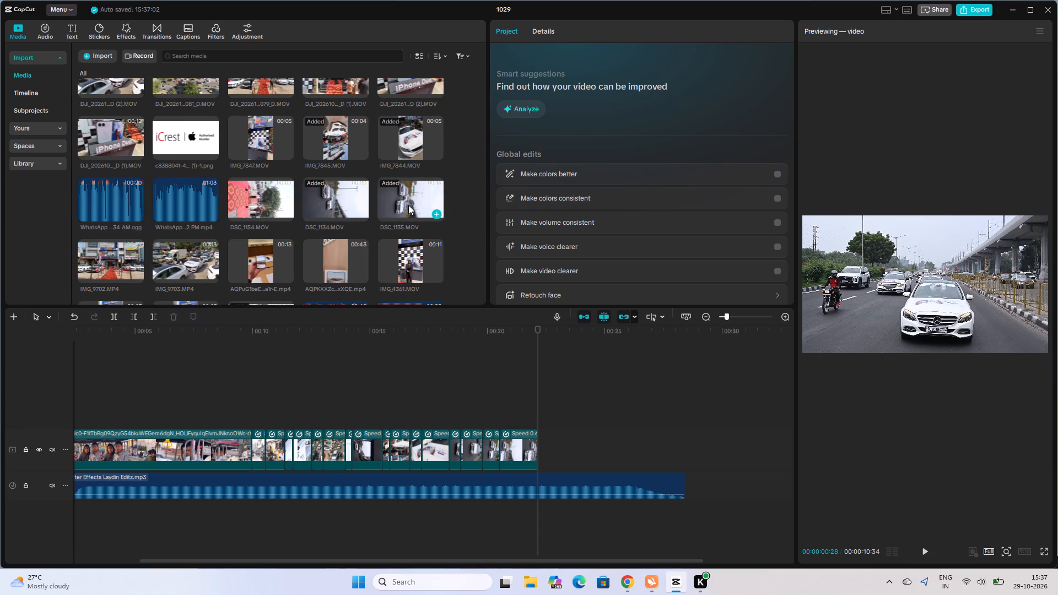
pyautogui.scroll(3, 263, 213)
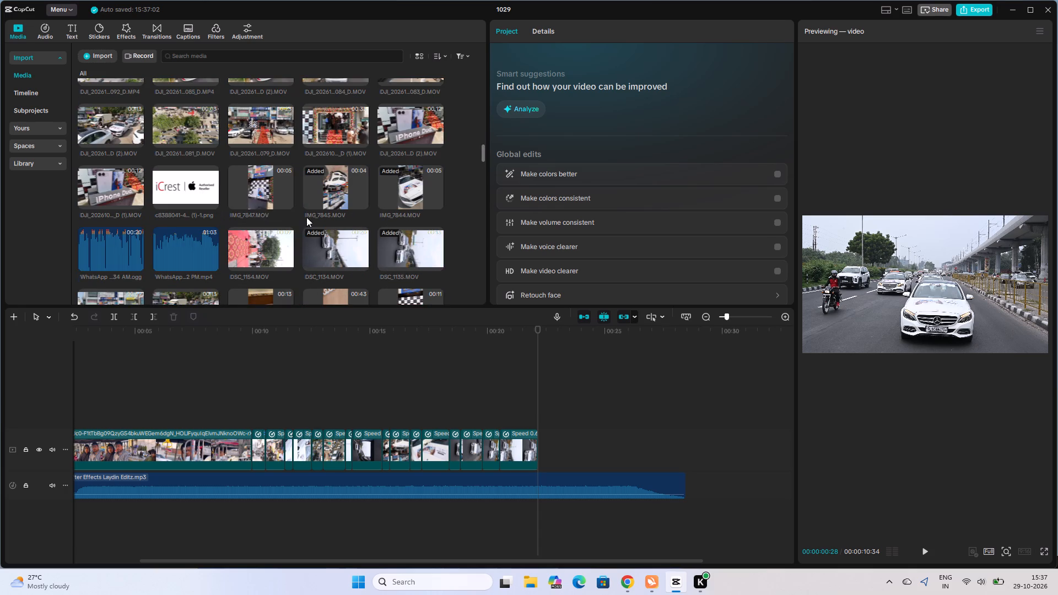
pyautogui.scroll(2, 306, 217)
pyautogui.scroll(1, 376, 233)
pyautogui.scroll(1, 299, 217)
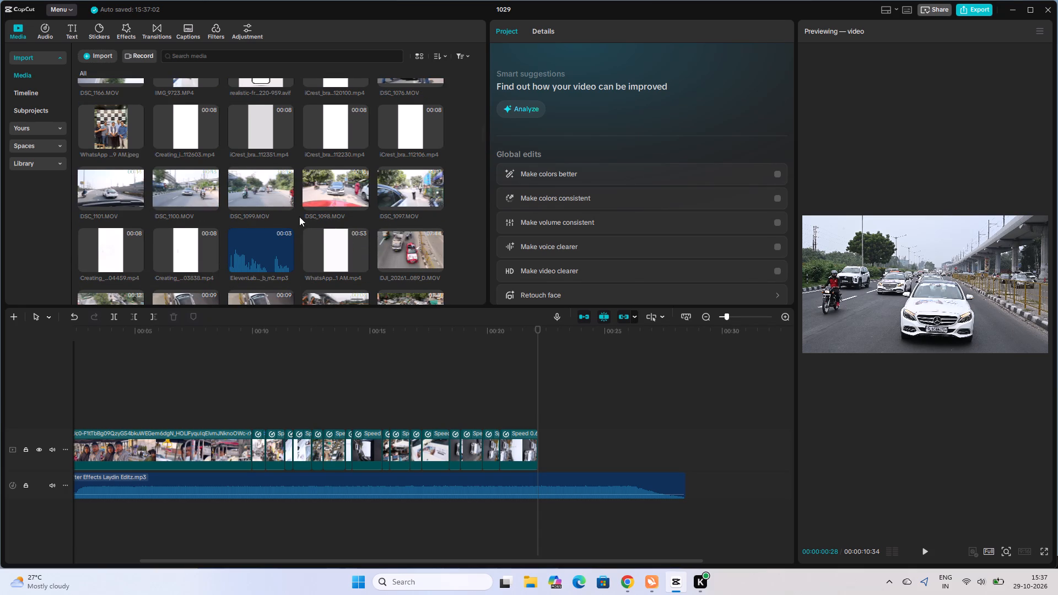
pyautogui.scroll(4, 302, 220)
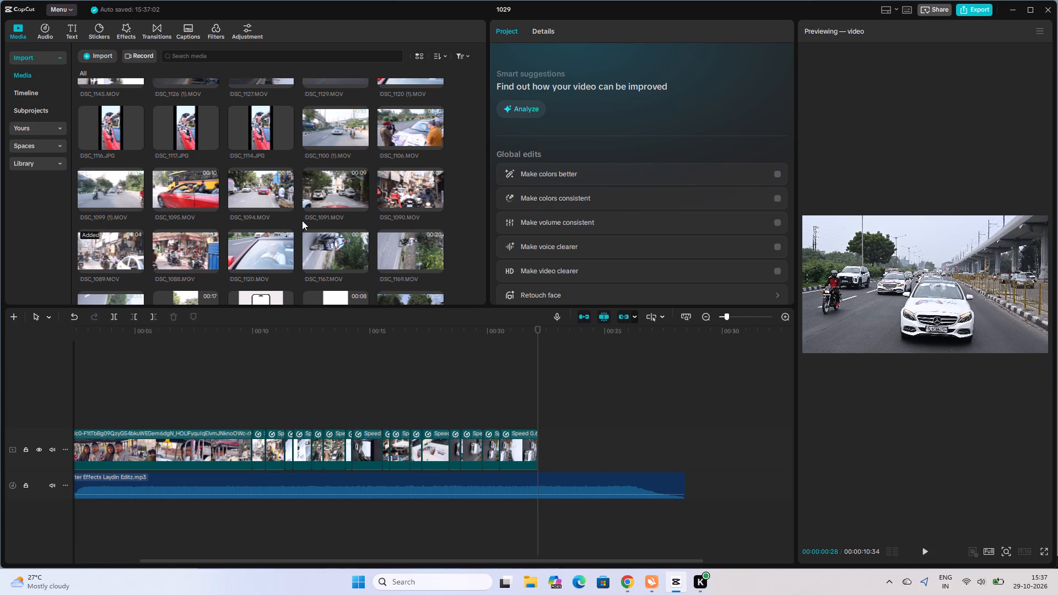
pyautogui.scroll(2, 302, 220)
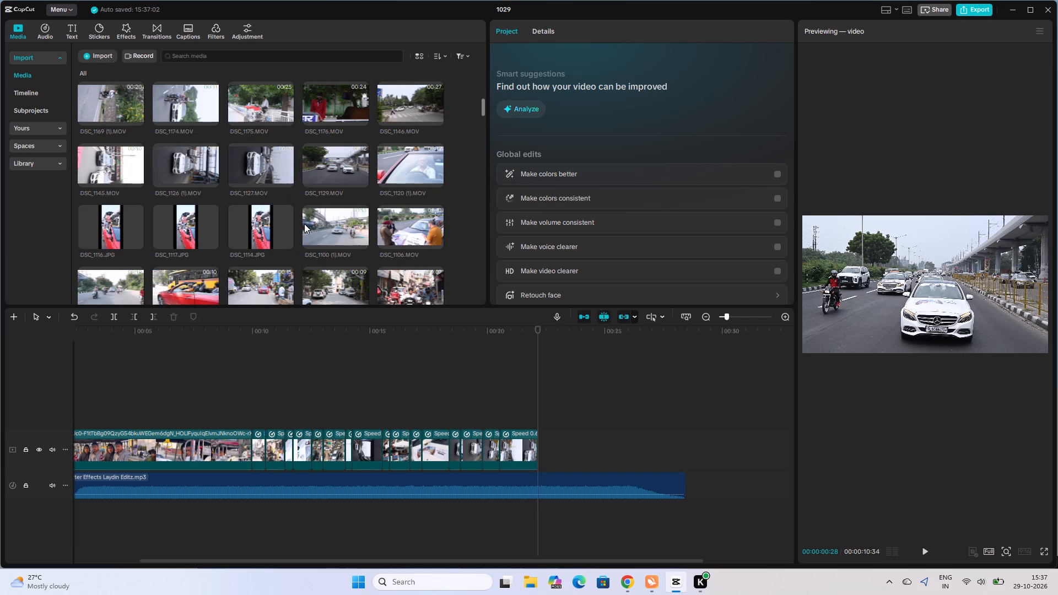
pyautogui.scroll(2, 360, 233)
# Preview DSC_1126 (1) and DSC_1127, add DSC_1127 to the end of the video track and lower its clip volume.
pyautogui.click(176, 264)
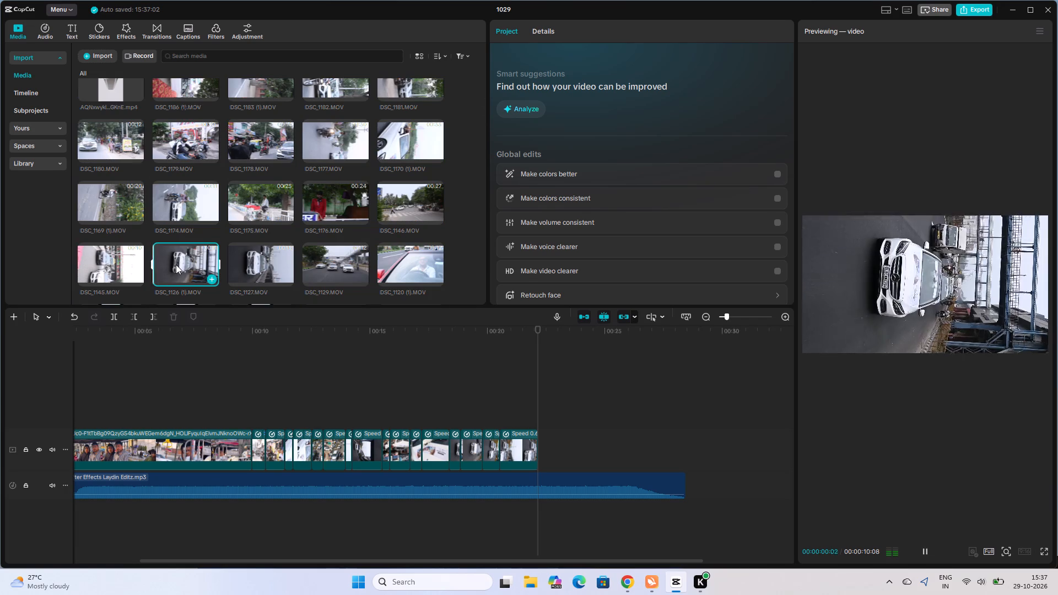
pyautogui.press('space')
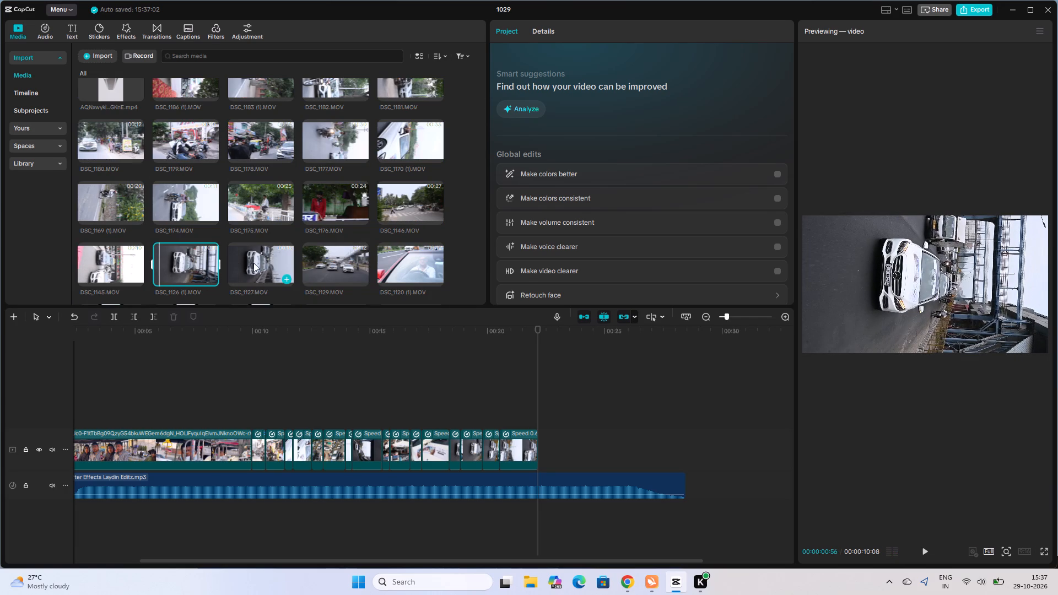
pyautogui.click(253, 263)
pyautogui.press('space')
pyautogui.moveTo(254, 262); pyautogui.dragTo(326, 318)
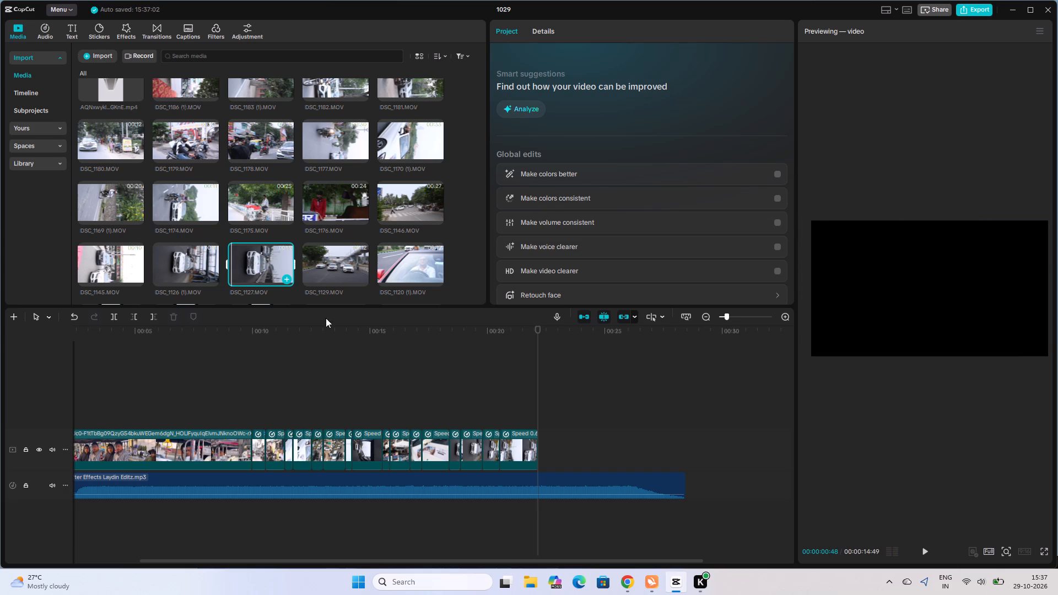
pyautogui.moveTo(326, 318); pyautogui.dragTo(540, 446)
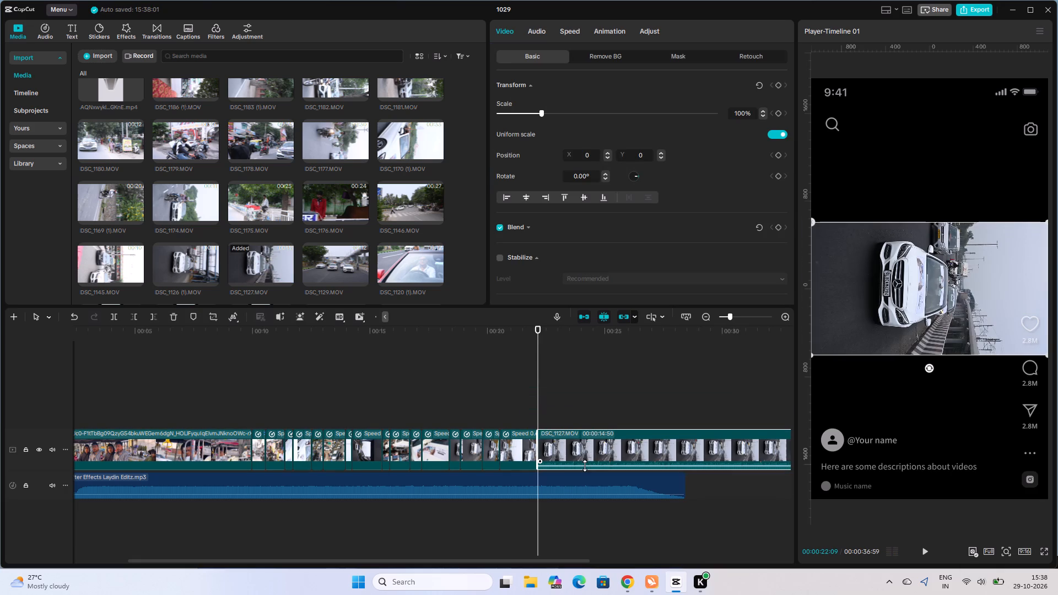
pyautogui.moveTo(585, 466); pyautogui.dragTo(592, 487)
# Rotate the DSC_1127 clip to -90° and scale it to 188% so it fills the vertical frame.
pyautogui.click(623, 369)
pyautogui.click(649, 440)
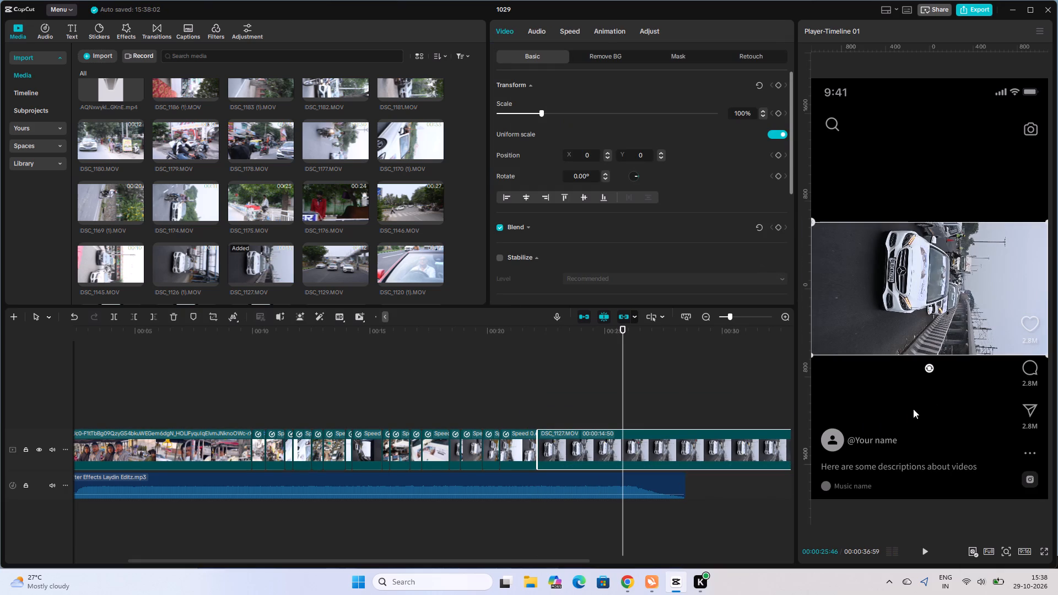
pyautogui.moveTo(932, 364); pyautogui.dragTo(1003, 288)
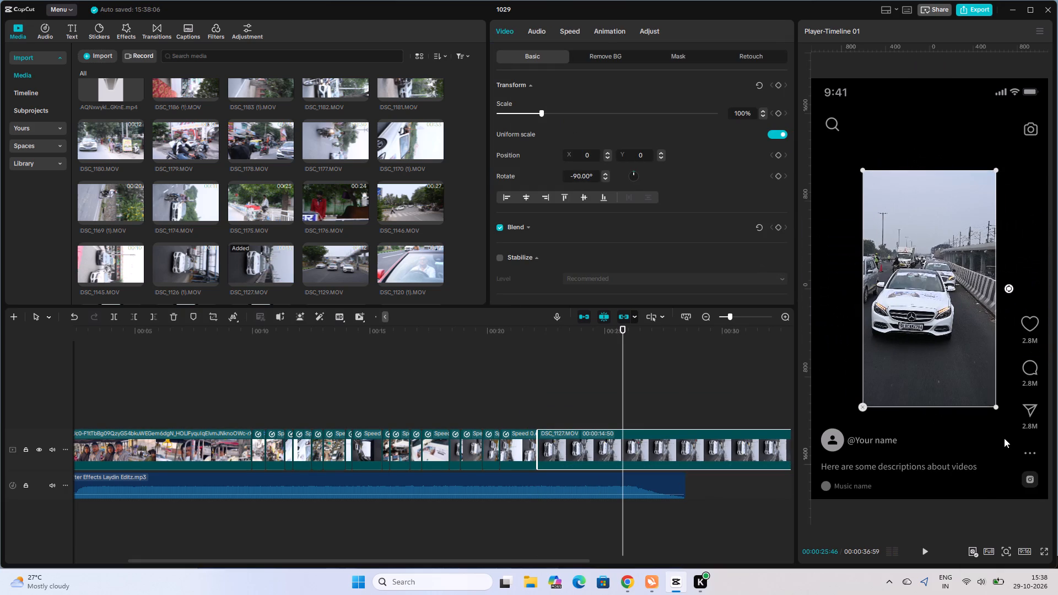
pyautogui.moveTo(995, 406); pyautogui.dragTo(1057, 573)
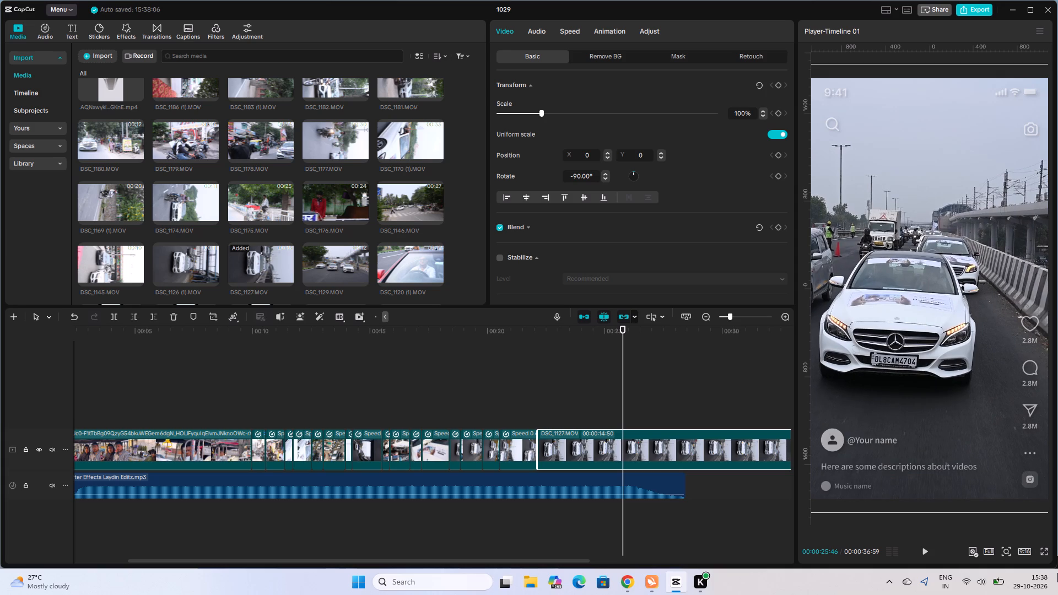
pyautogui.moveTo(1057, 573); pyautogui.dragTo(1055, 571)
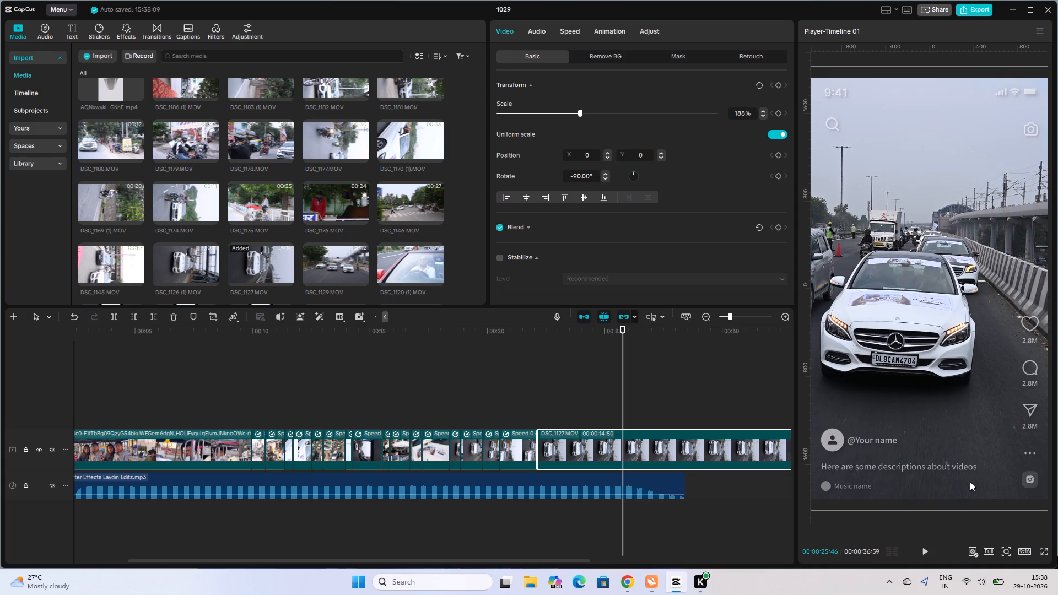
# Set the DSC_1127 clip's speed to 3.12x and briefly play it back.
pyautogui.keyDown('ctrl'); pyautogui.scroll(-3, 649, 494); pyautogui.keyUp('ctrl')
pyautogui.keyDown('alt'); pyautogui.scroll(-2, 608, 432); pyautogui.keyUp('alt')
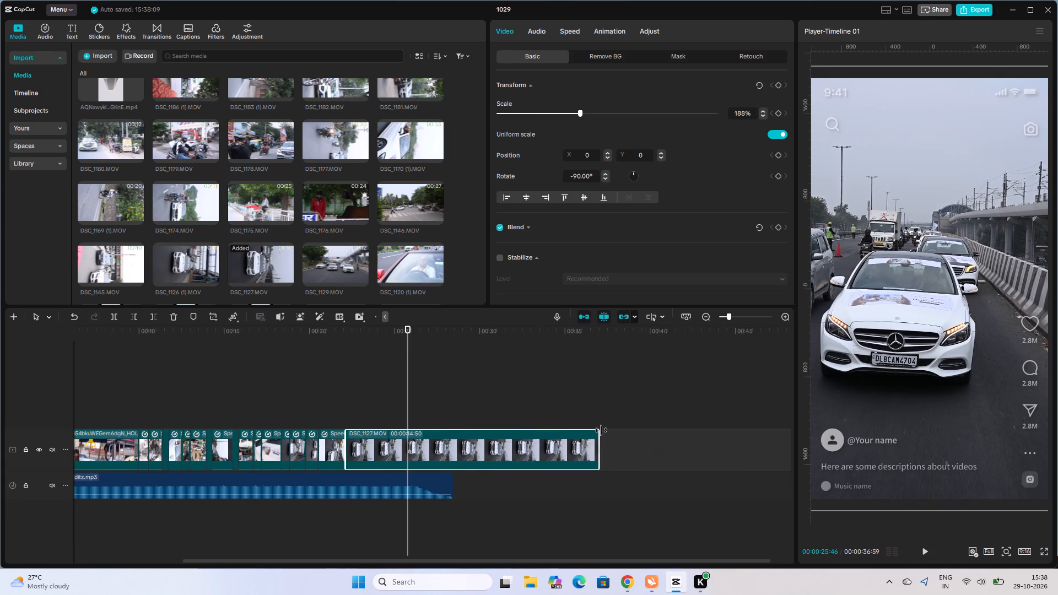
pyautogui.click(565, 28)
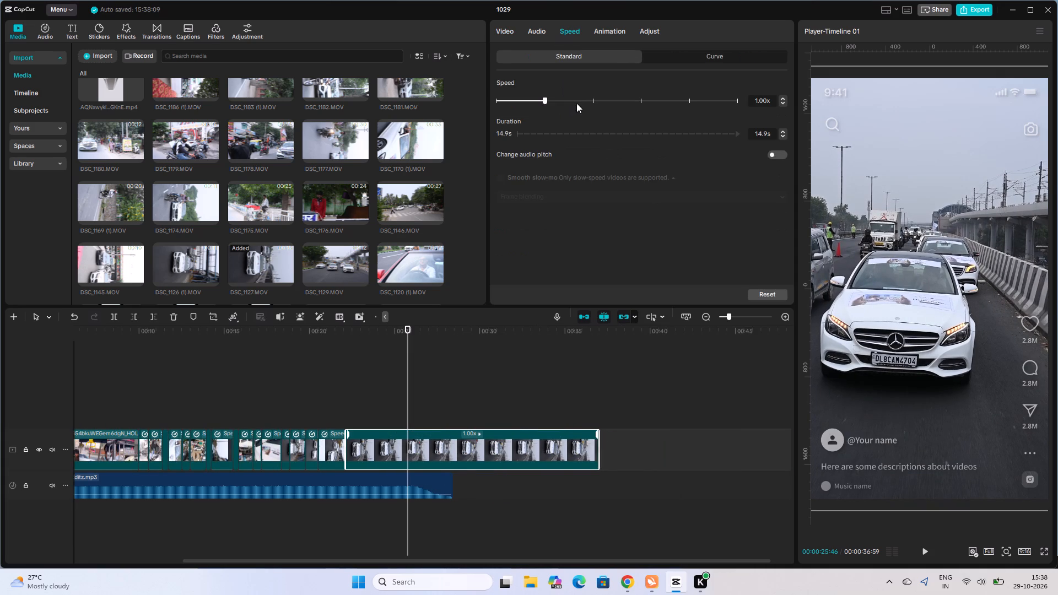
pyautogui.click(595, 103)
pyautogui.click(611, 101)
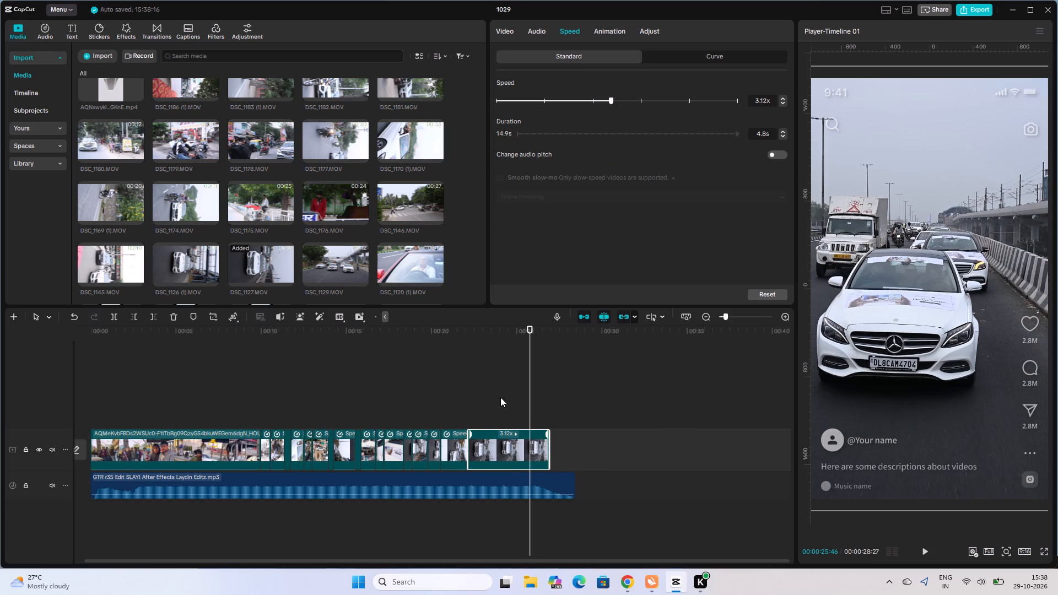
pyautogui.click(477, 408)
pyautogui.press('space')
pyautogui.press('space')
# Stabilize the DSC_1127 clip at the Recommended level.
pyautogui.click(485, 440)
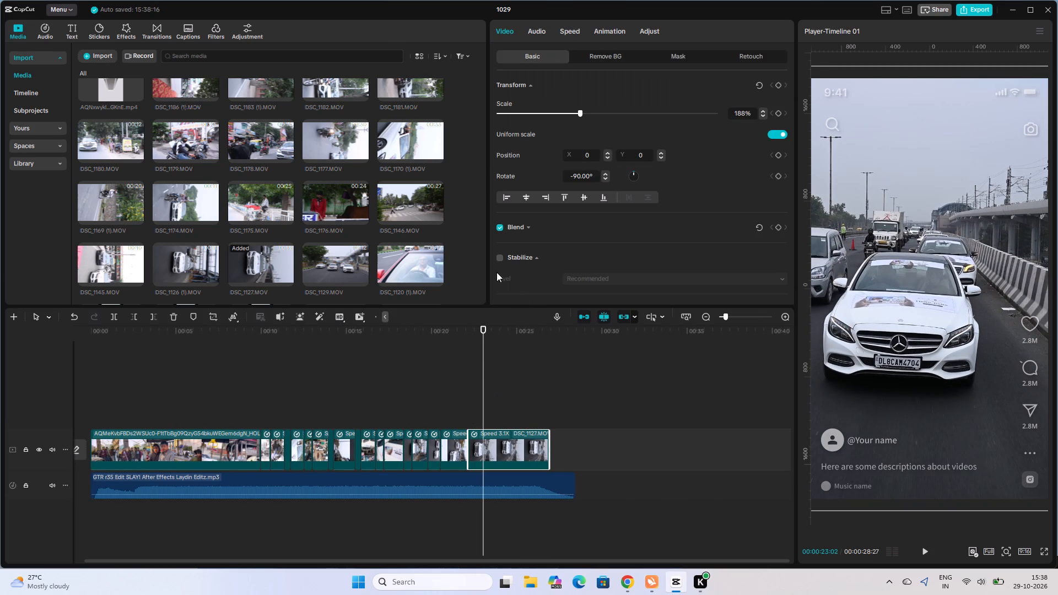
pyautogui.click(496, 261)
pyautogui.click(499, 257)
pyautogui.click(468, 412)
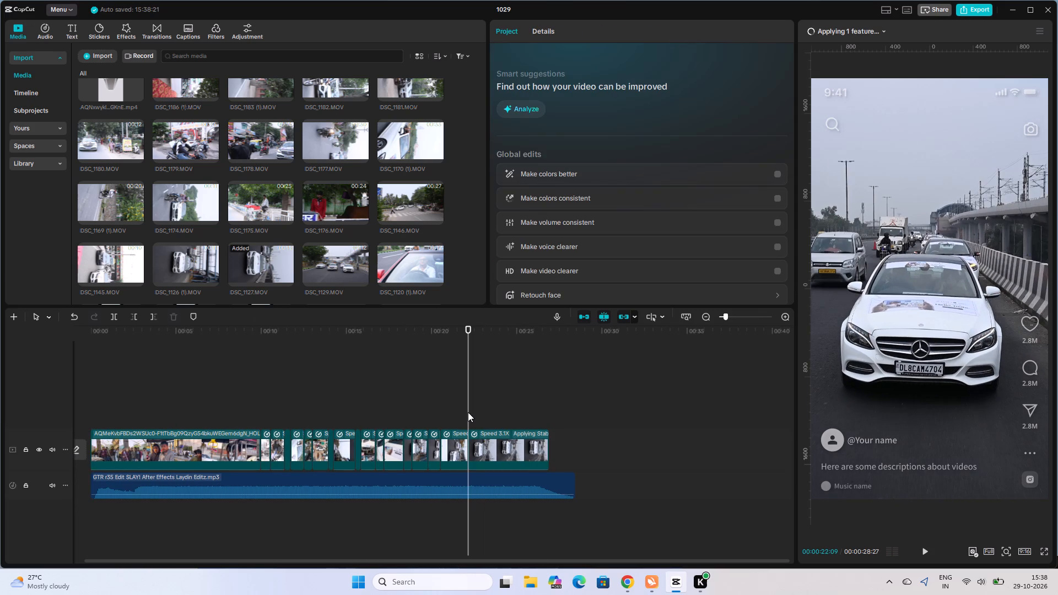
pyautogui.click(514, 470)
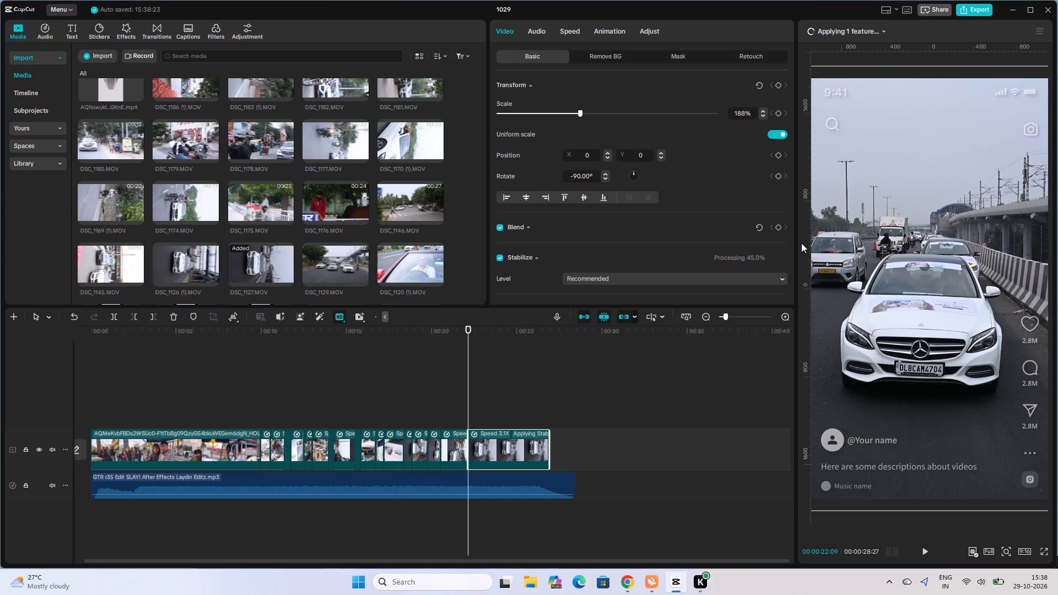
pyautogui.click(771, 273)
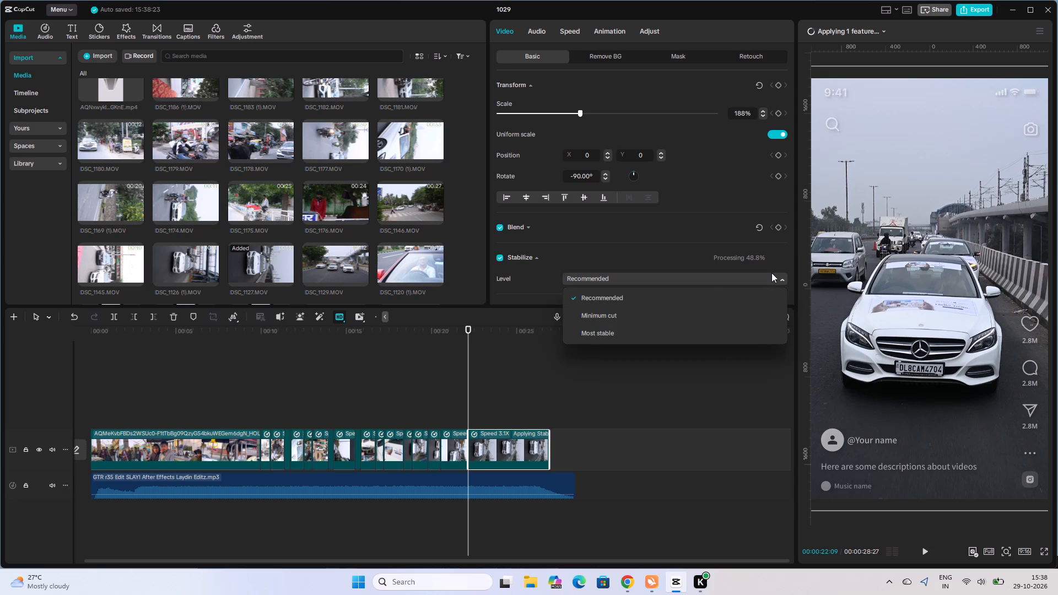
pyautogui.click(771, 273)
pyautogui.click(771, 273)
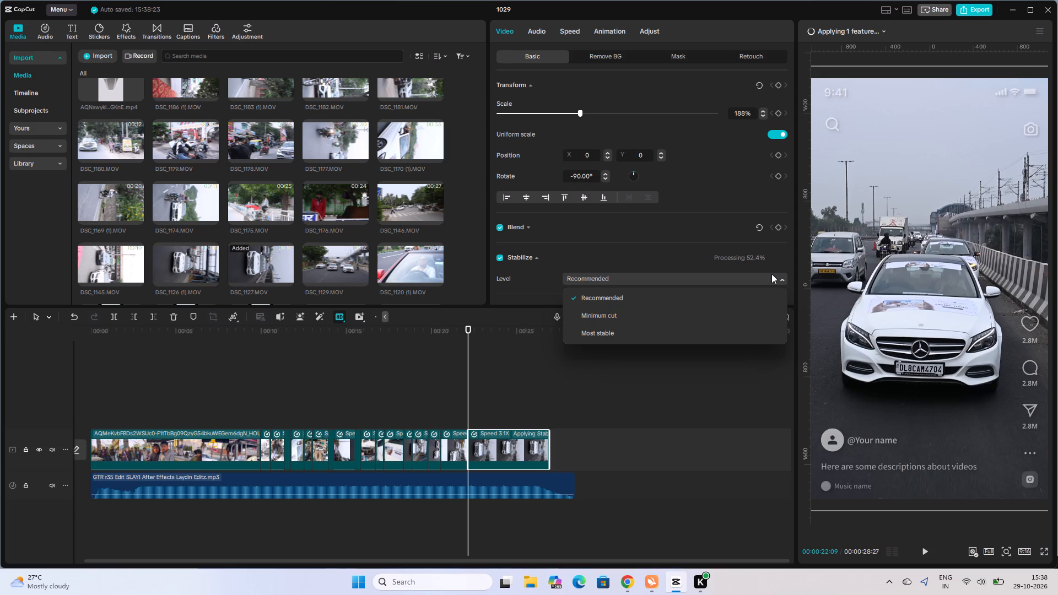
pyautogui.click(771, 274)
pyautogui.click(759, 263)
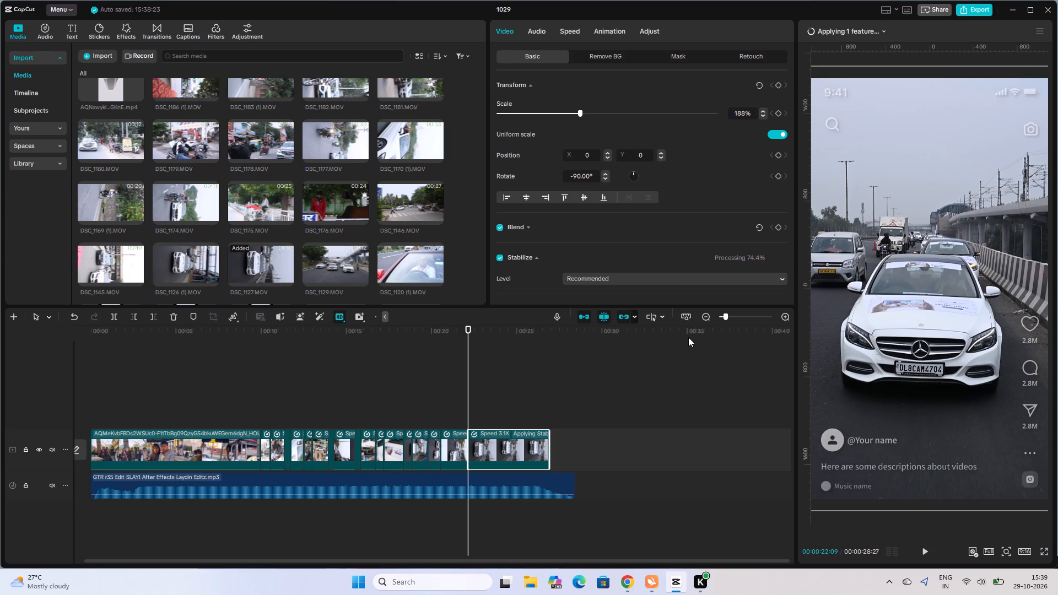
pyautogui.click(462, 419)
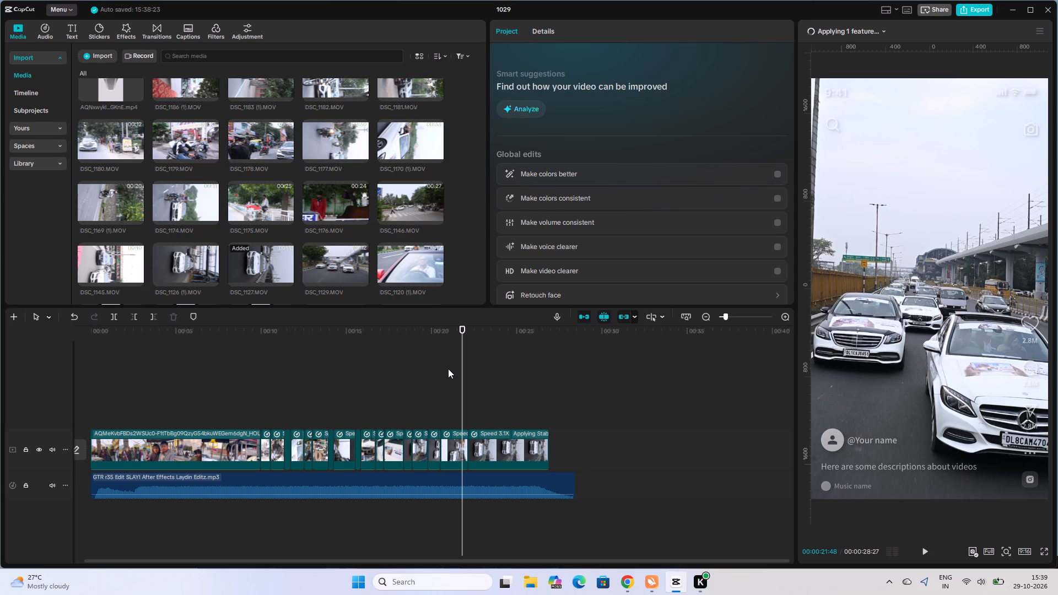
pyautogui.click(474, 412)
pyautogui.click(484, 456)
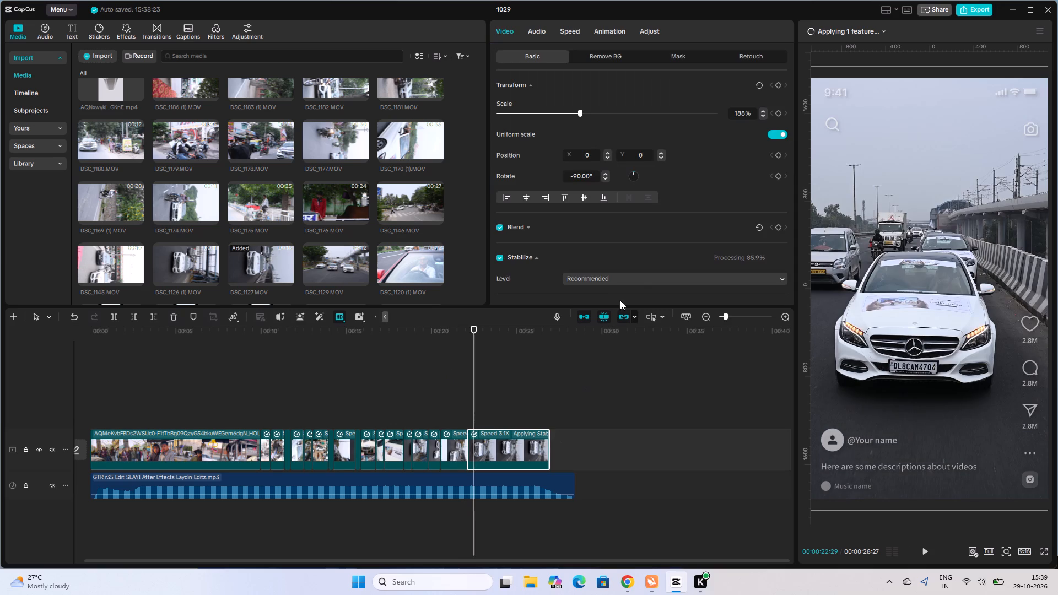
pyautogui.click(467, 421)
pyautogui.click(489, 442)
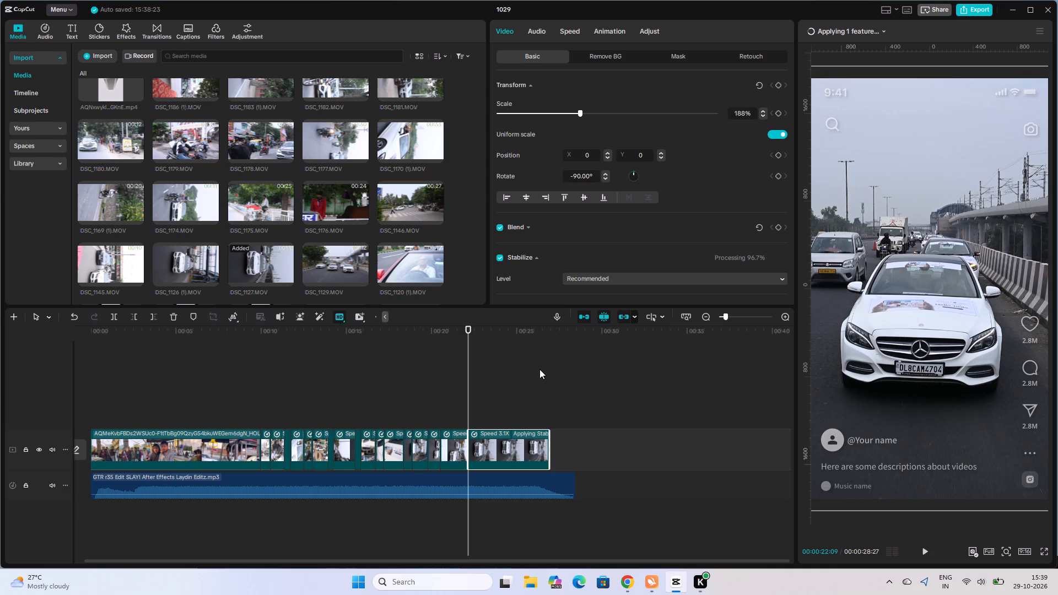
# Play back the stabilized DSC_1127 clip several times against the music to judge its motion and timing.
pyautogui.click(462, 421)
pyautogui.press('space')
pyautogui.press('space')
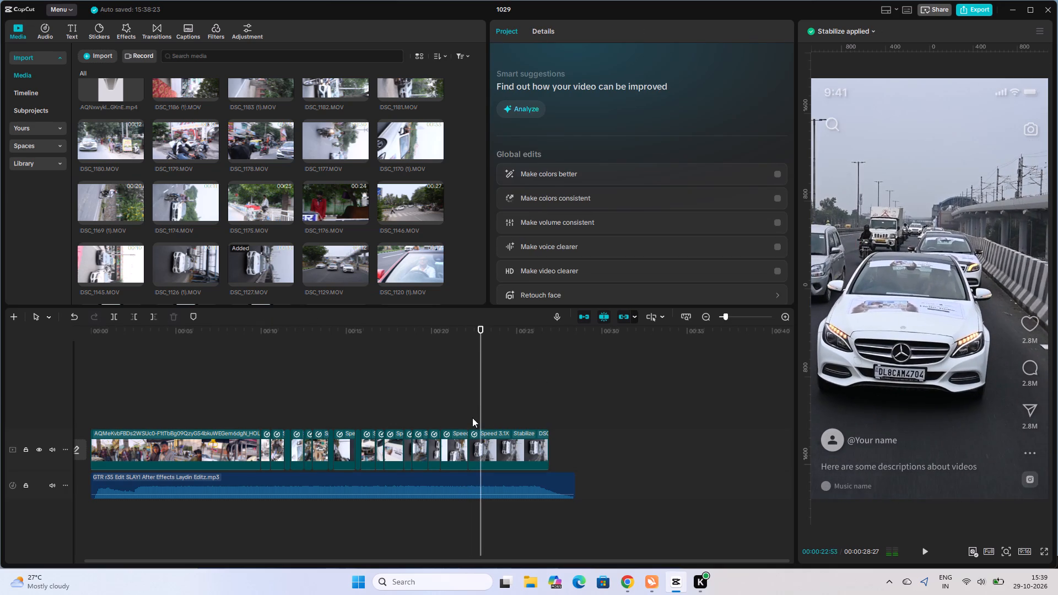
pyautogui.click(472, 418)
pyautogui.press('space')
pyautogui.click(471, 423)
pyautogui.press('space')
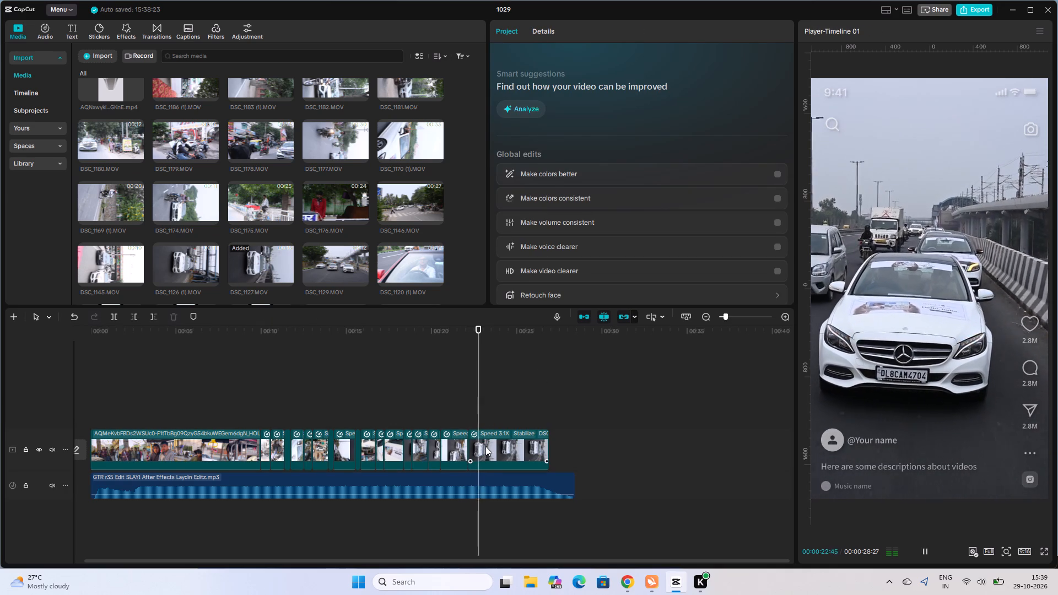
pyautogui.press('space')
pyautogui.press('space')
pyautogui.press('space')
pyautogui.press('space')
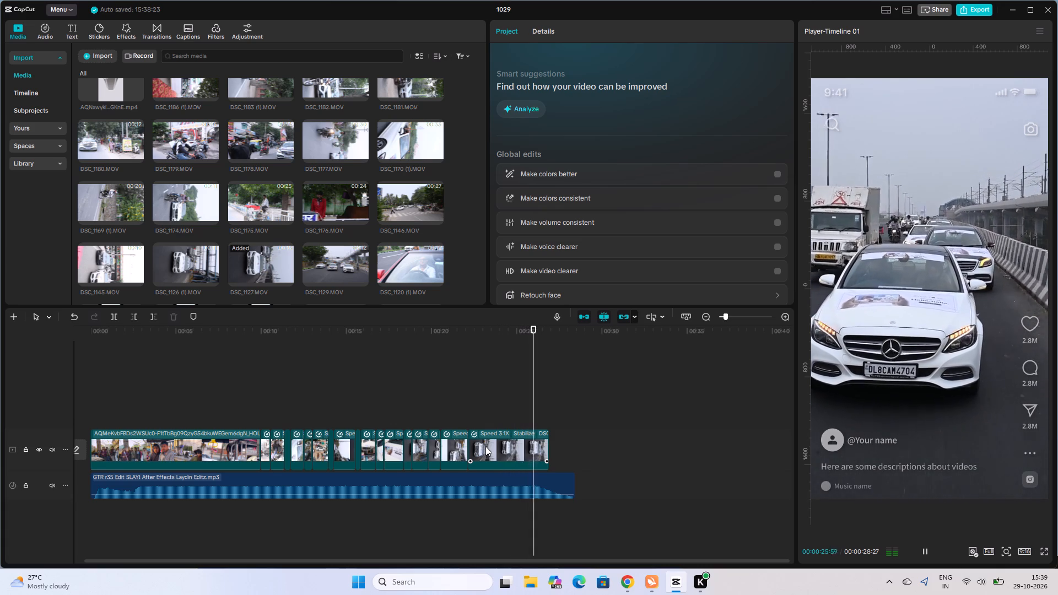
pyautogui.press('space')
pyautogui.click(473, 420)
pyautogui.press('space')
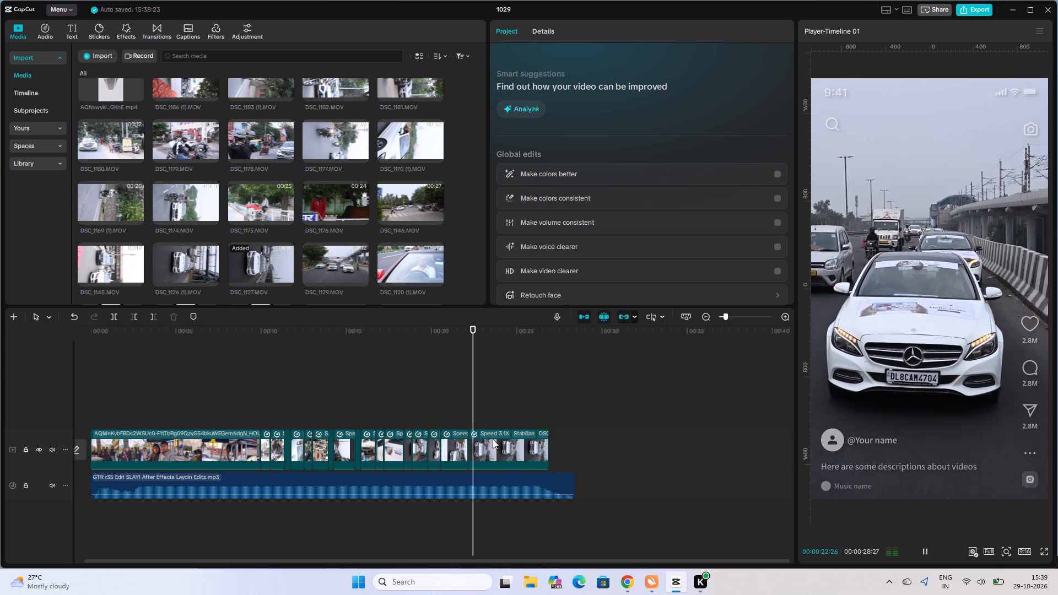
pyautogui.press('space')
# Split the DSC_1127 clip at about 23:48 and 24:14 and delete the part after the second cut.
pyautogui.click(498, 443)
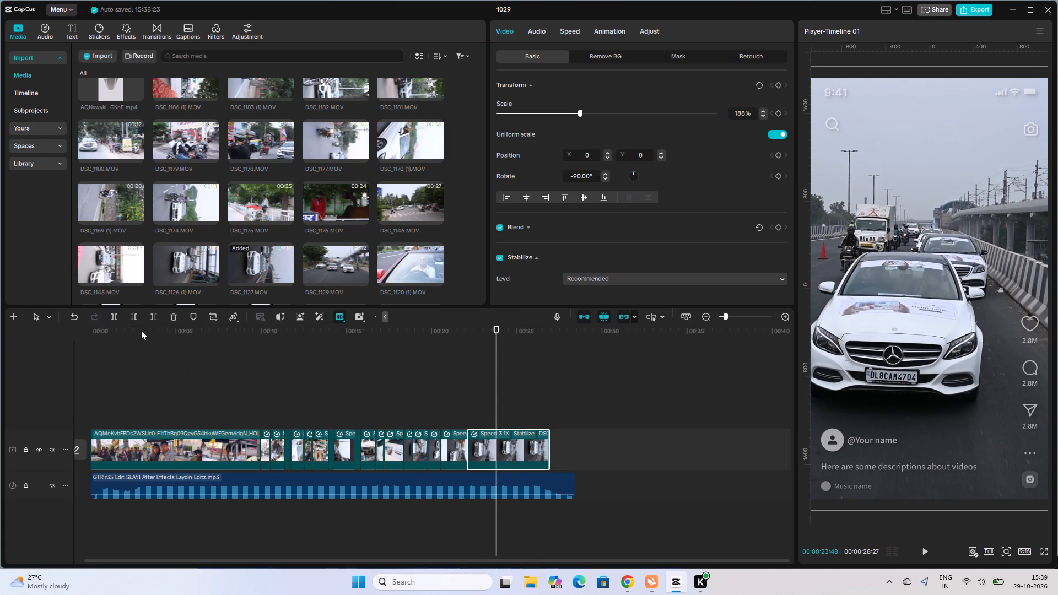
pyautogui.click(99, 311)
pyautogui.click(112, 314)
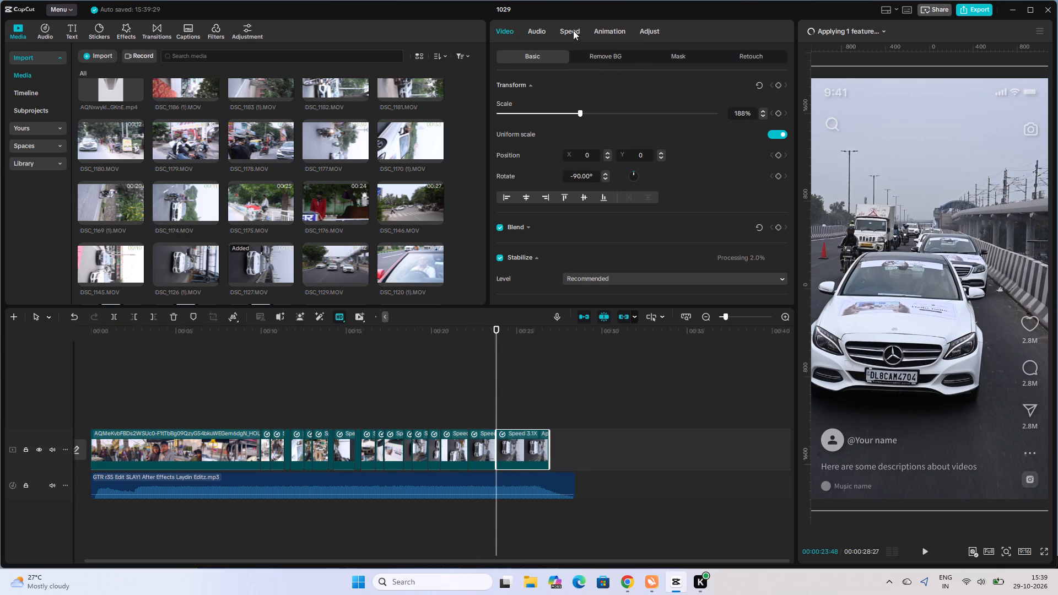
pyautogui.click(571, 25)
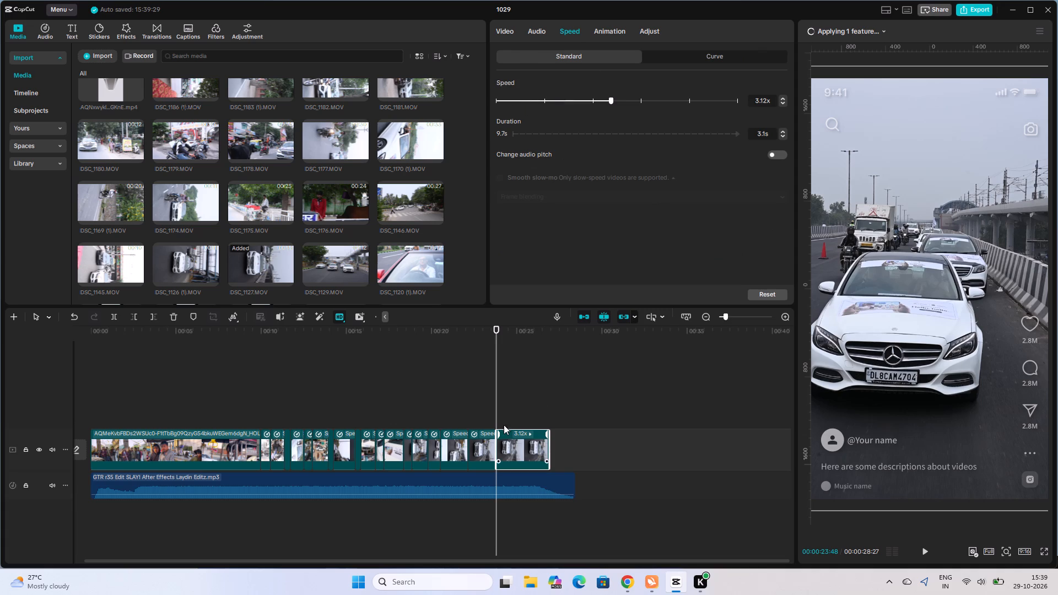
pyautogui.click(504, 424)
pyautogui.click(517, 461)
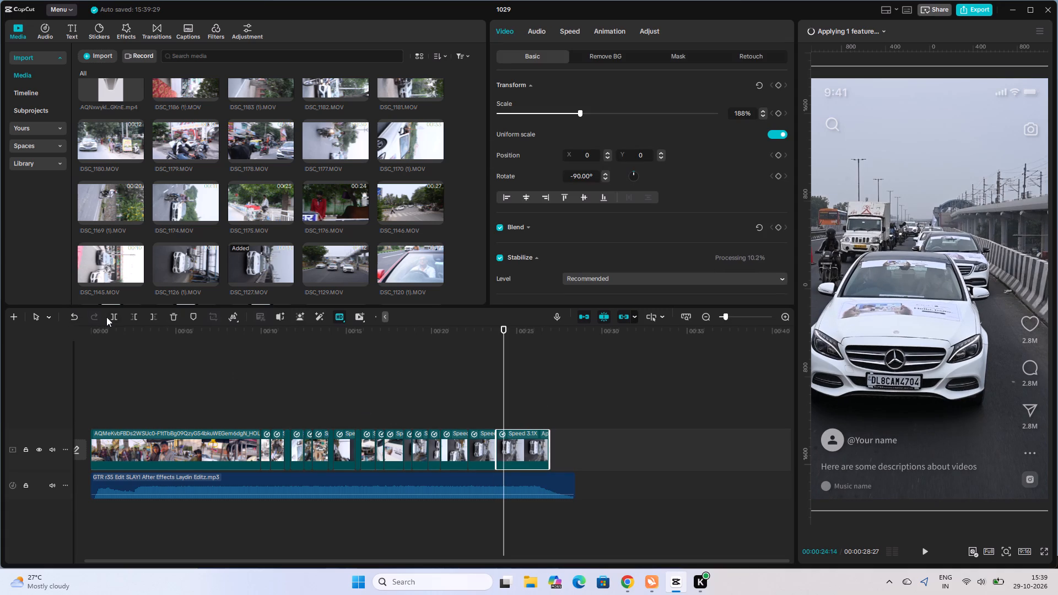
pyautogui.click(110, 316)
pyautogui.click(174, 317)
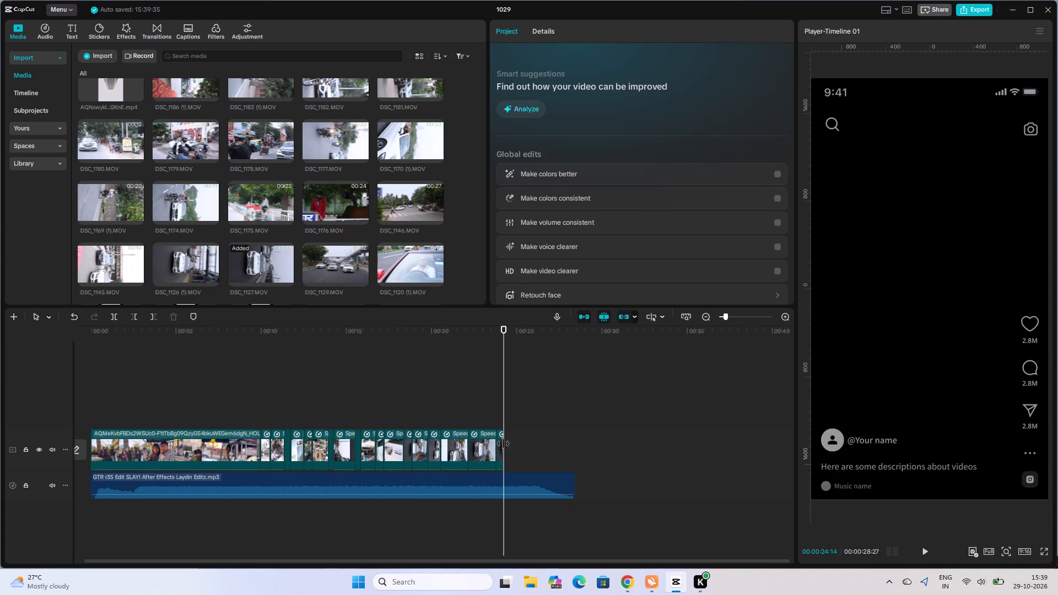
# Slow the short last DSC_1127 segment to 0.31x and enable smooth slow-mo with frame blending.
pyautogui.click(501, 446)
pyautogui.click(559, 29)
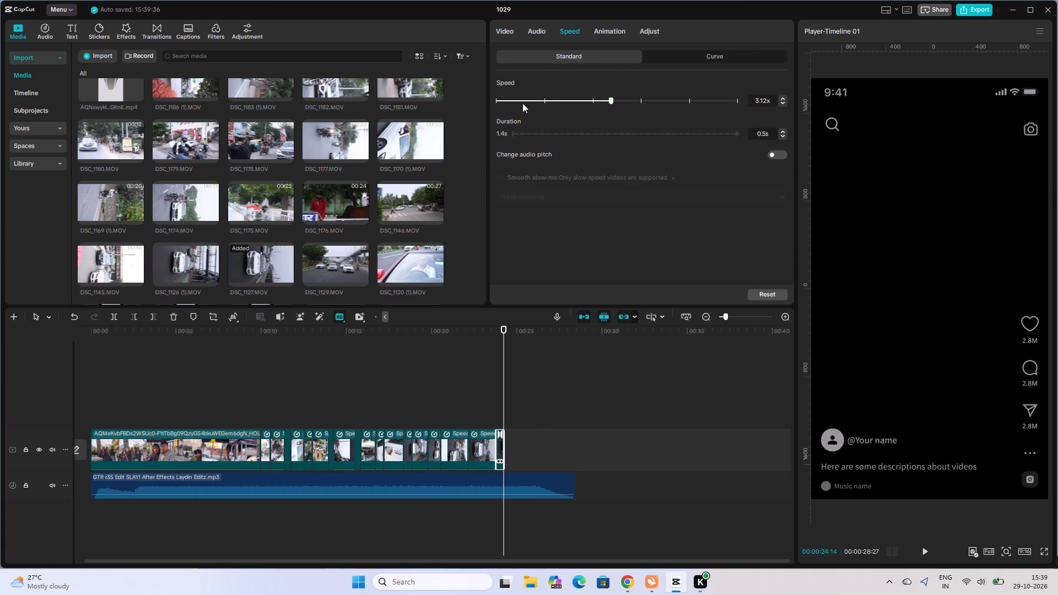
pyautogui.click(522, 103)
pyautogui.click(511, 101)
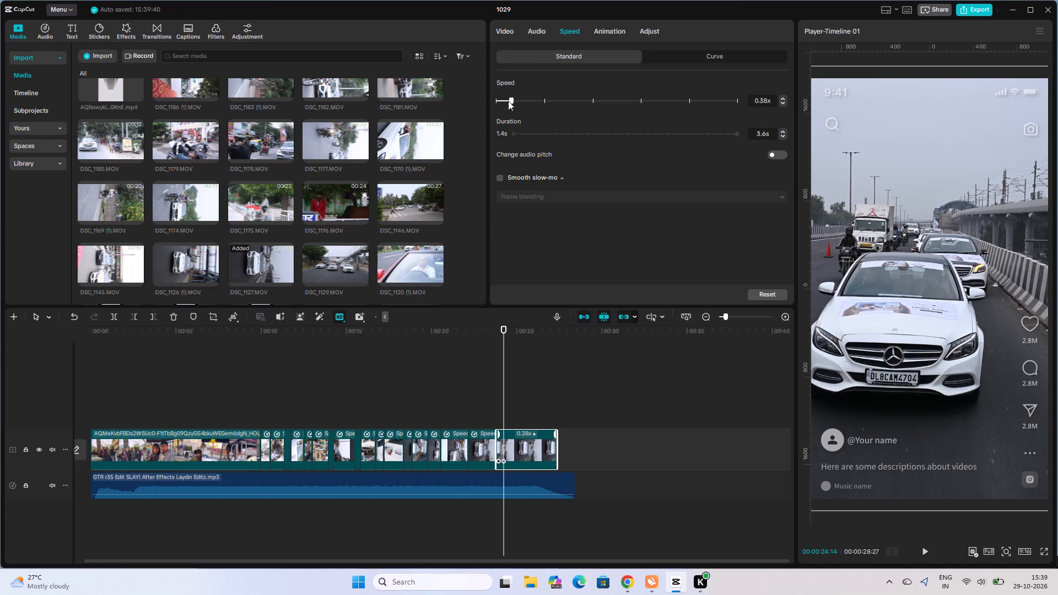
pyautogui.click(508, 101)
pyautogui.click(505, 96)
pyautogui.click(512, 98)
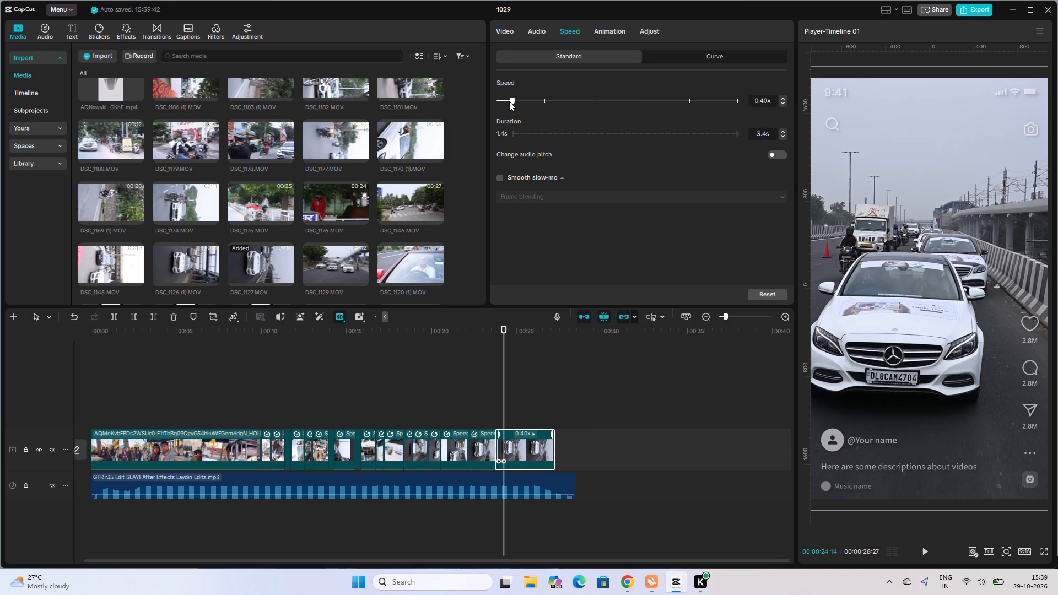
pyautogui.click(509, 101)
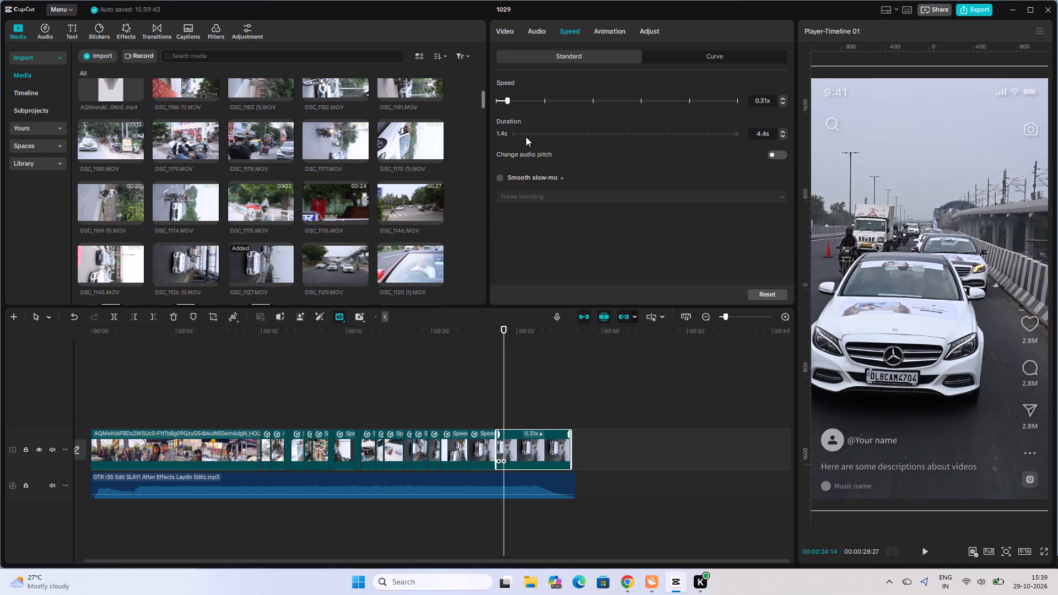
pyautogui.click(498, 181)
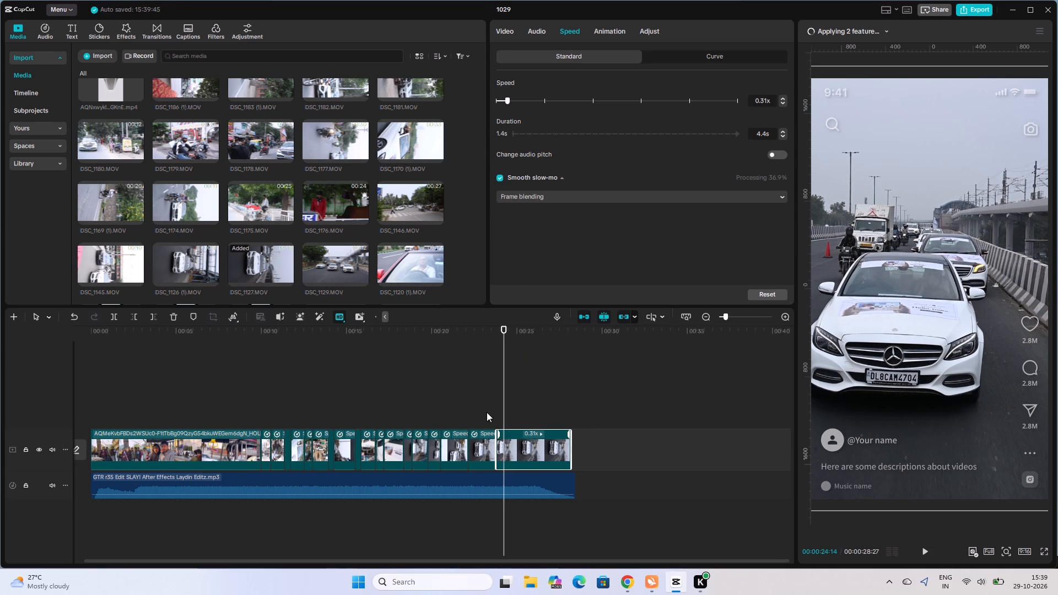
# Play back the slowed ending and trim the GTR r35 music's end to the end of the last video clip.
pyautogui.click(483, 421)
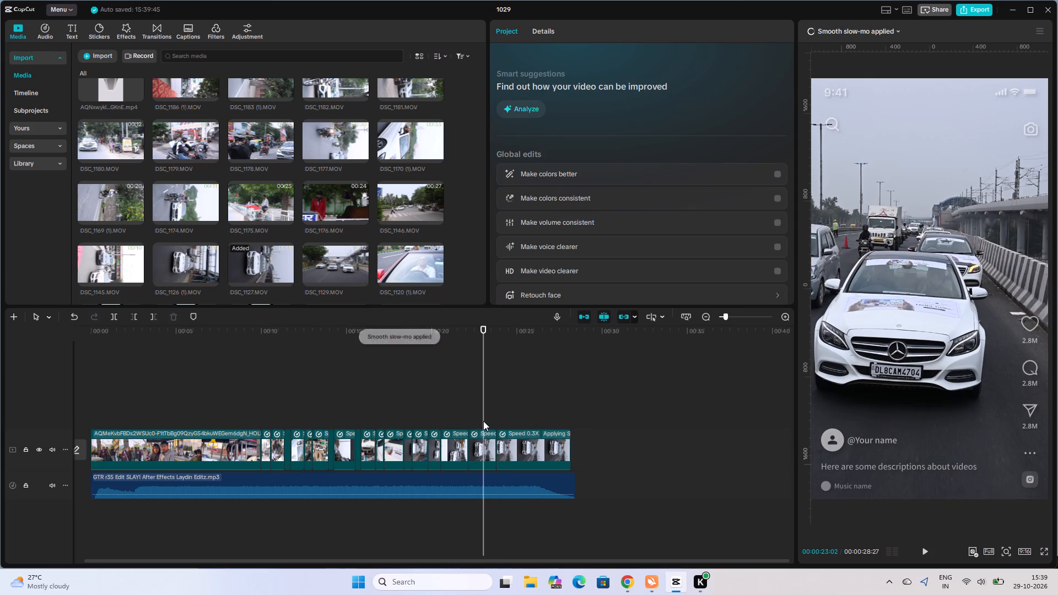
pyautogui.click(470, 421)
pyautogui.press('space')
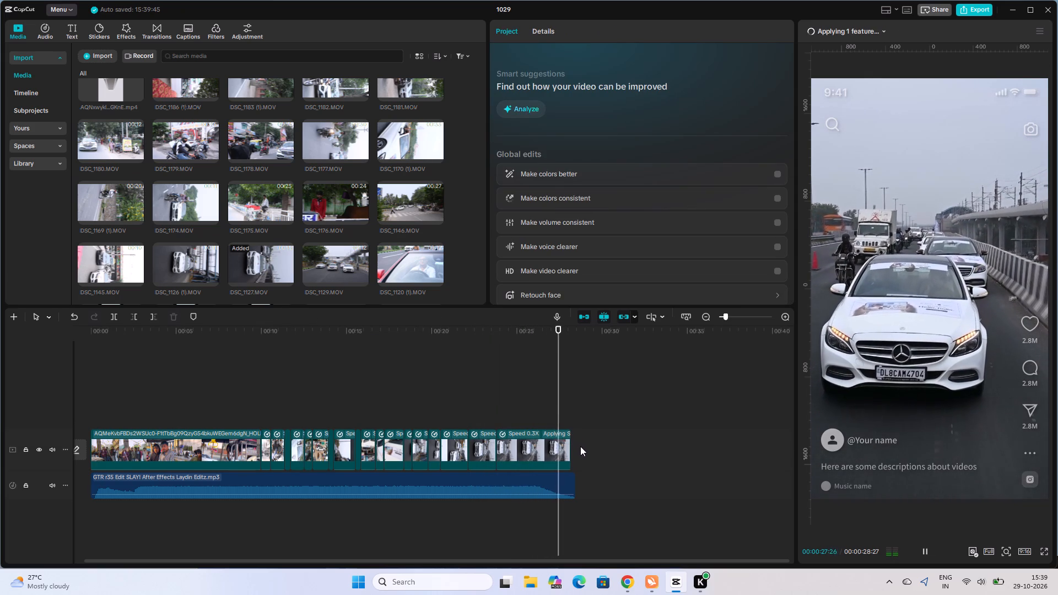
pyautogui.press('space')
pyautogui.press('space')
pyautogui.press('space')
pyautogui.click(571, 482)
pyautogui.moveTo(577, 482); pyautogui.dragTo(568, 486)
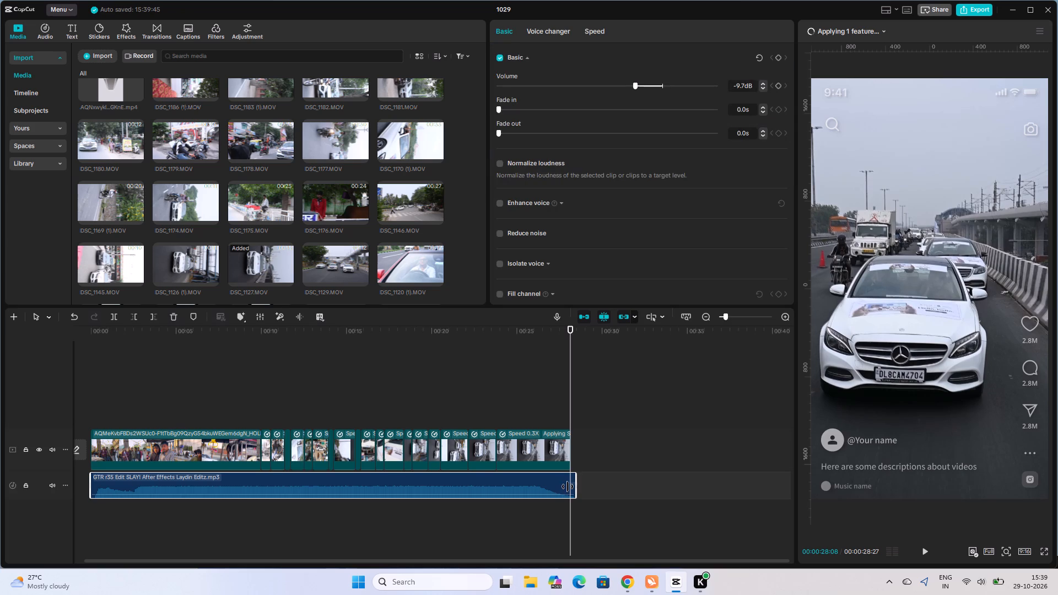
pyautogui.moveTo(568, 486); pyautogui.dragTo(567, 487)
pyautogui.click(576, 487)
pyautogui.click(572, 487)
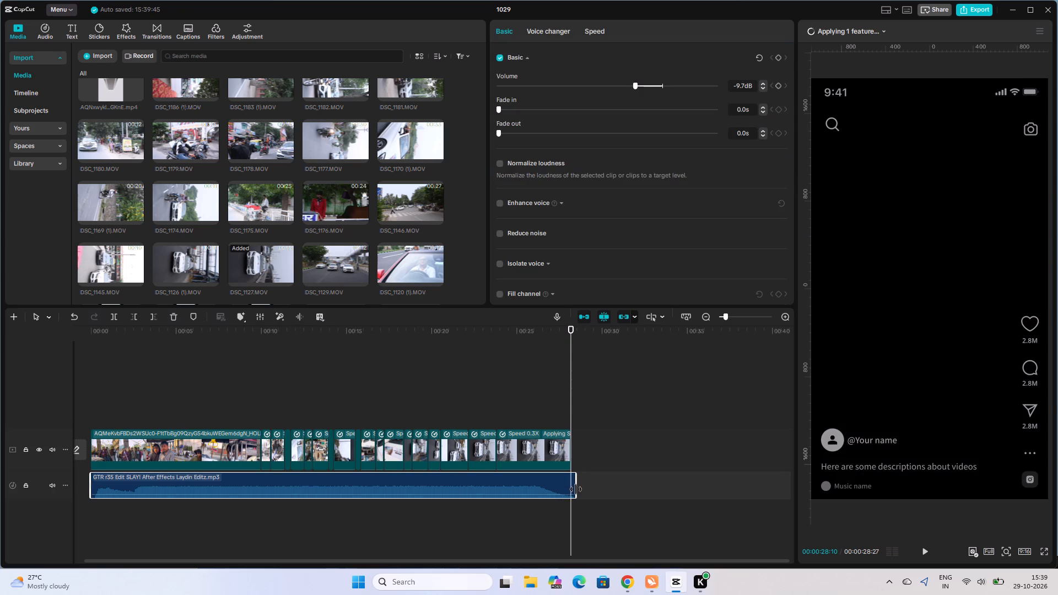
pyautogui.moveTo(576, 490); pyautogui.dragTo(568, 498)
# Play the edit from near its beginning to review the full cut against the music.
pyautogui.click(121, 410)
pyautogui.press('space')
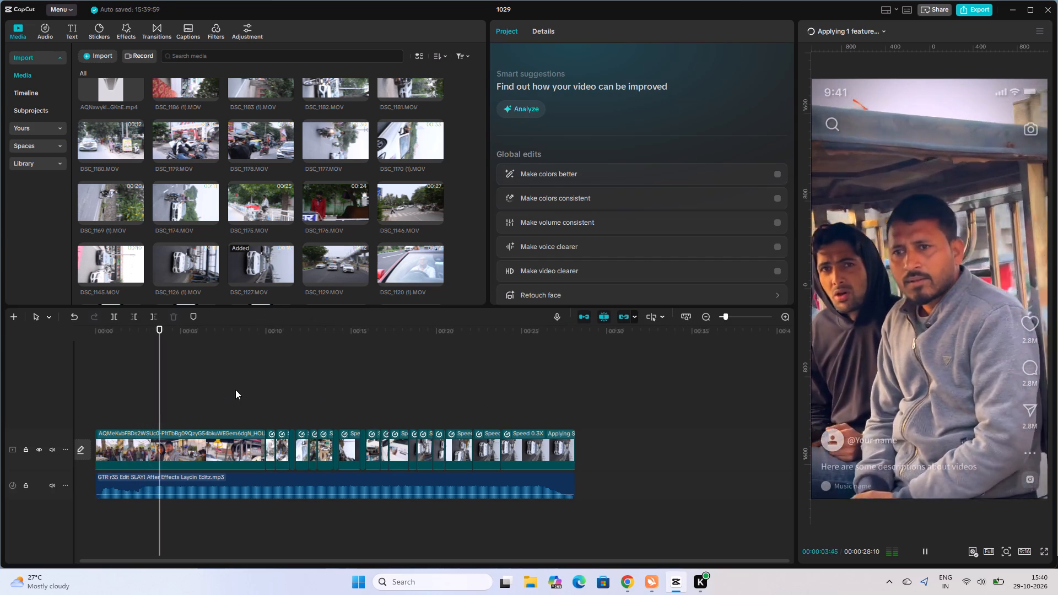
pyautogui.click(100, 388)
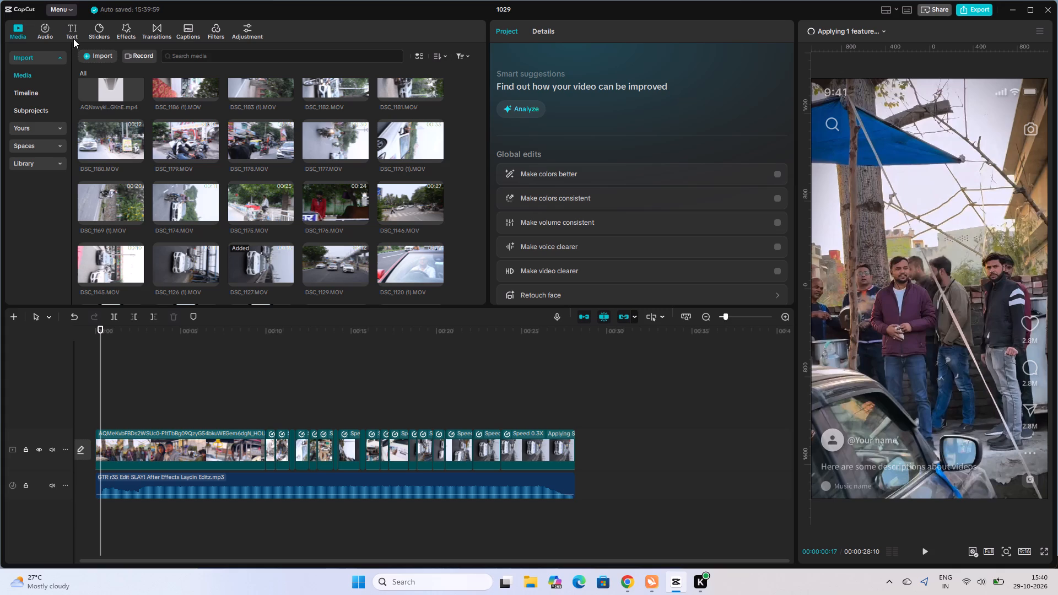
pyautogui.click(73, 37)
pyautogui.click(20, 31)
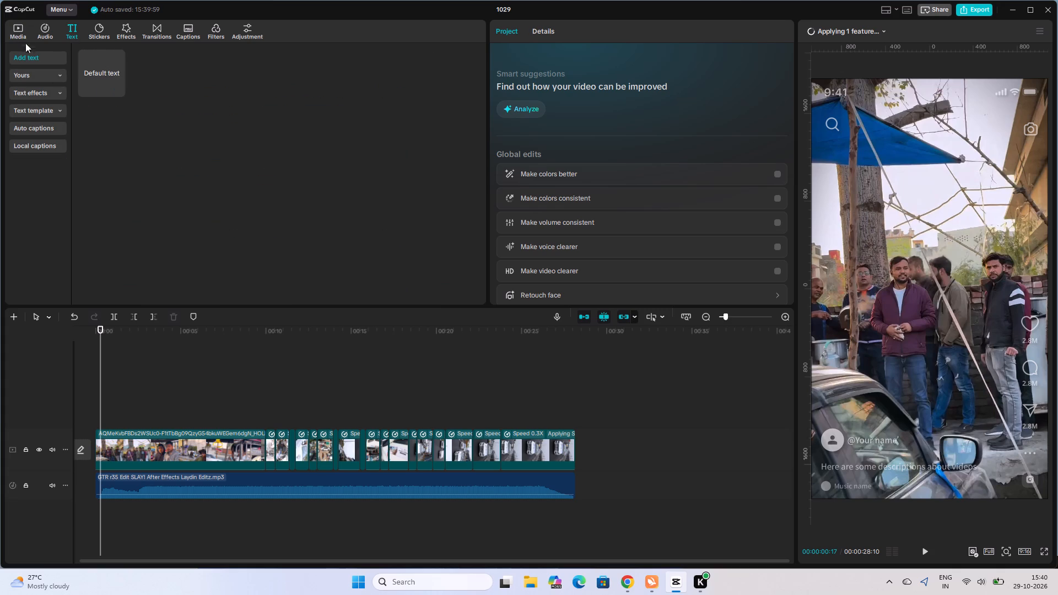
pyautogui.click(244, 381)
pyautogui.press('space')
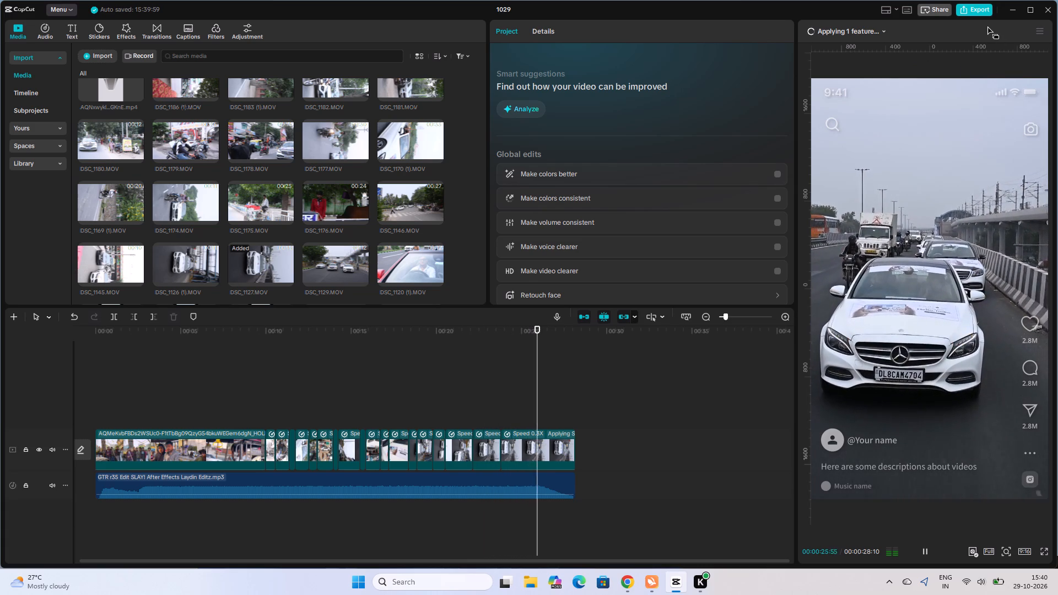
# Export the video as 1029 in 4K at 60fps, HEVC mp4 with the Recommended bit rate.
pyautogui.click(967, 1)
pyautogui.click(969, 13)
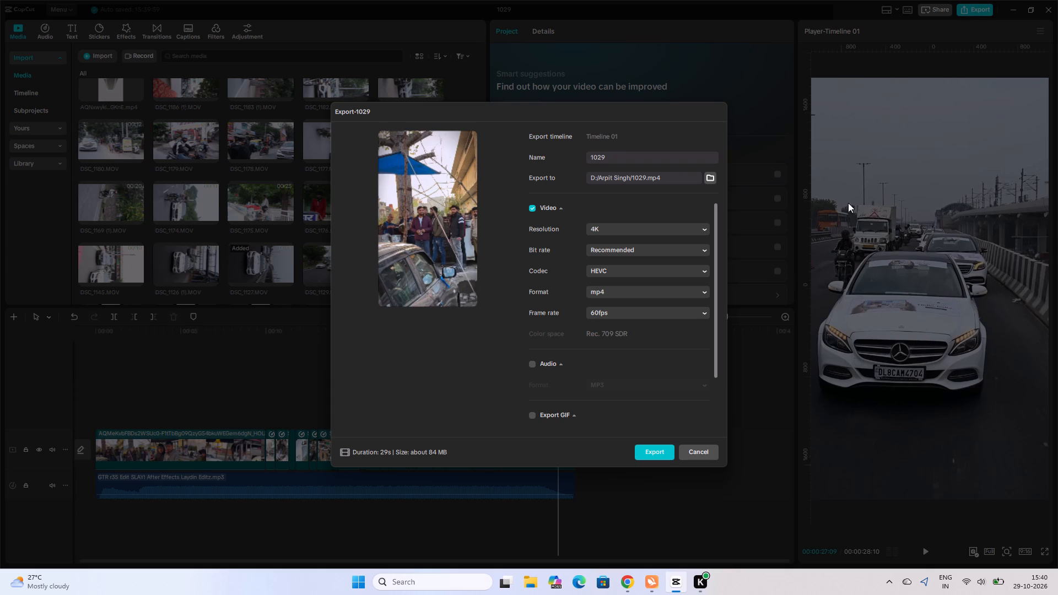
pyautogui.click(647, 458)
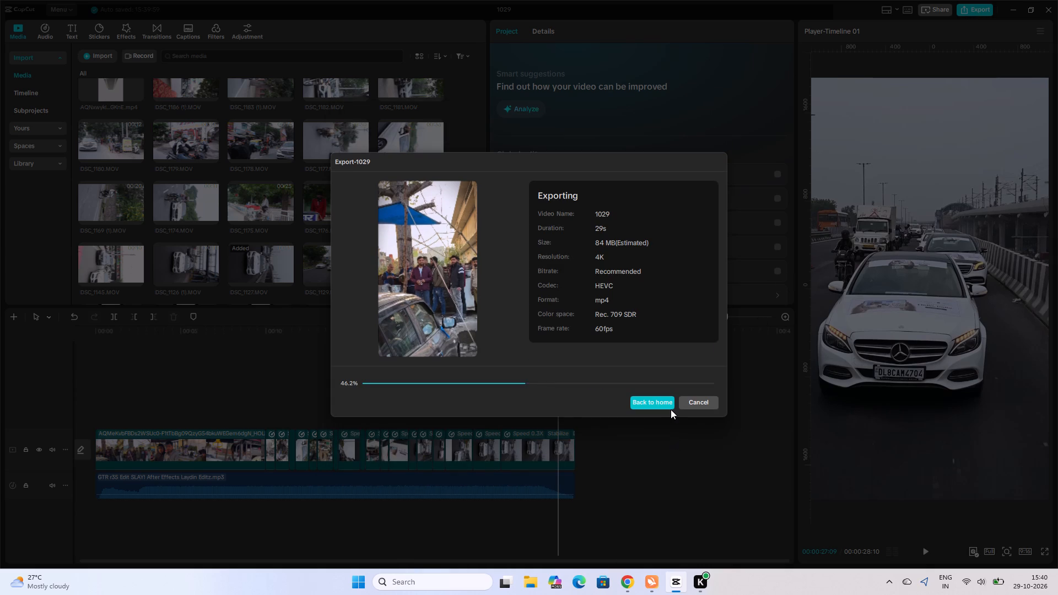
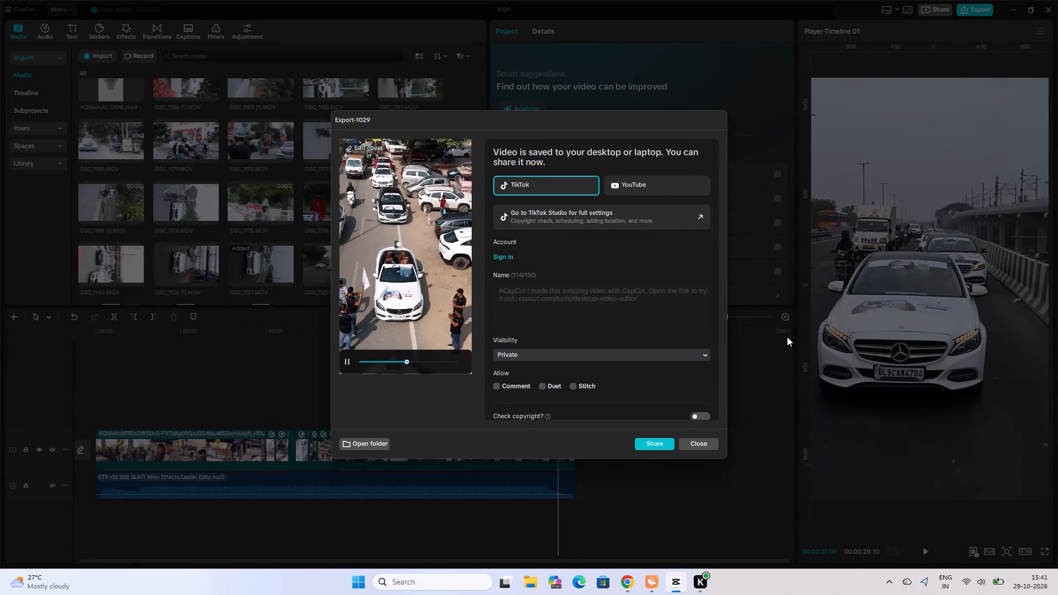
# Dismiss the finished export's sharing options without sharing the video, and close the 1029 project.
pyautogui.click(704, 447)
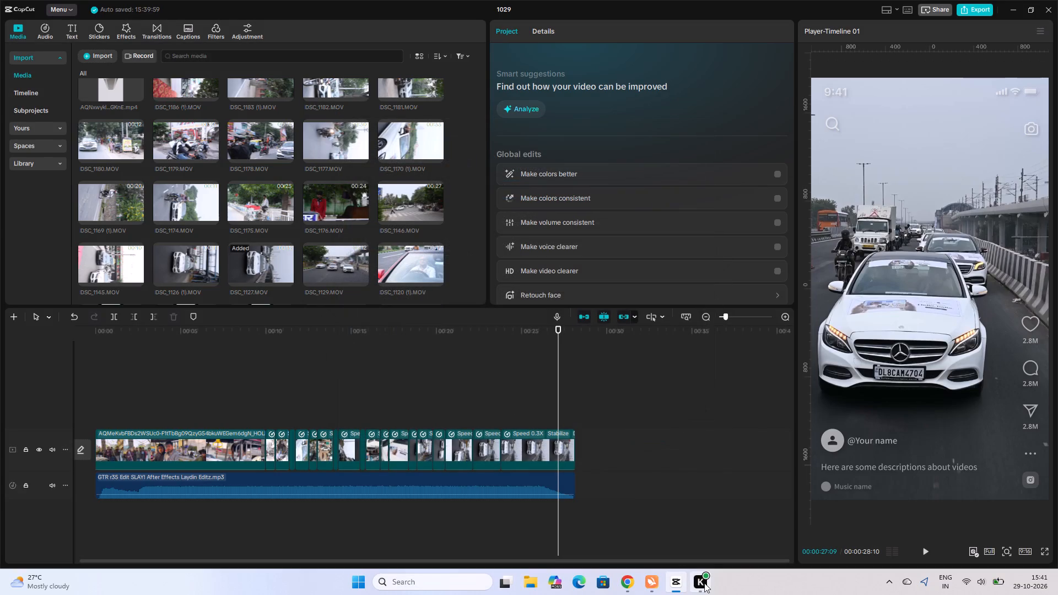
pyautogui.click(618, 406)
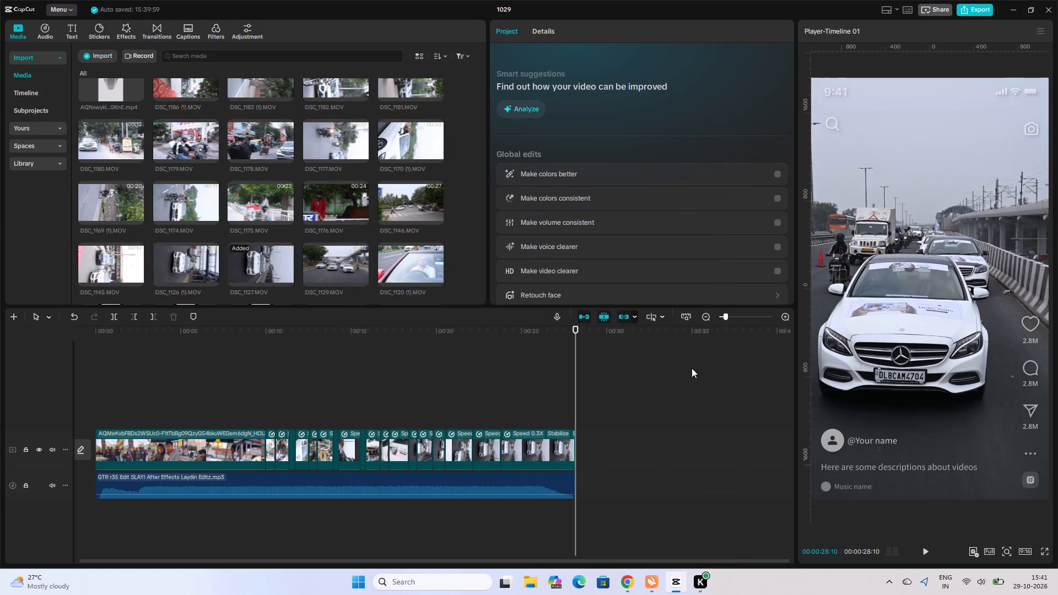
pyautogui.click(1043, 7)
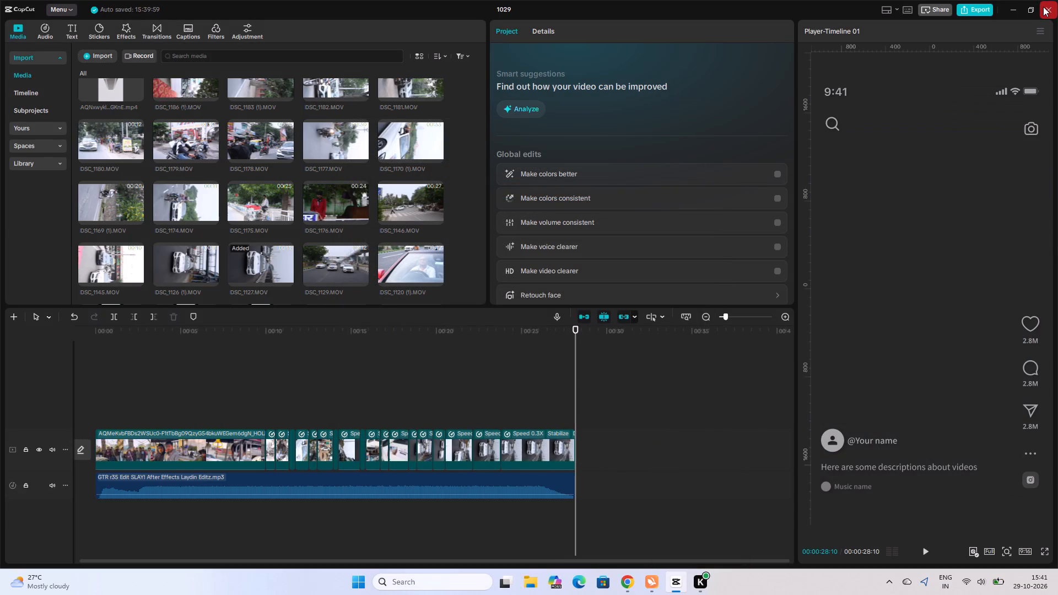